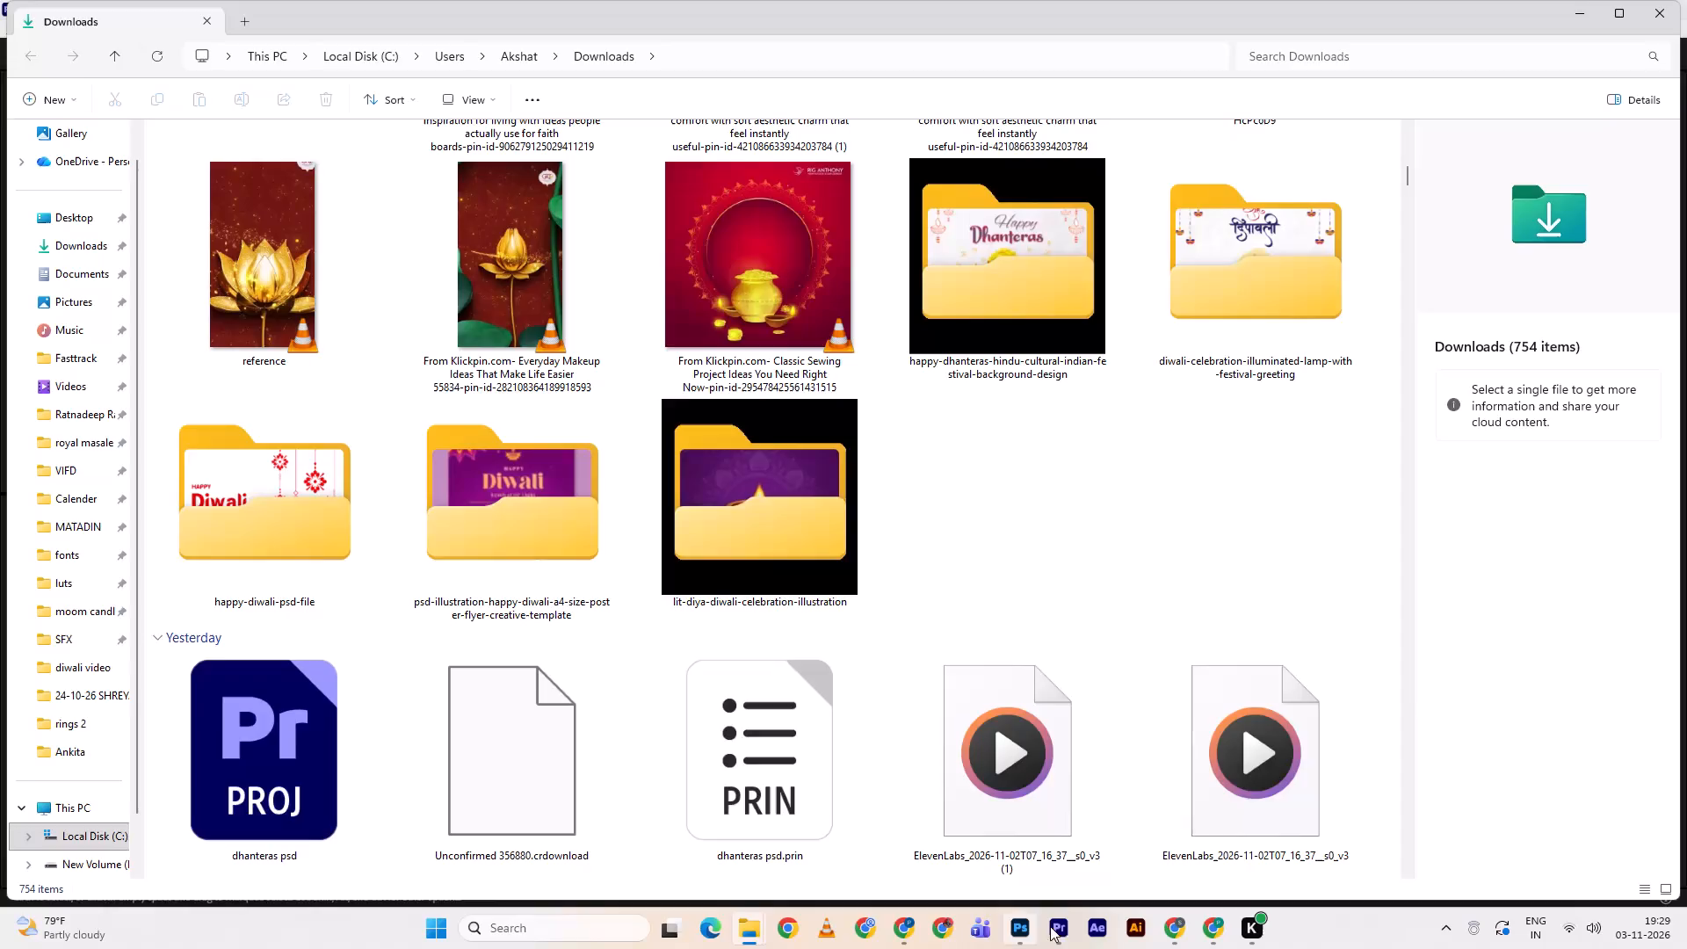
Switch to Premiere Pro and make the Video 2 track visible in the open Dhanteras sequence.
{"action": "left_click", "coordinate": [1057, 928]}
{"action": "left_click_drag", "start_coordinate": [426, 544], "coordinate": [0, 529]}
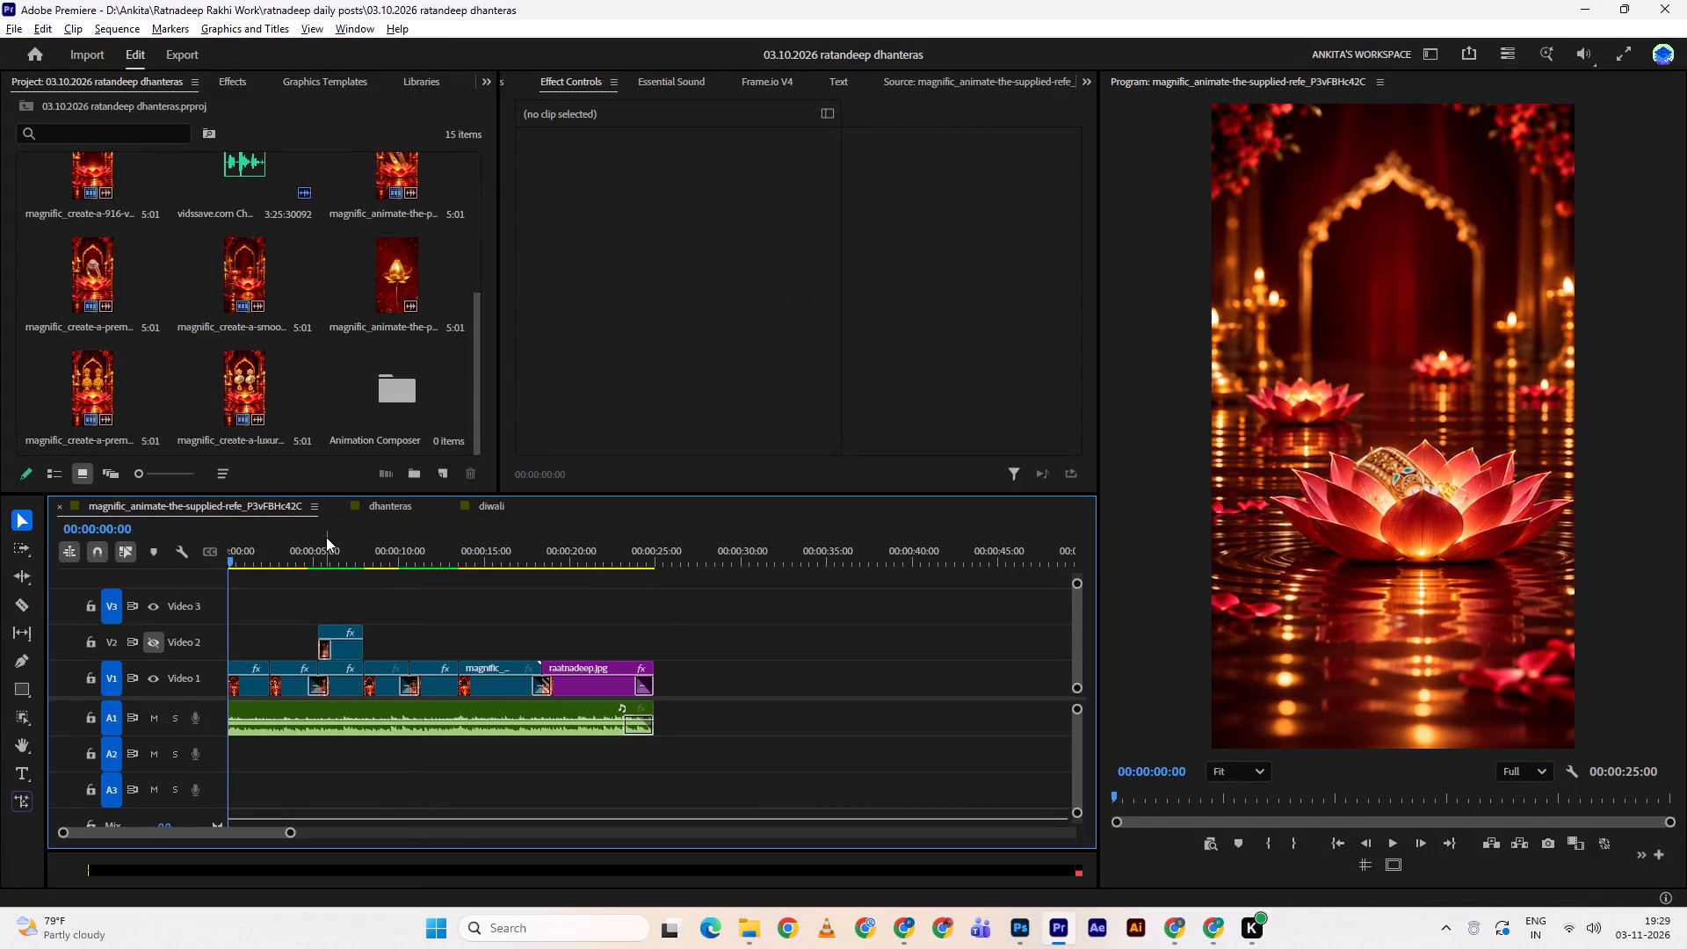
{"action": "key", "text": "space"}
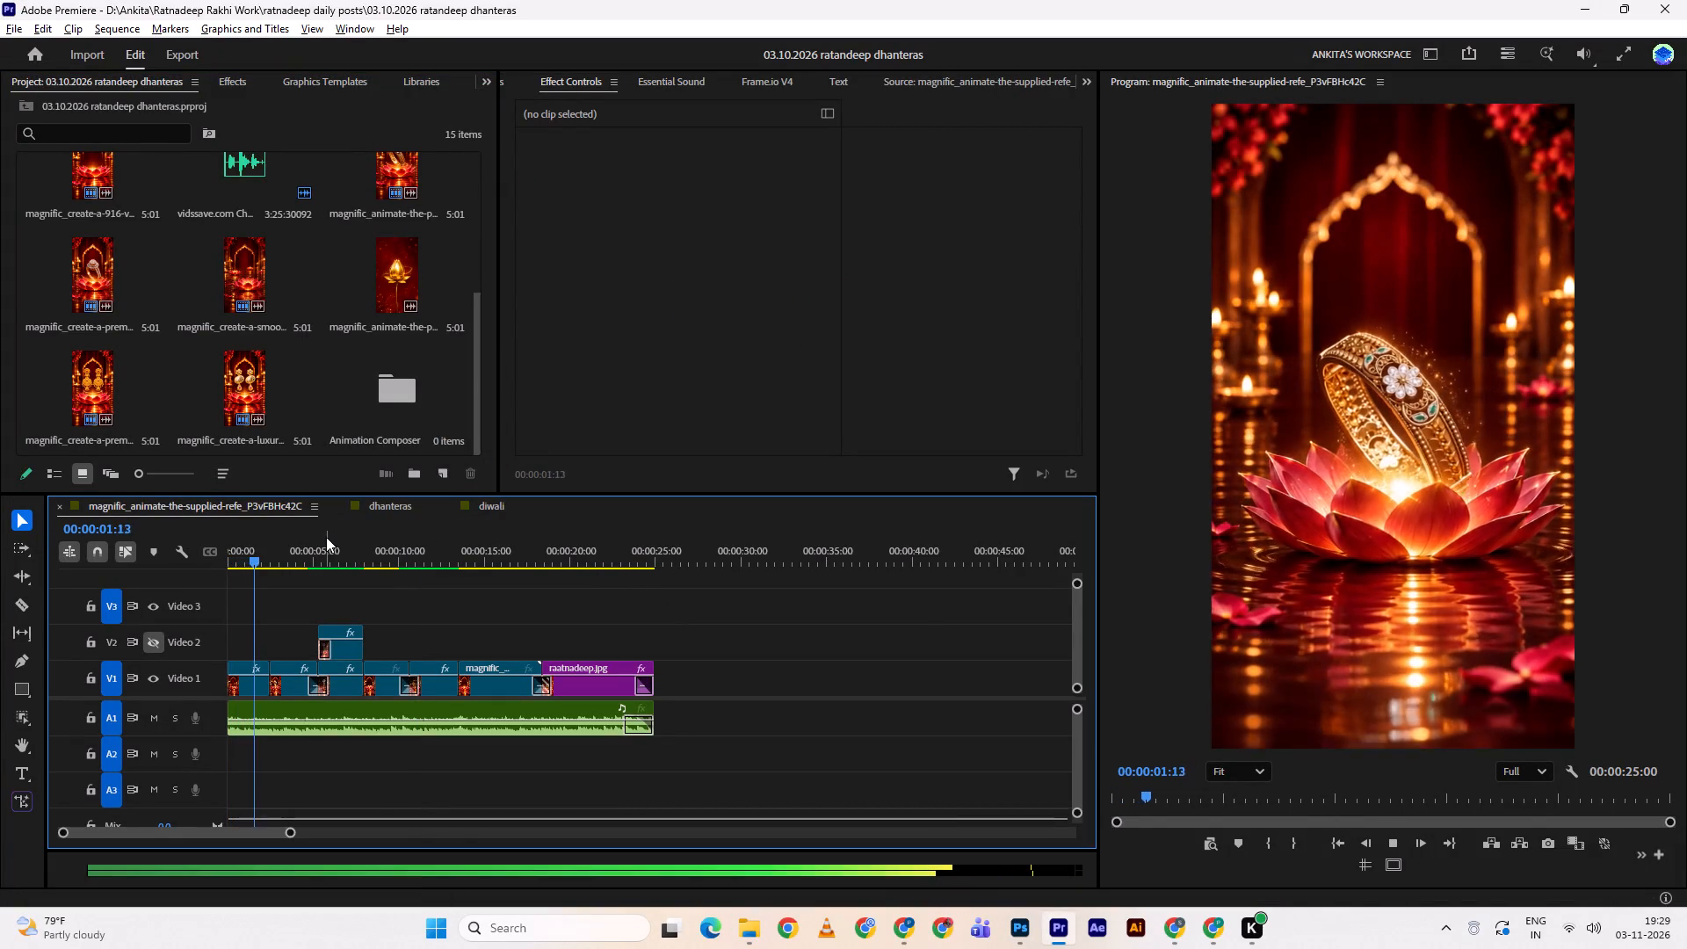
{"action": "key", "text": "space"}
{"action": "left_click", "coordinate": [148, 646]}
{"action": "key", "text": "space"}
{"action": "key", "text": "space"}
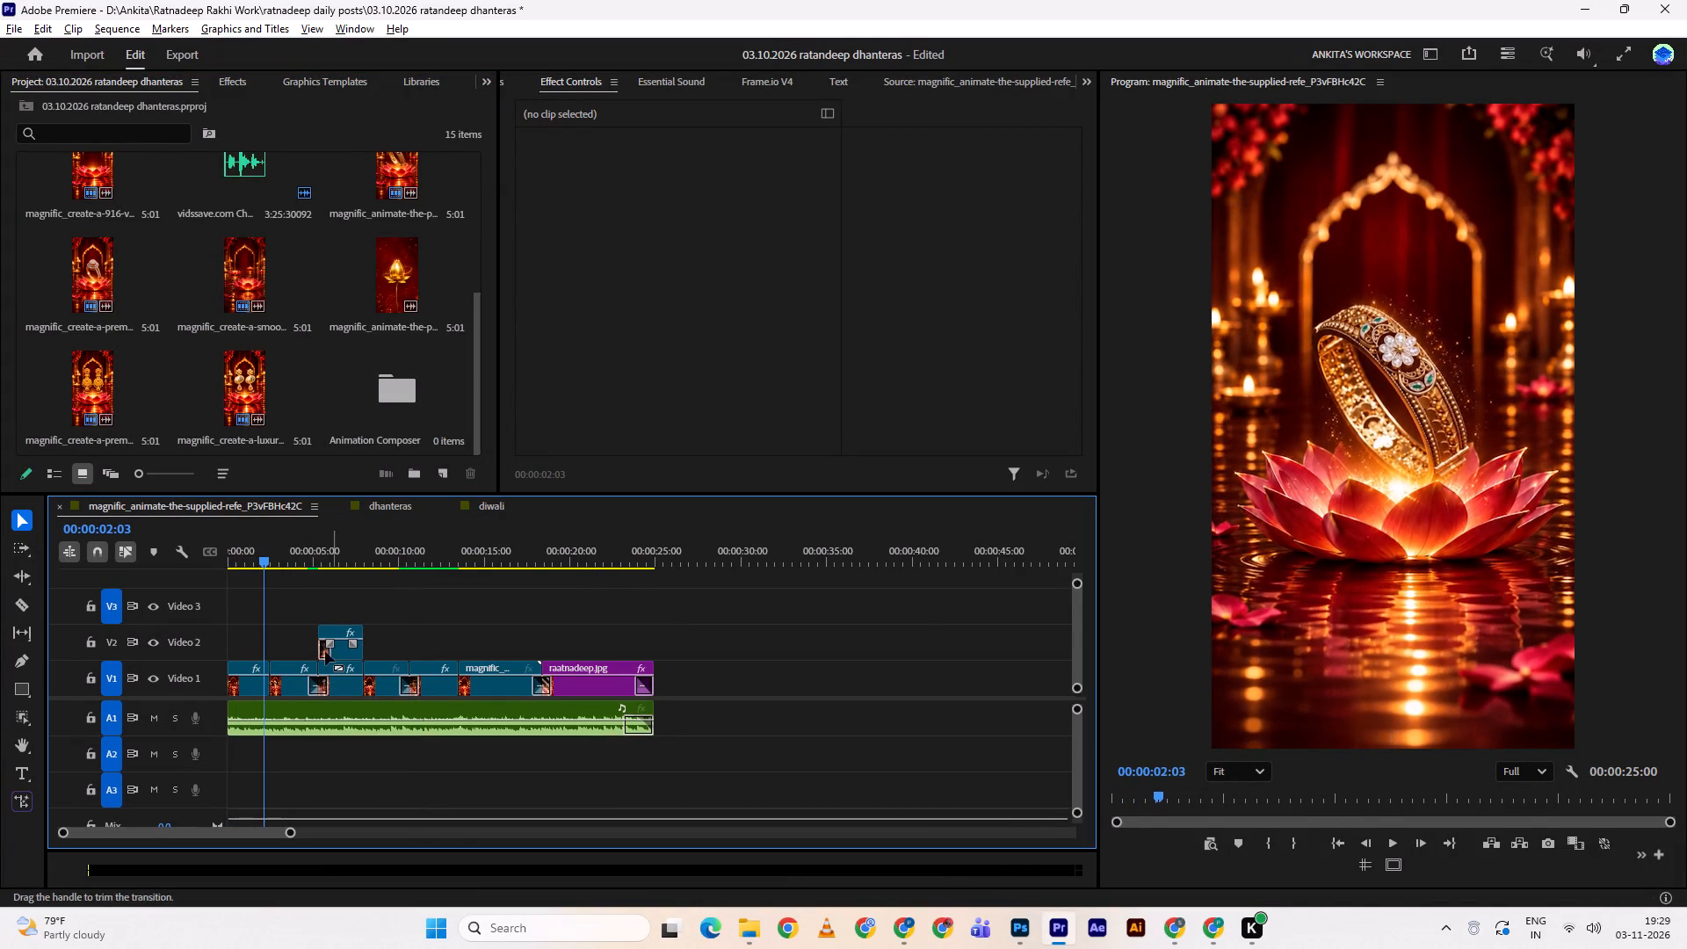
Review the ring clip and its transitions in playback from about 4 to 11 seconds, comparing with Video 2 hidden and shown.
{"action": "left_click", "coordinate": [332, 641]}
{"action": "key", "text": "space"}
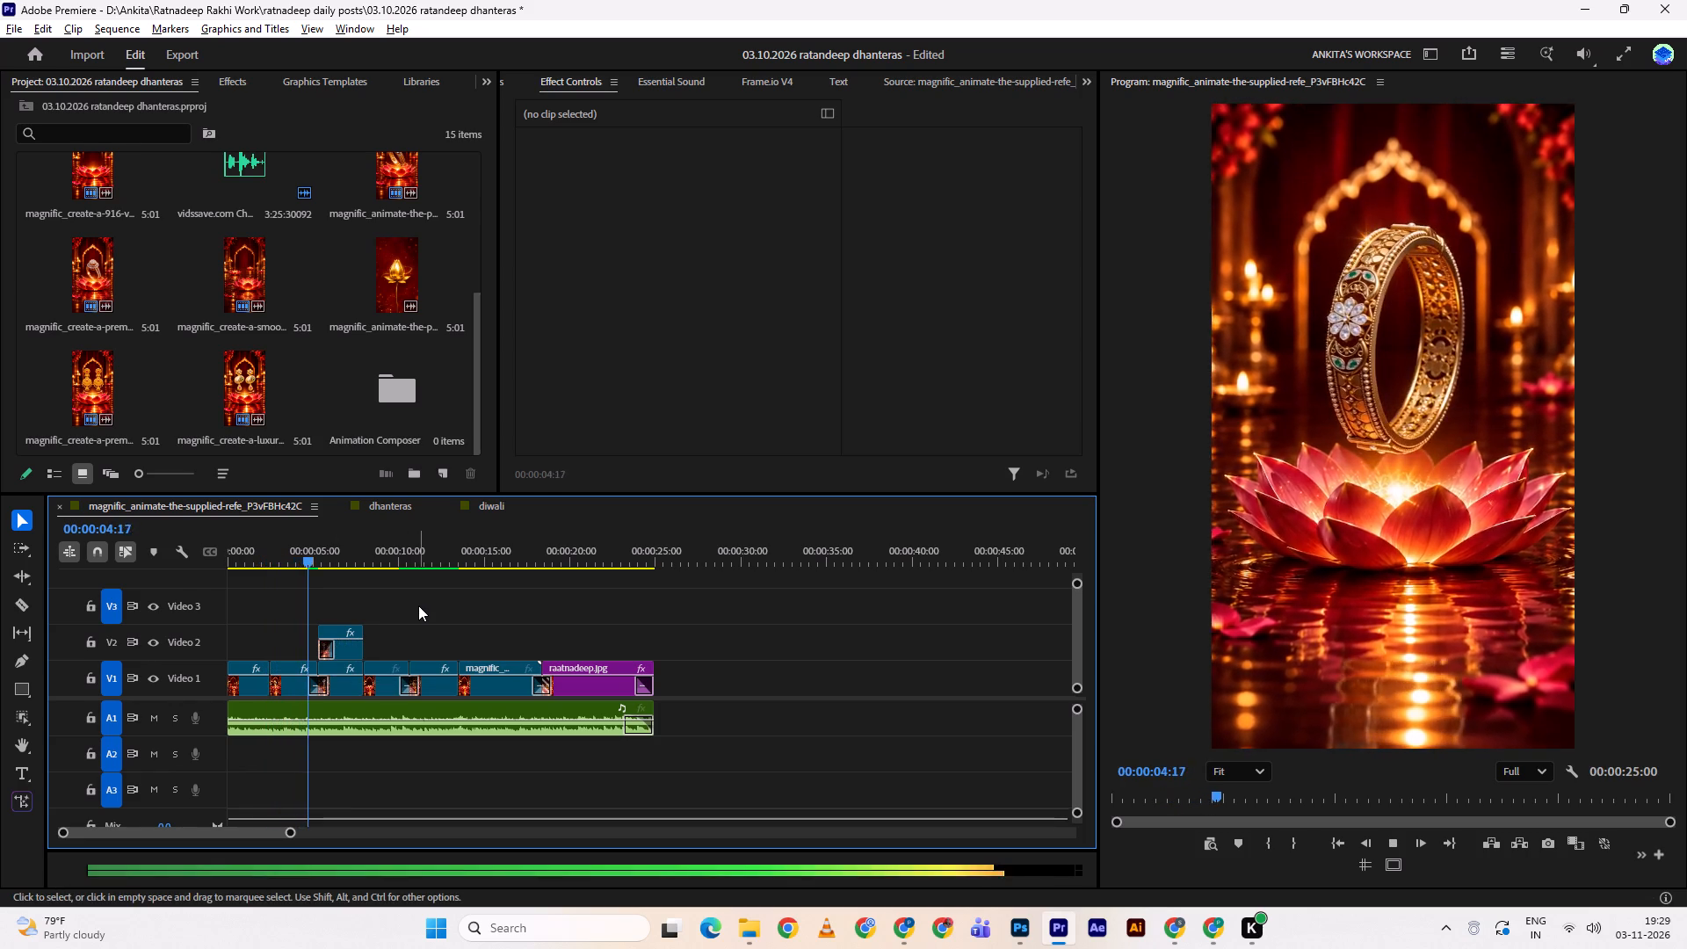
{"action": "key", "text": "space"}
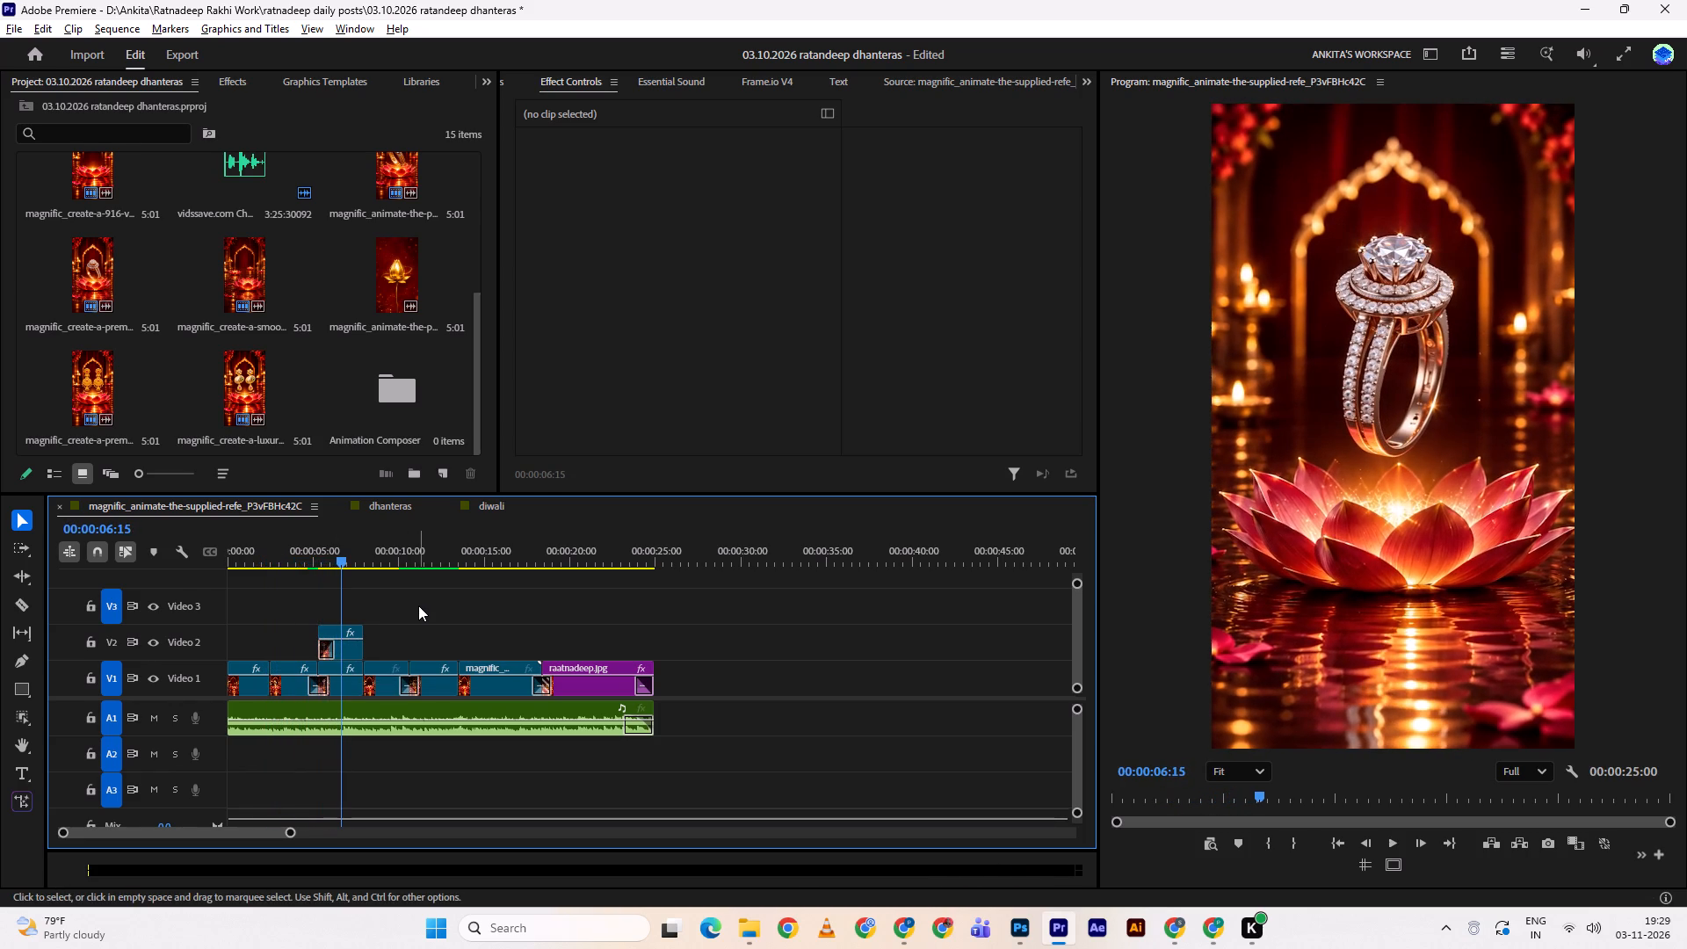
{"action": "left_click_drag", "start_coordinate": [326, 552], "coordinate": [306, 554]}
{"action": "key", "text": "space"}
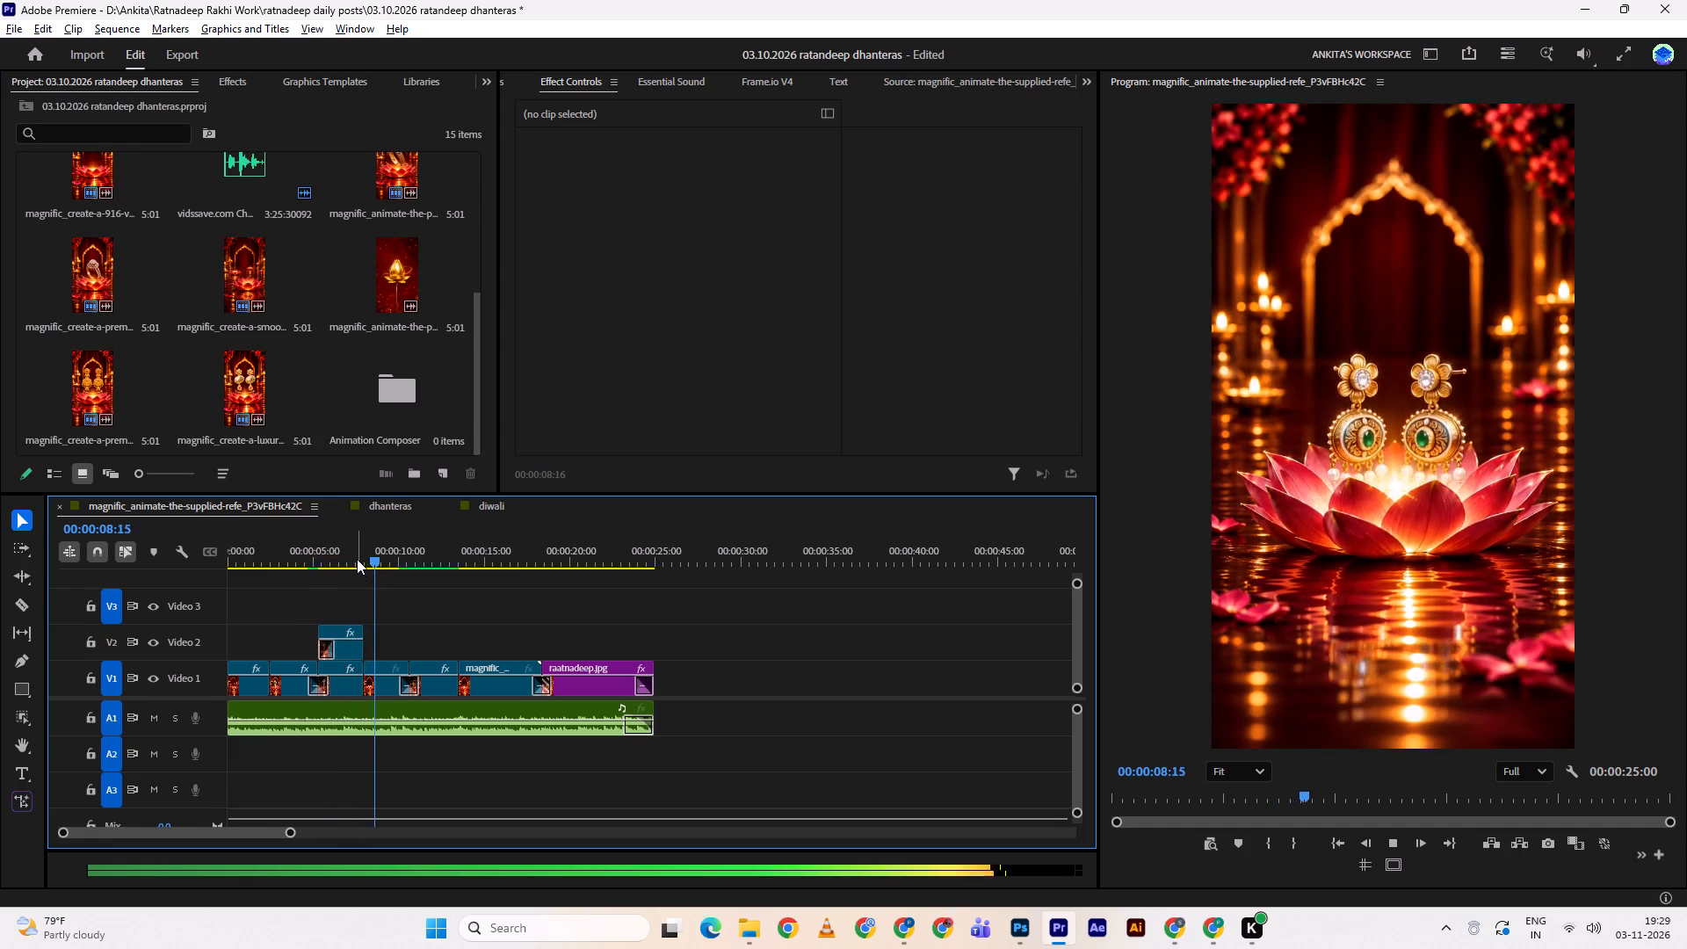
{"action": "left_click_drag", "start_coordinate": [357, 559], "coordinate": [328, 560]}
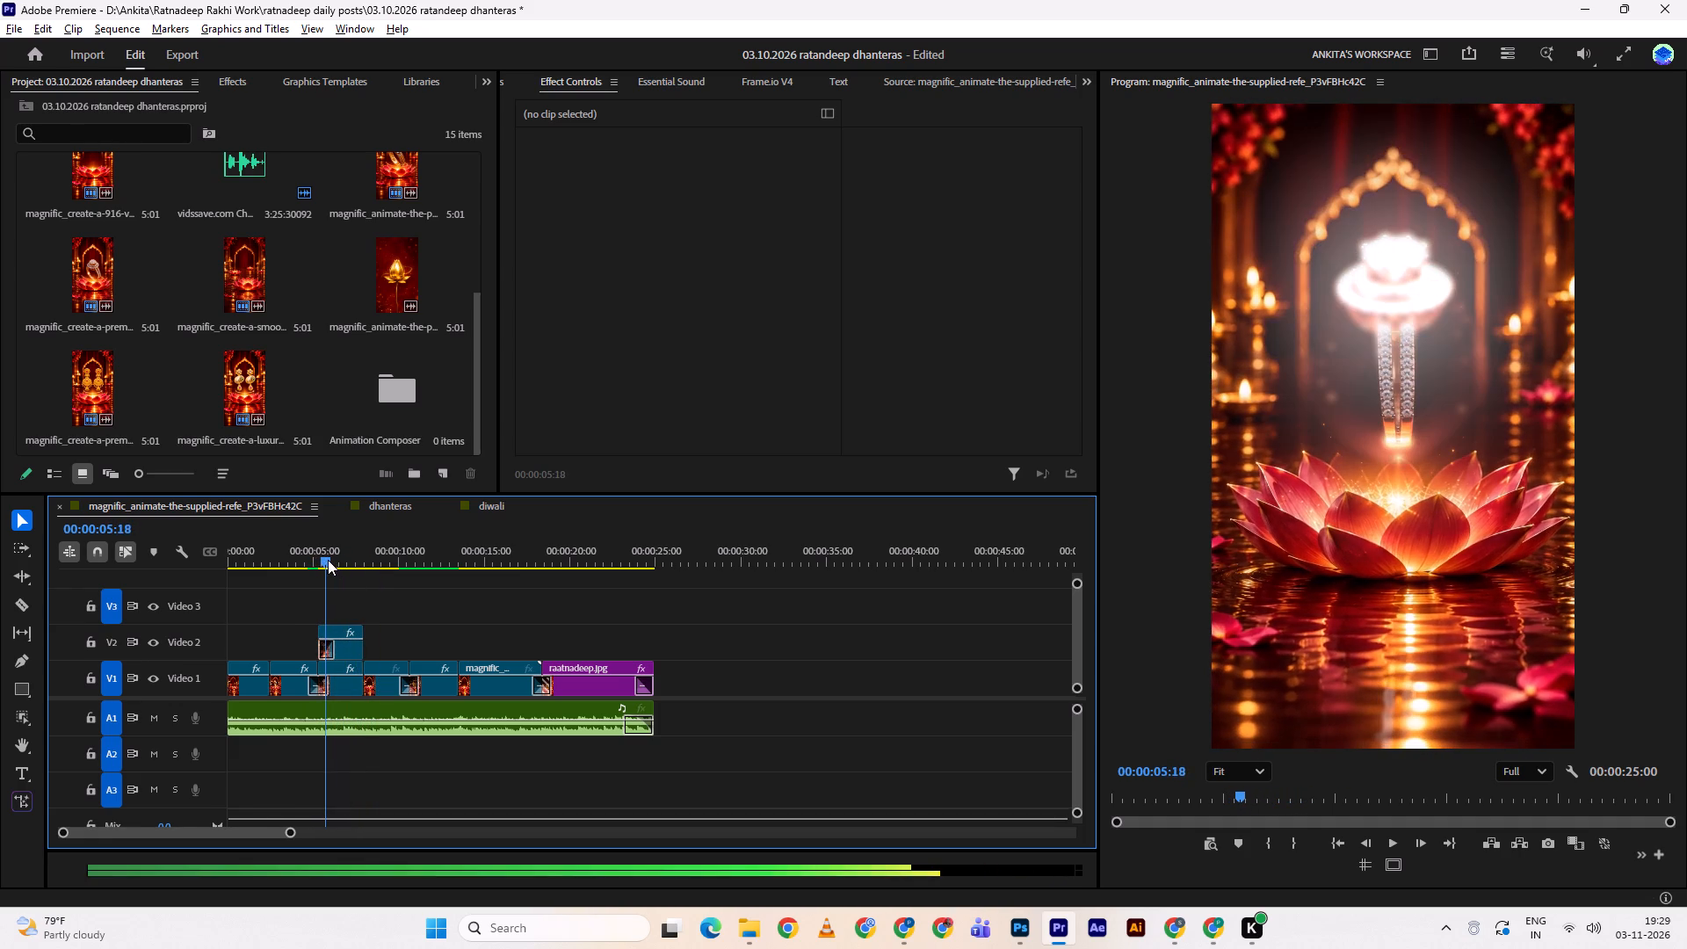
{"action": "left_click_drag", "start_coordinate": [328, 560], "coordinate": [338, 554]}
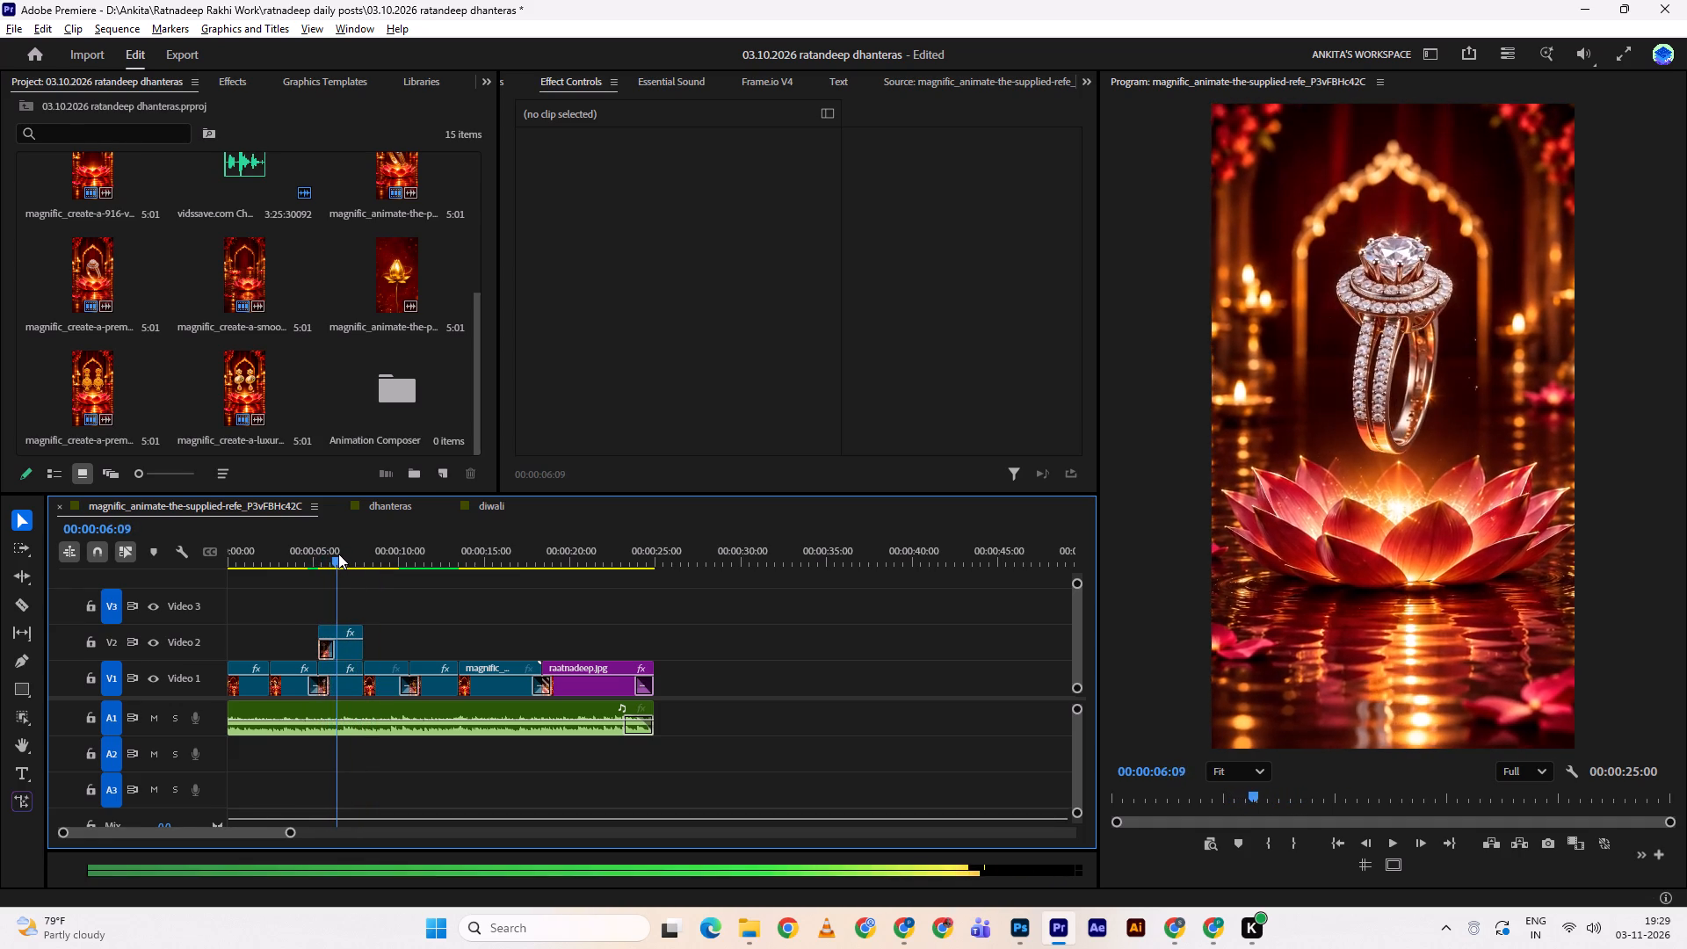
{"action": "left_click_drag", "start_coordinate": [338, 554], "coordinate": [332, 551]}
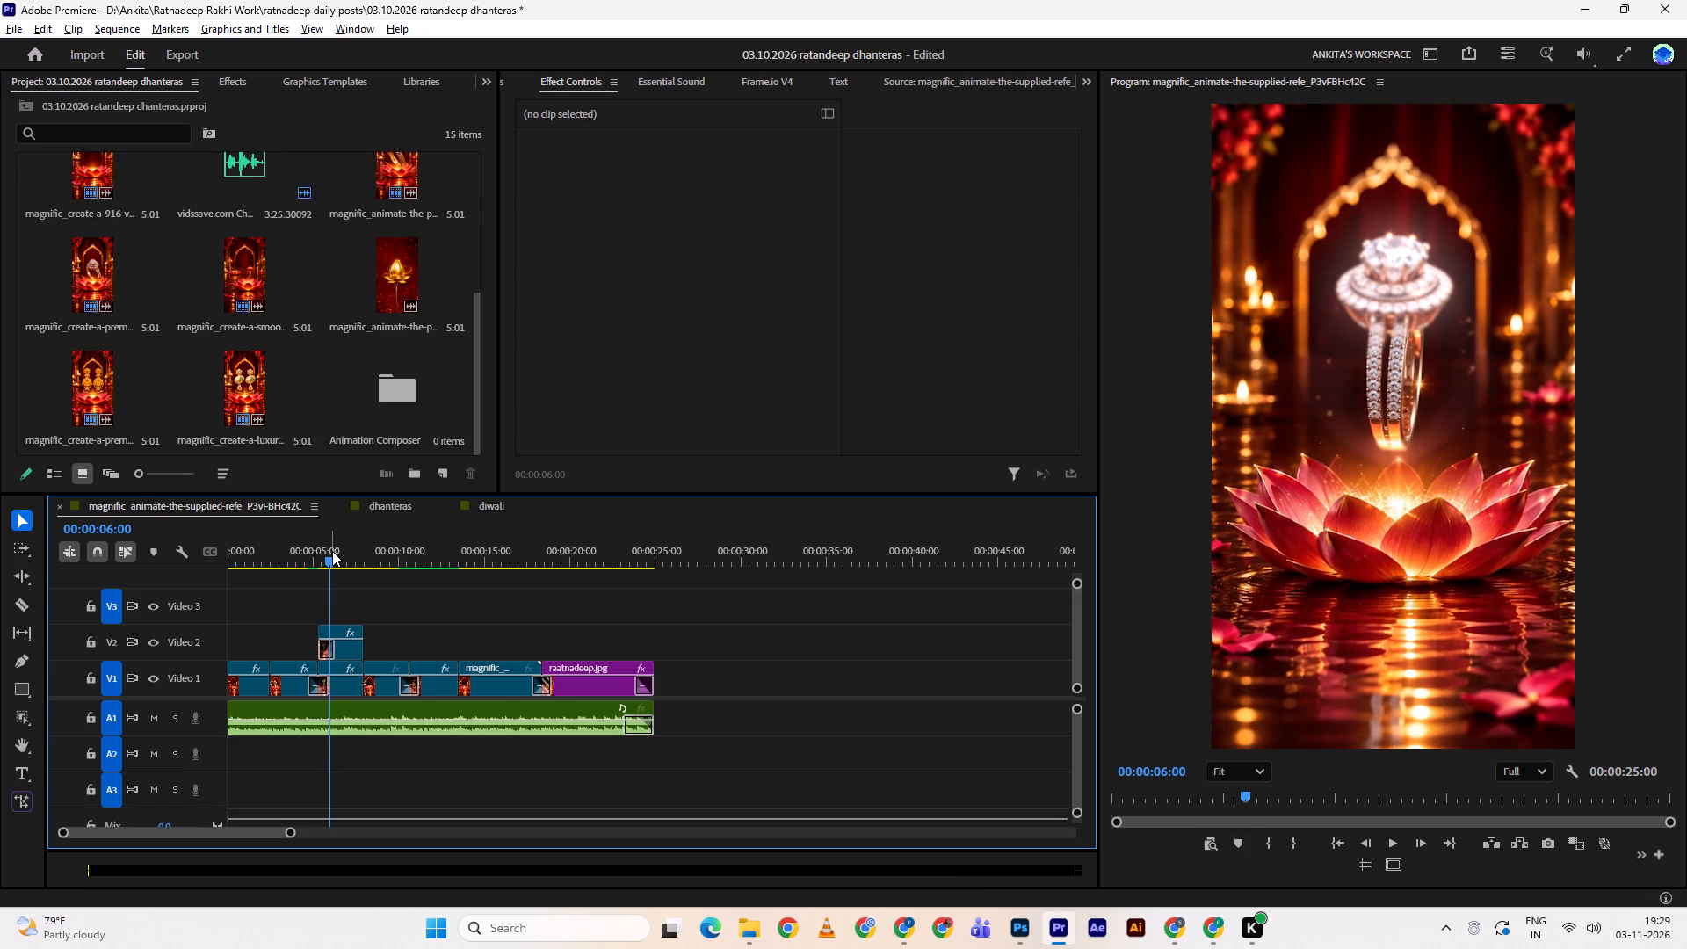
{"action": "left_click", "coordinate": [159, 643]}
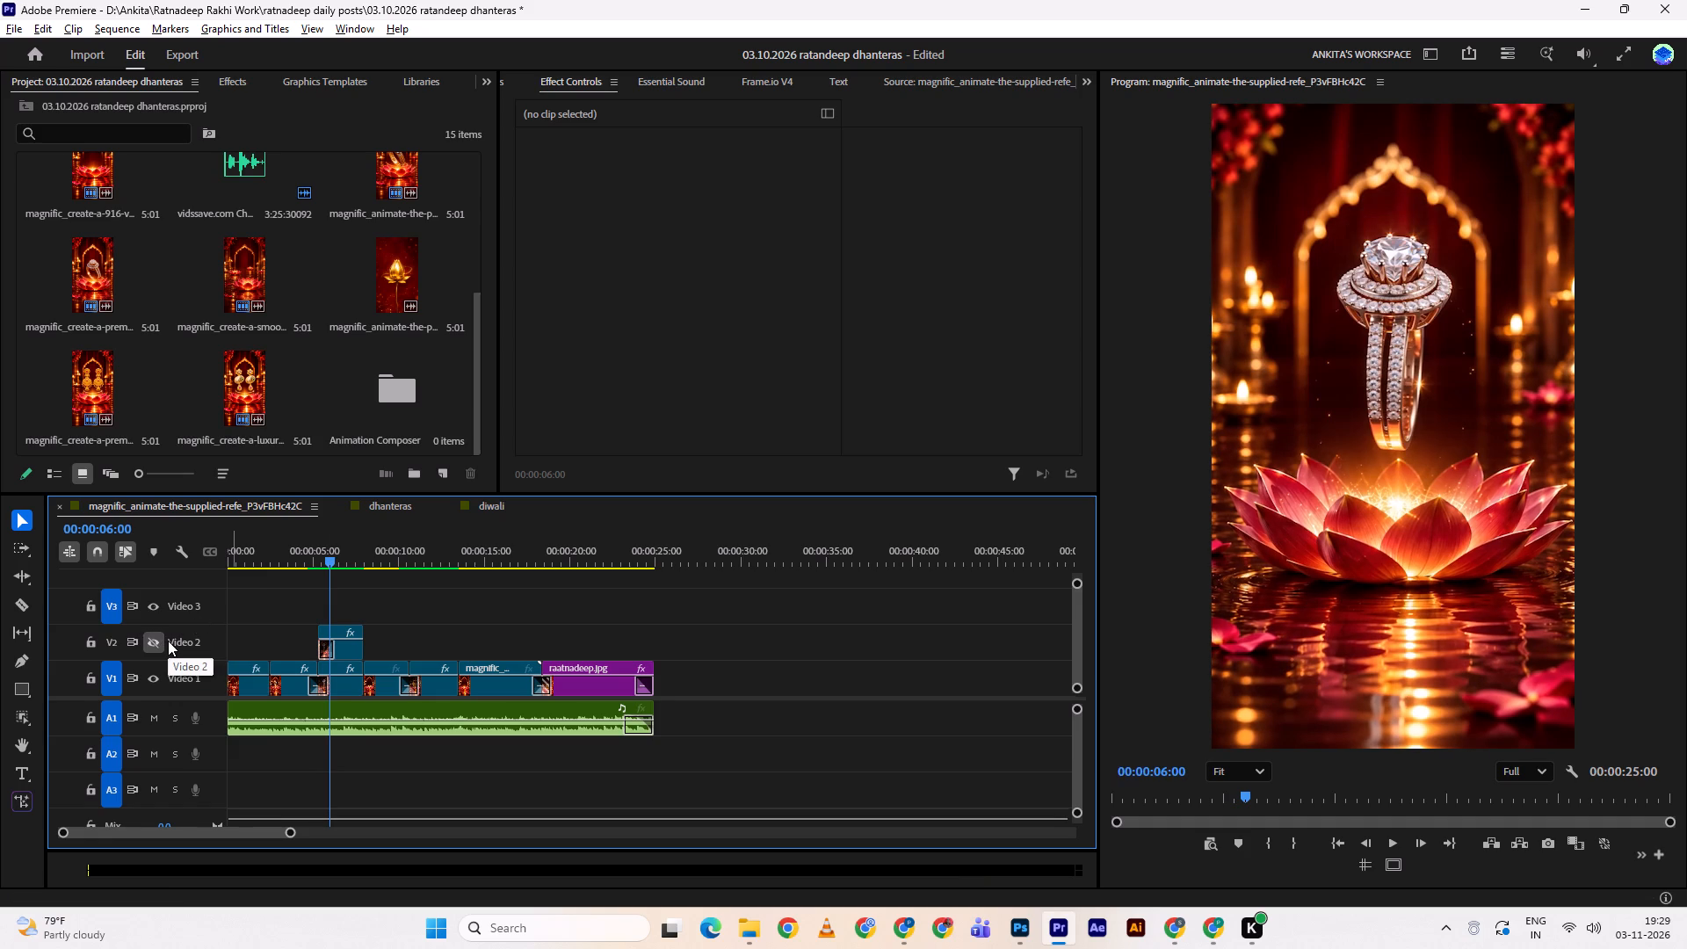
{"action": "left_click", "coordinate": [168, 641]}
{"action": "double_click", "coordinate": [165, 641]}
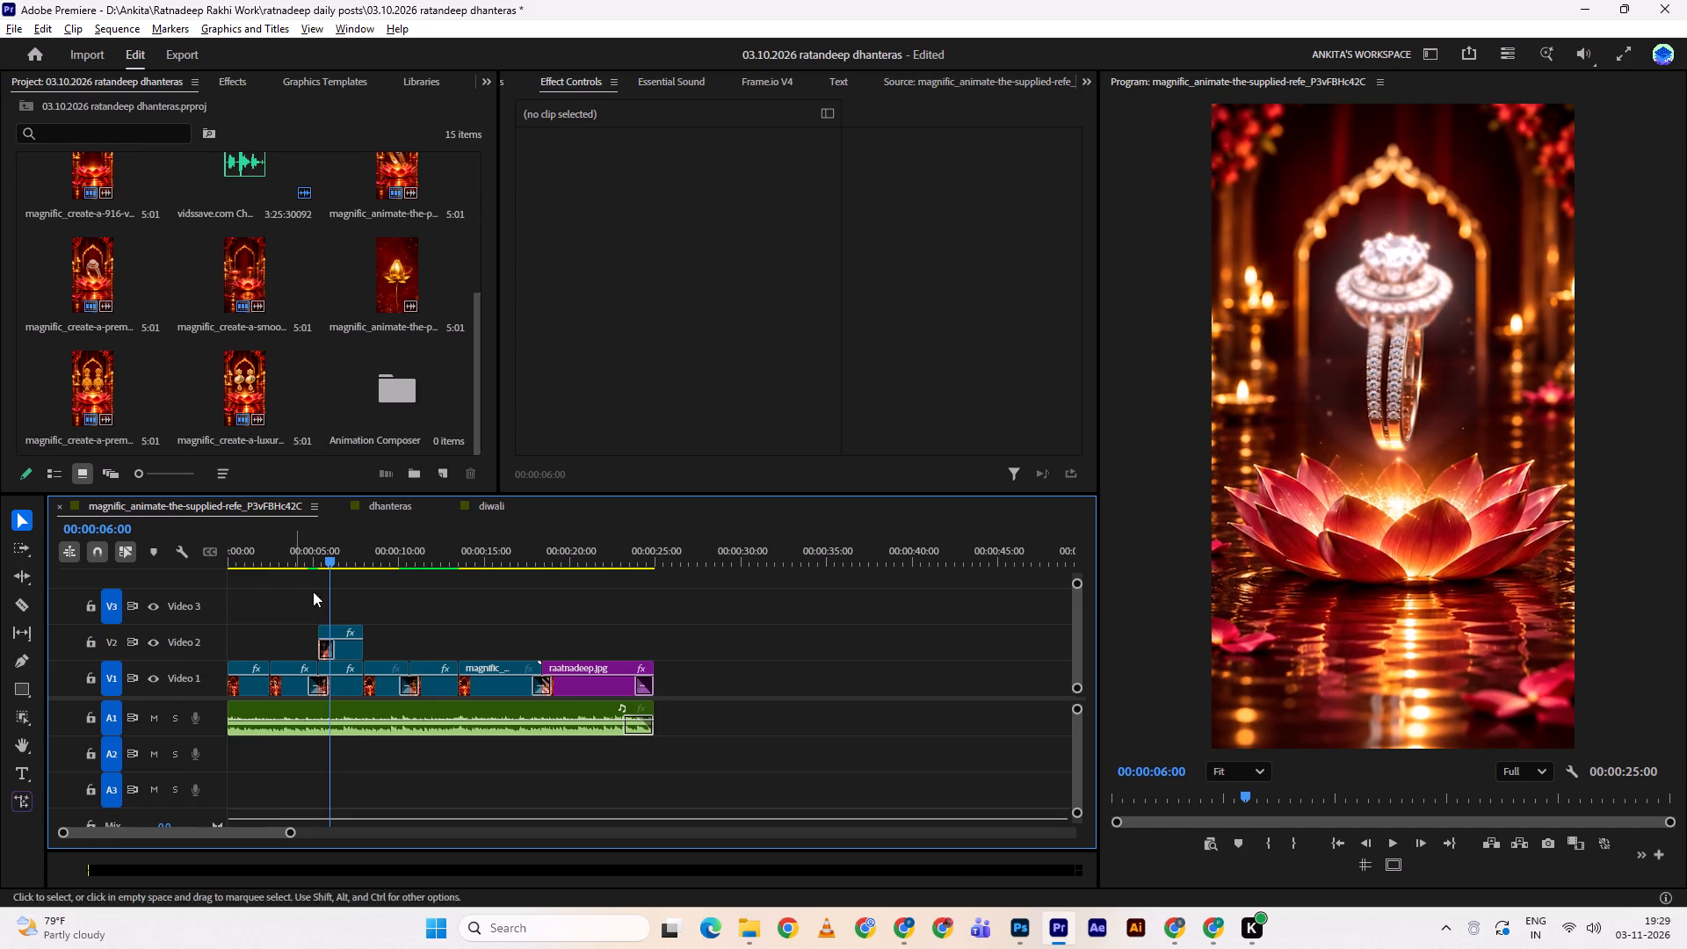
{"action": "left_click_drag", "start_coordinate": [323, 556], "coordinate": [315, 554]}
{"action": "key", "text": "space"}
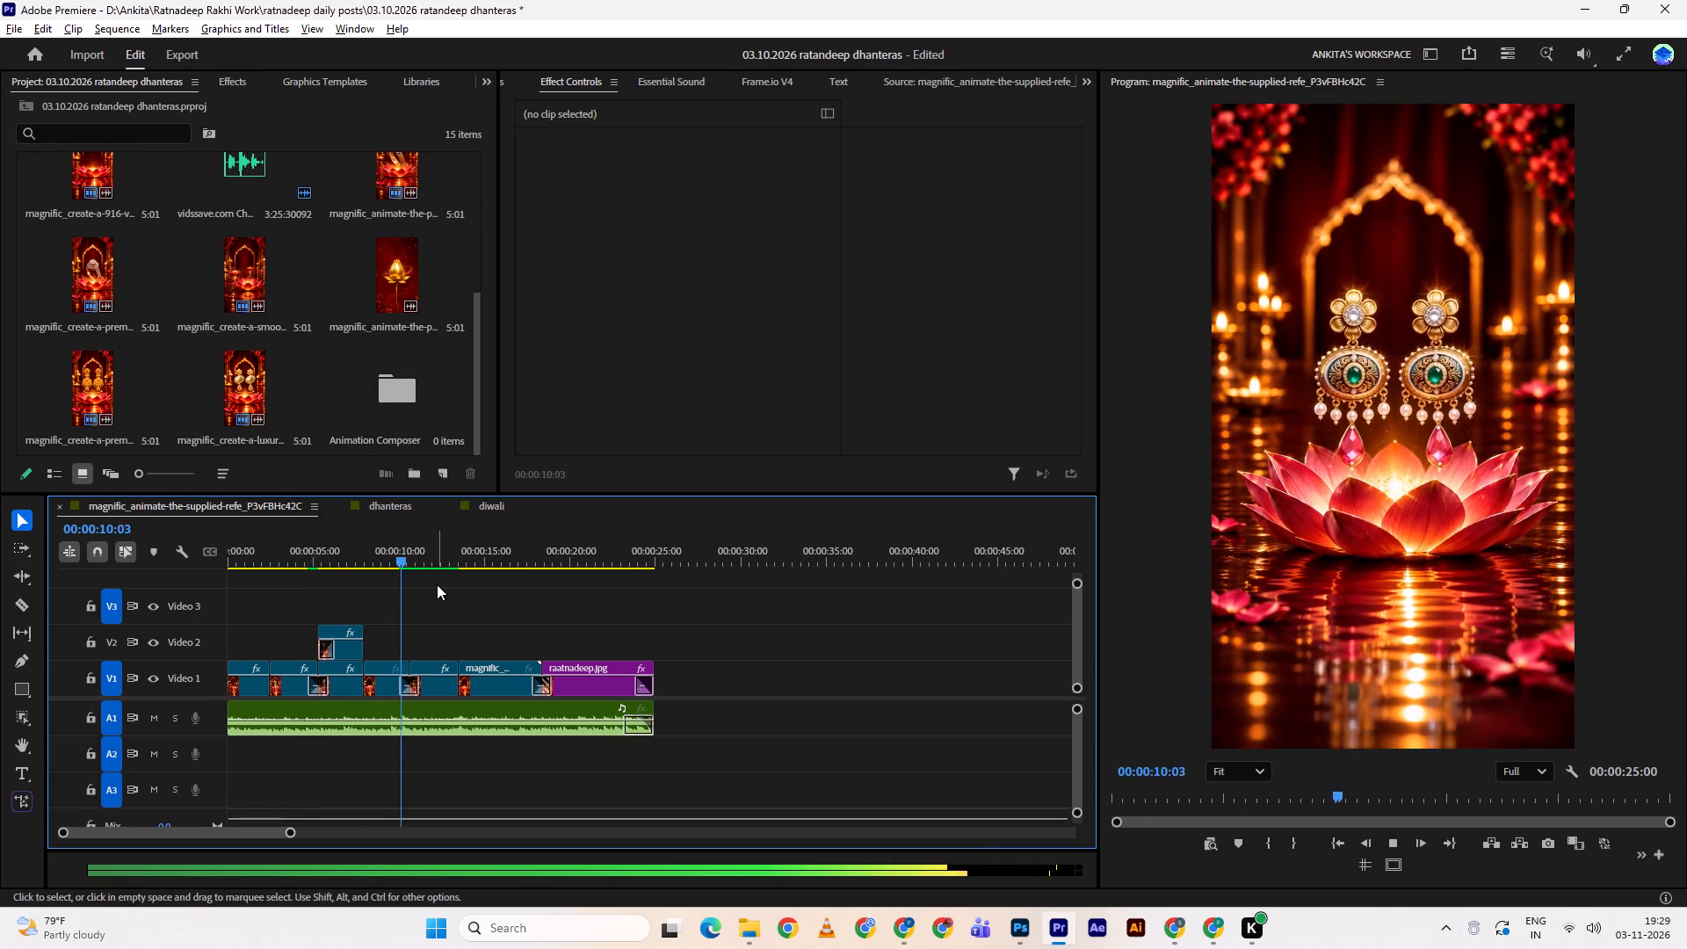
{"action": "key", "text": "space"}
Save the Dhanteras project.
{"action": "key", "text": "ctrl+s"}
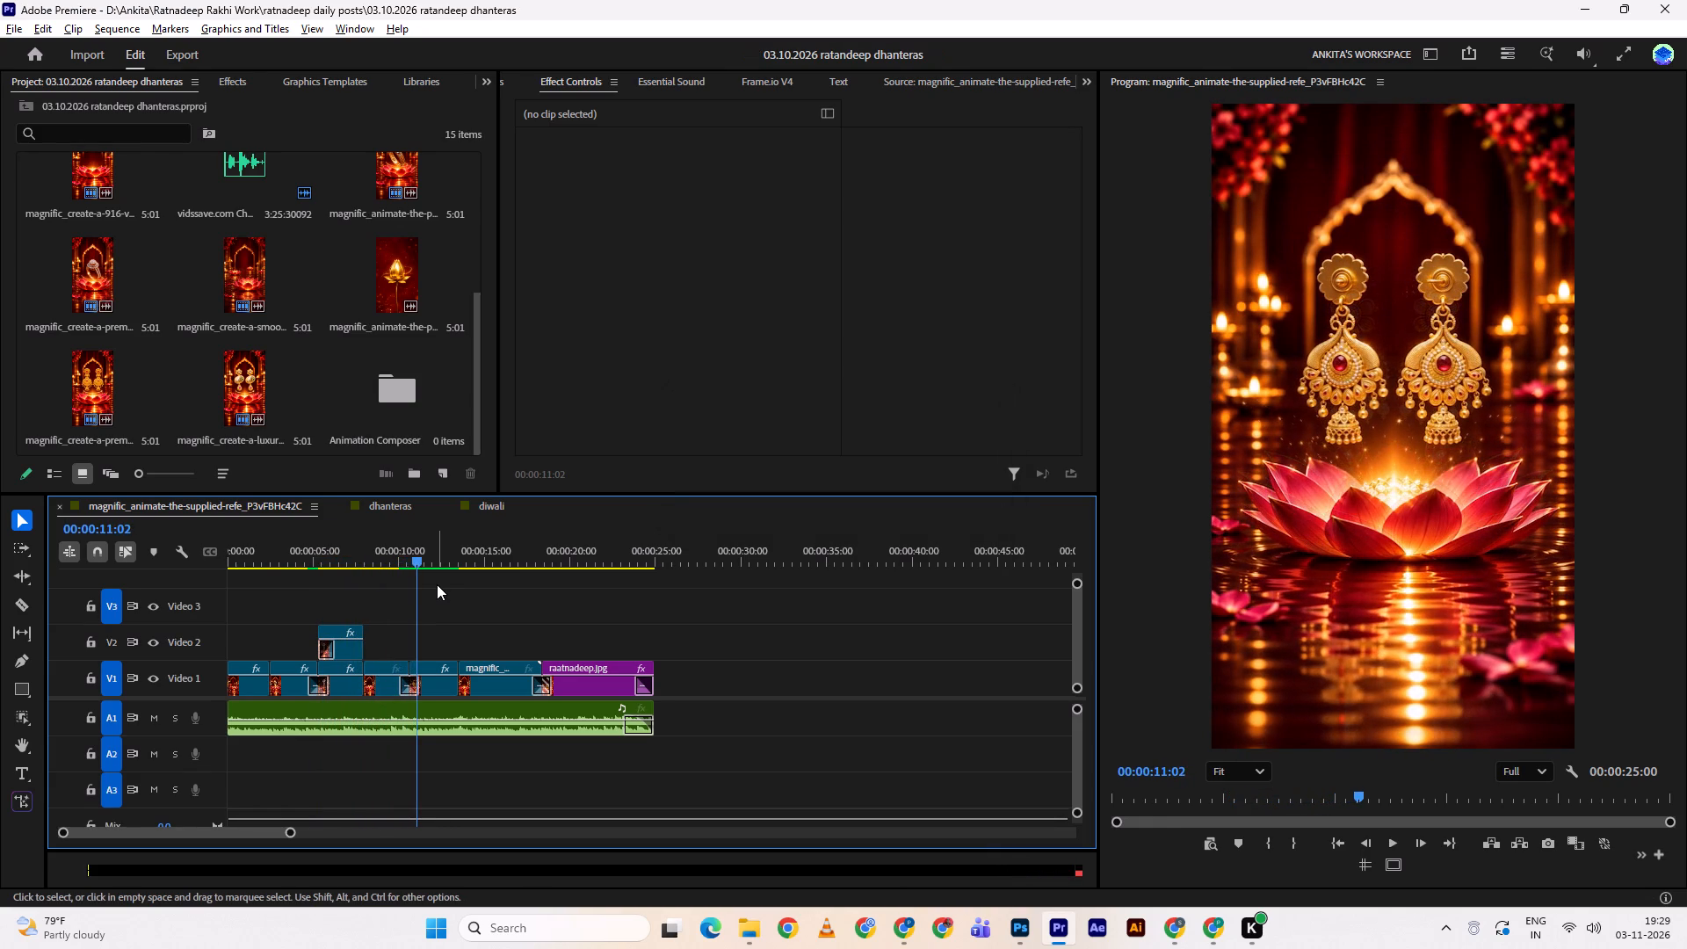
{"action": "key", "text": "space"}
{"action": "key", "text": "space"}
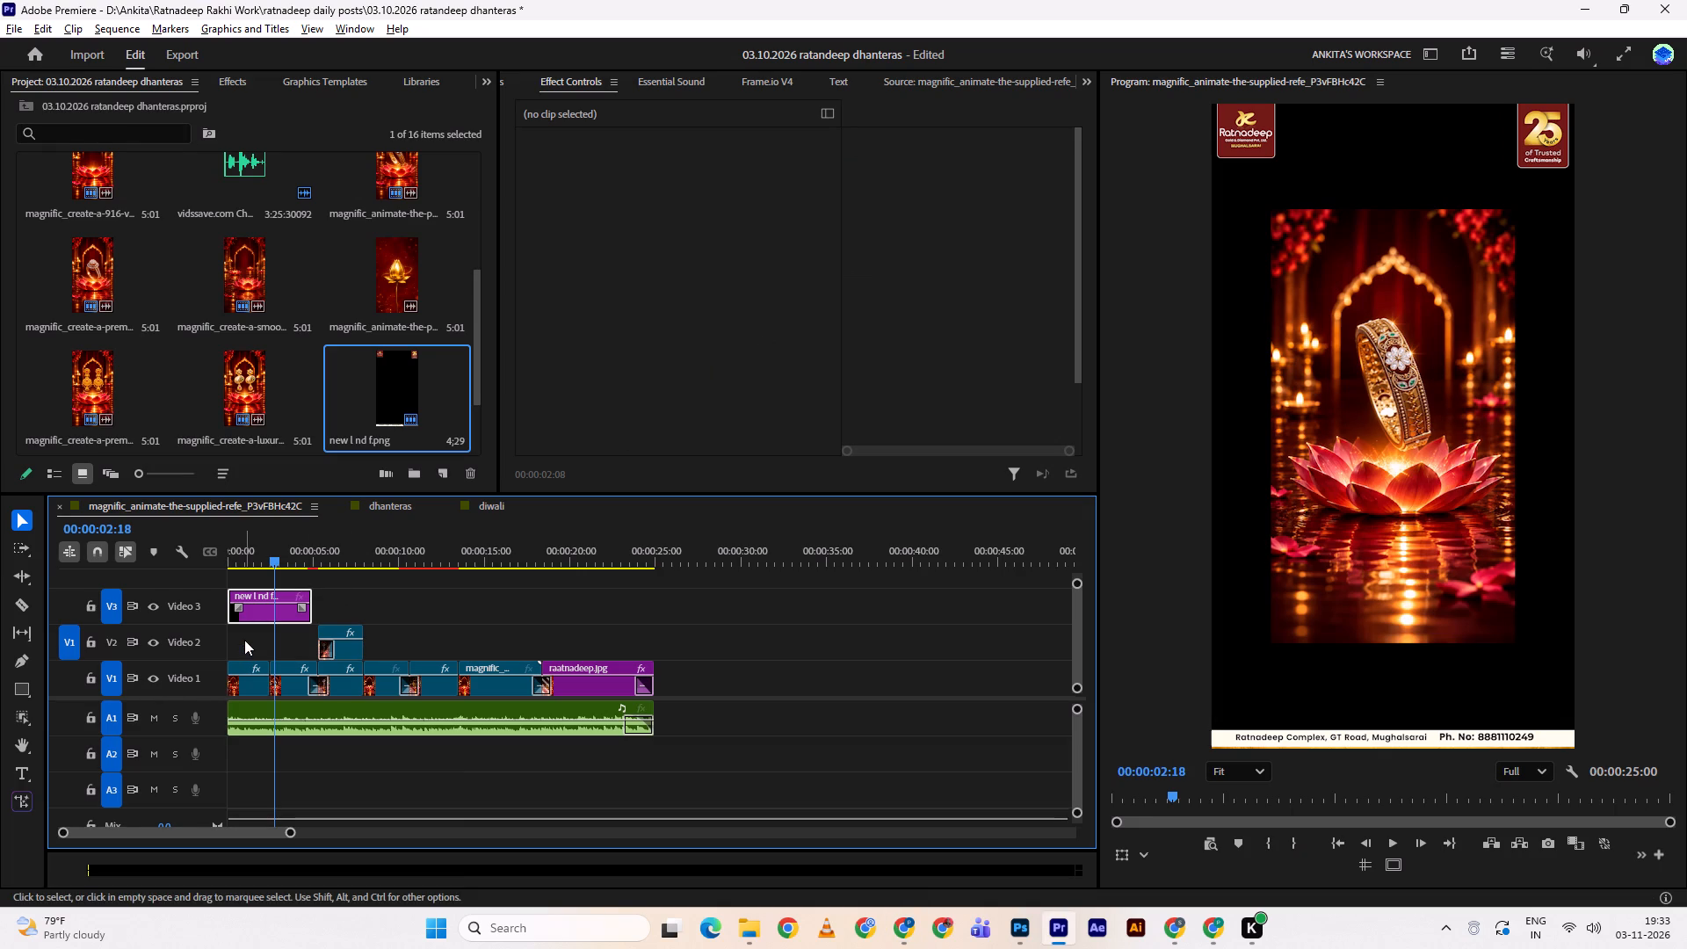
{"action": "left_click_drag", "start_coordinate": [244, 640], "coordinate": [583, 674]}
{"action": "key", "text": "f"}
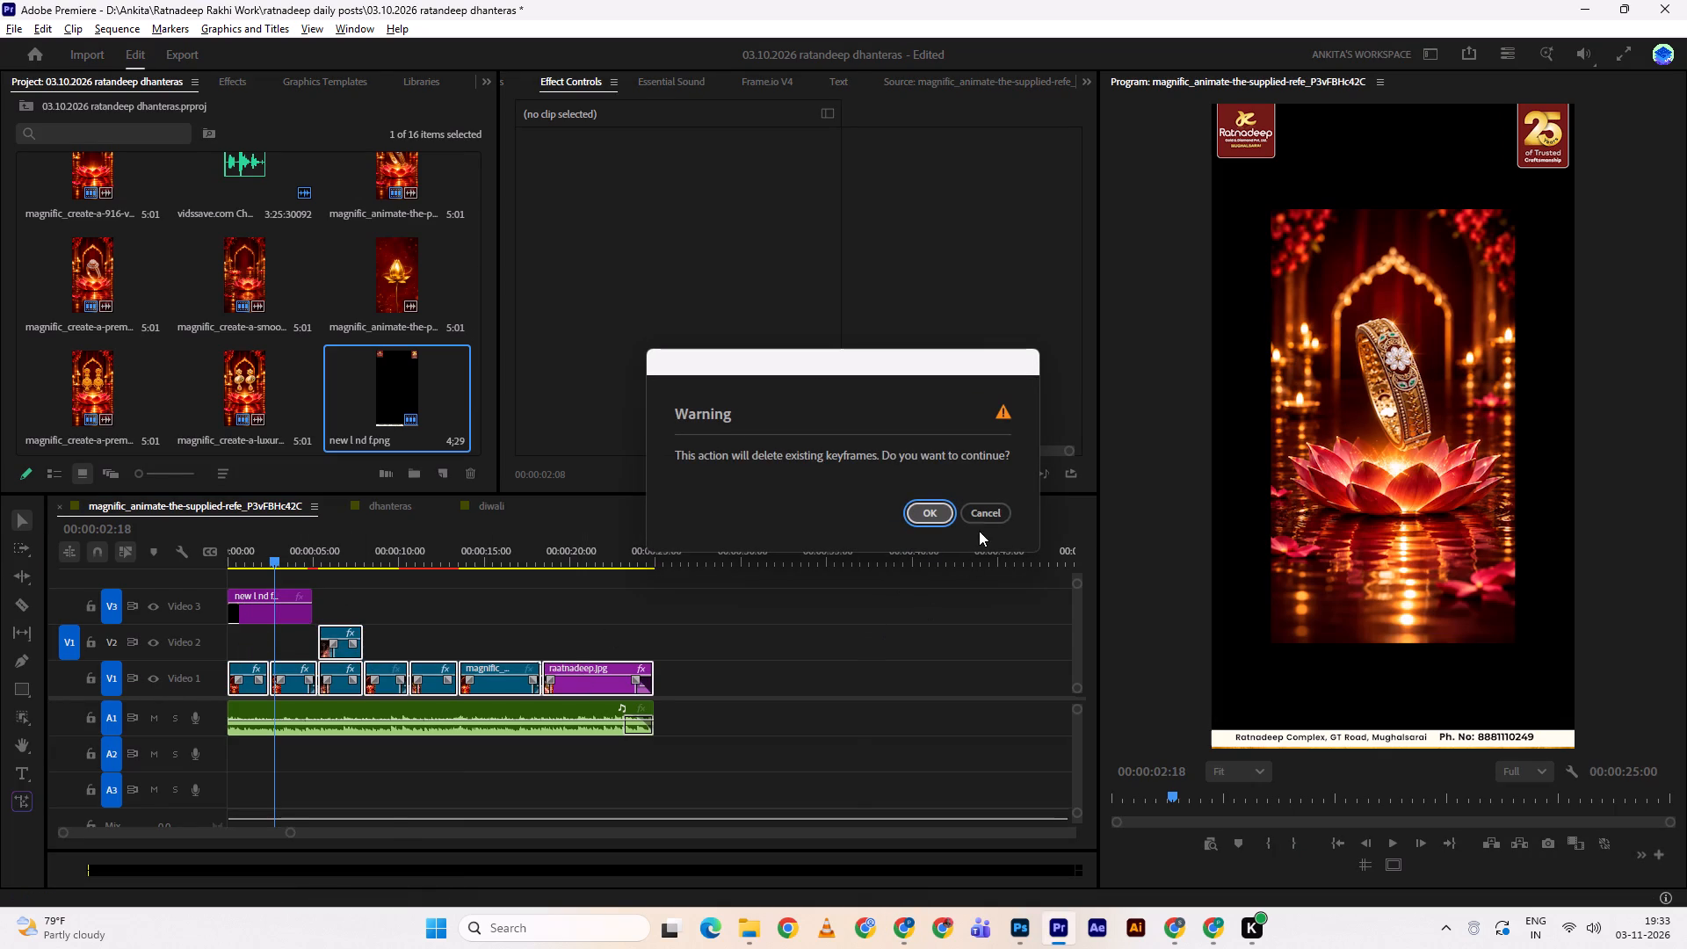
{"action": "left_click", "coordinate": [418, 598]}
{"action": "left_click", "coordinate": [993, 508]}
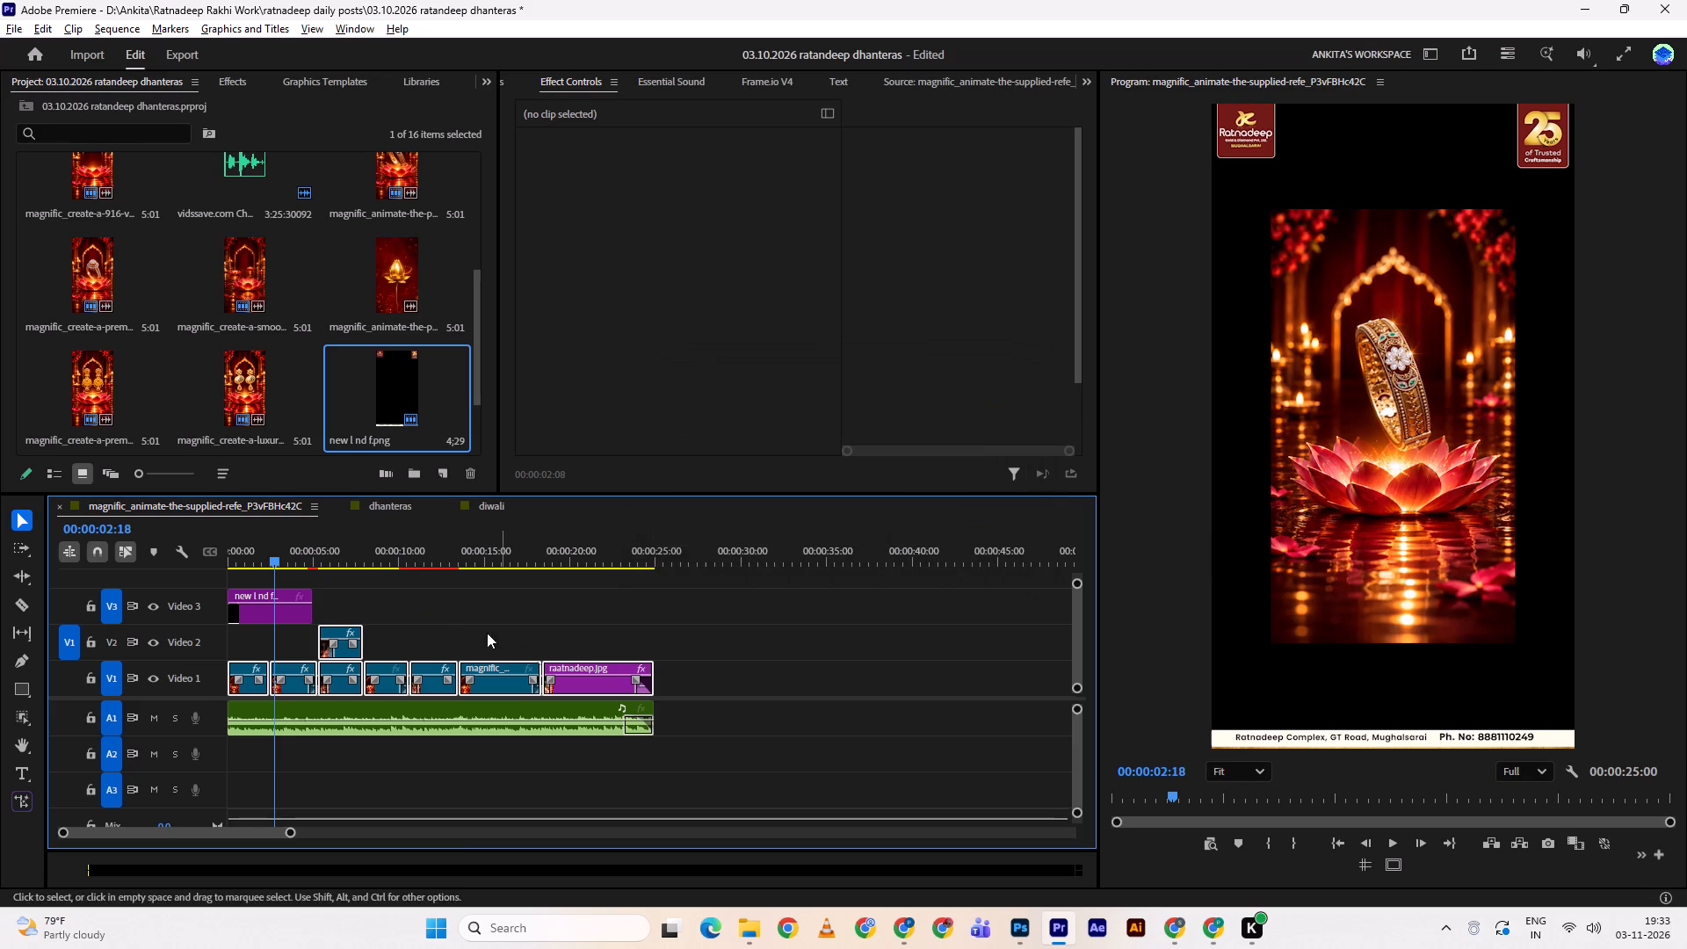
Check the clip framing at several points in the sequence, and undo the change to the sequence frame size.
{"action": "left_click", "coordinate": [434, 606]}
{"action": "left_click_drag", "start_coordinate": [262, 553], "coordinate": [250, 555]}
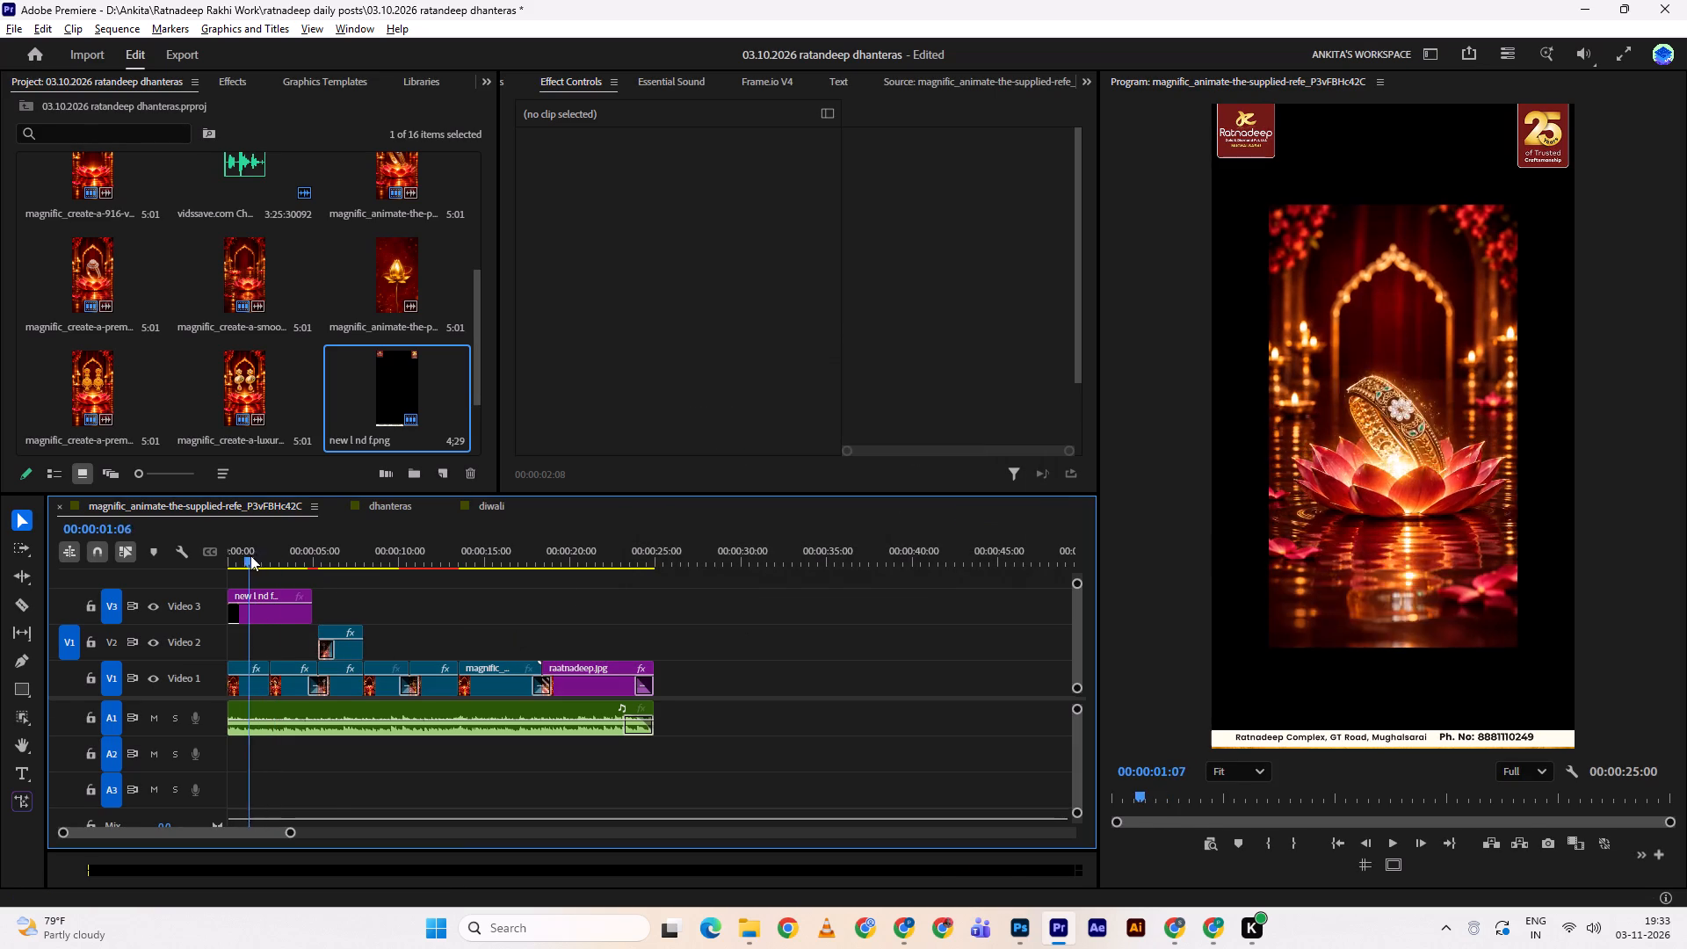
{"action": "left_click_drag", "start_coordinate": [250, 555], "coordinate": [339, 569]}
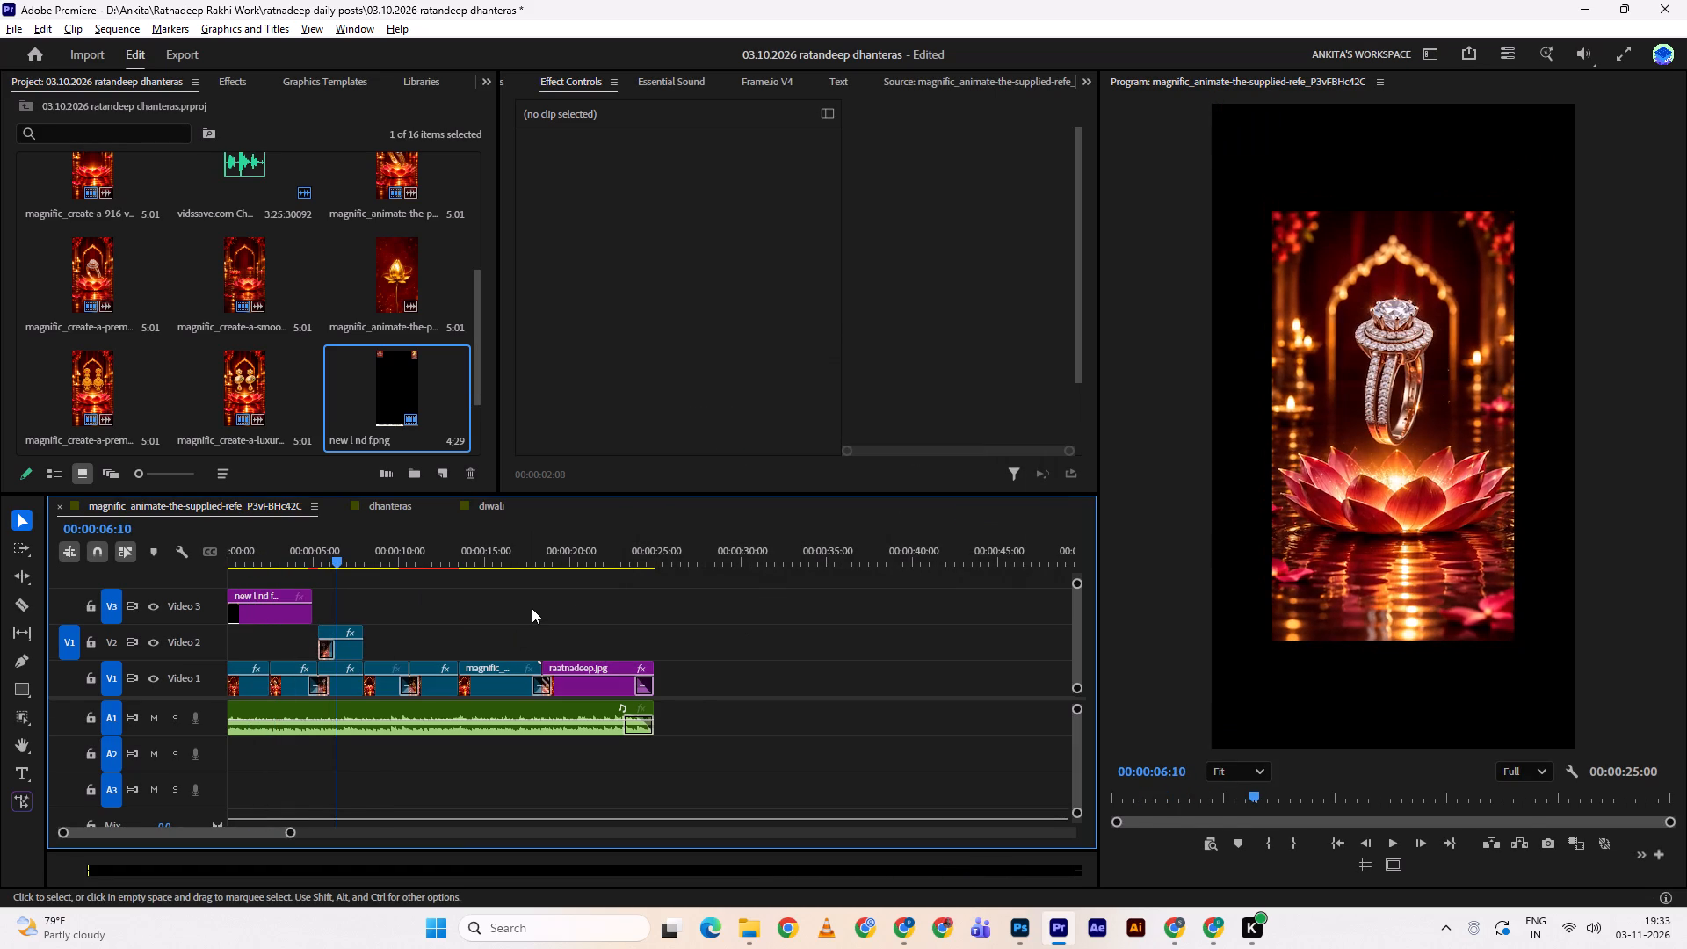
{"action": "key", "text": "ctrl+z"}
{"action": "key", "text": "ctrl+z"}
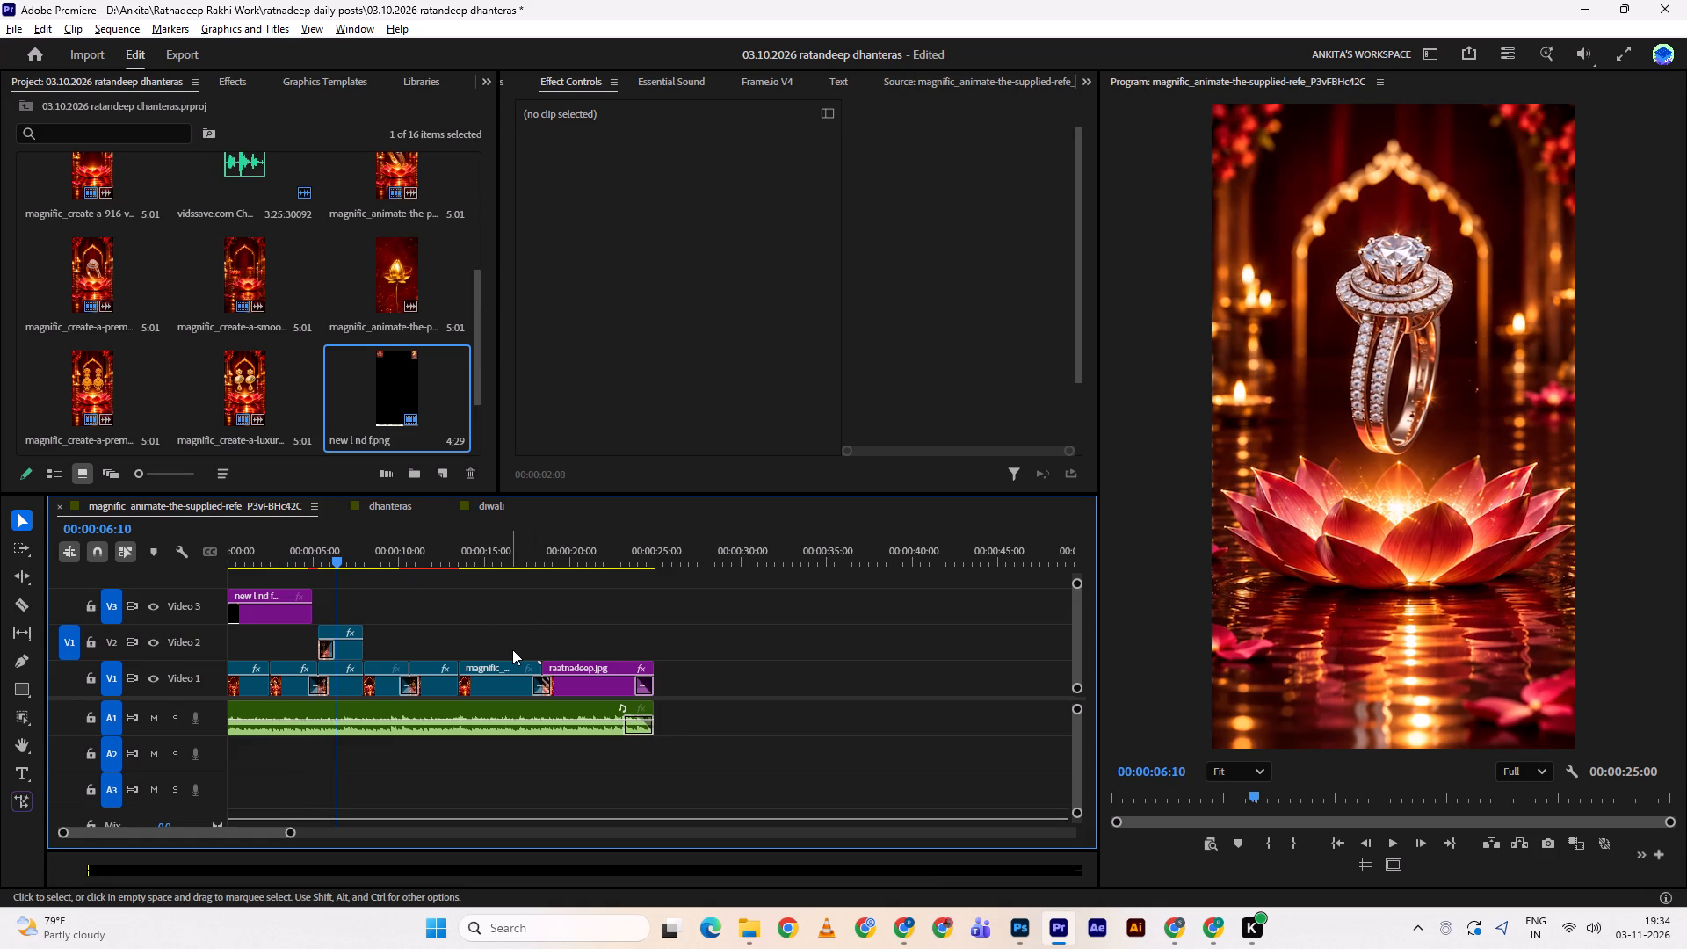
Fit the "new l nd f.png" branded overlay on Video 3 to the sequence frame and check it near the start.
{"action": "left_click", "coordinate": [235, 606]}
{"action": "left_click", "coordinate": [255, 618]}
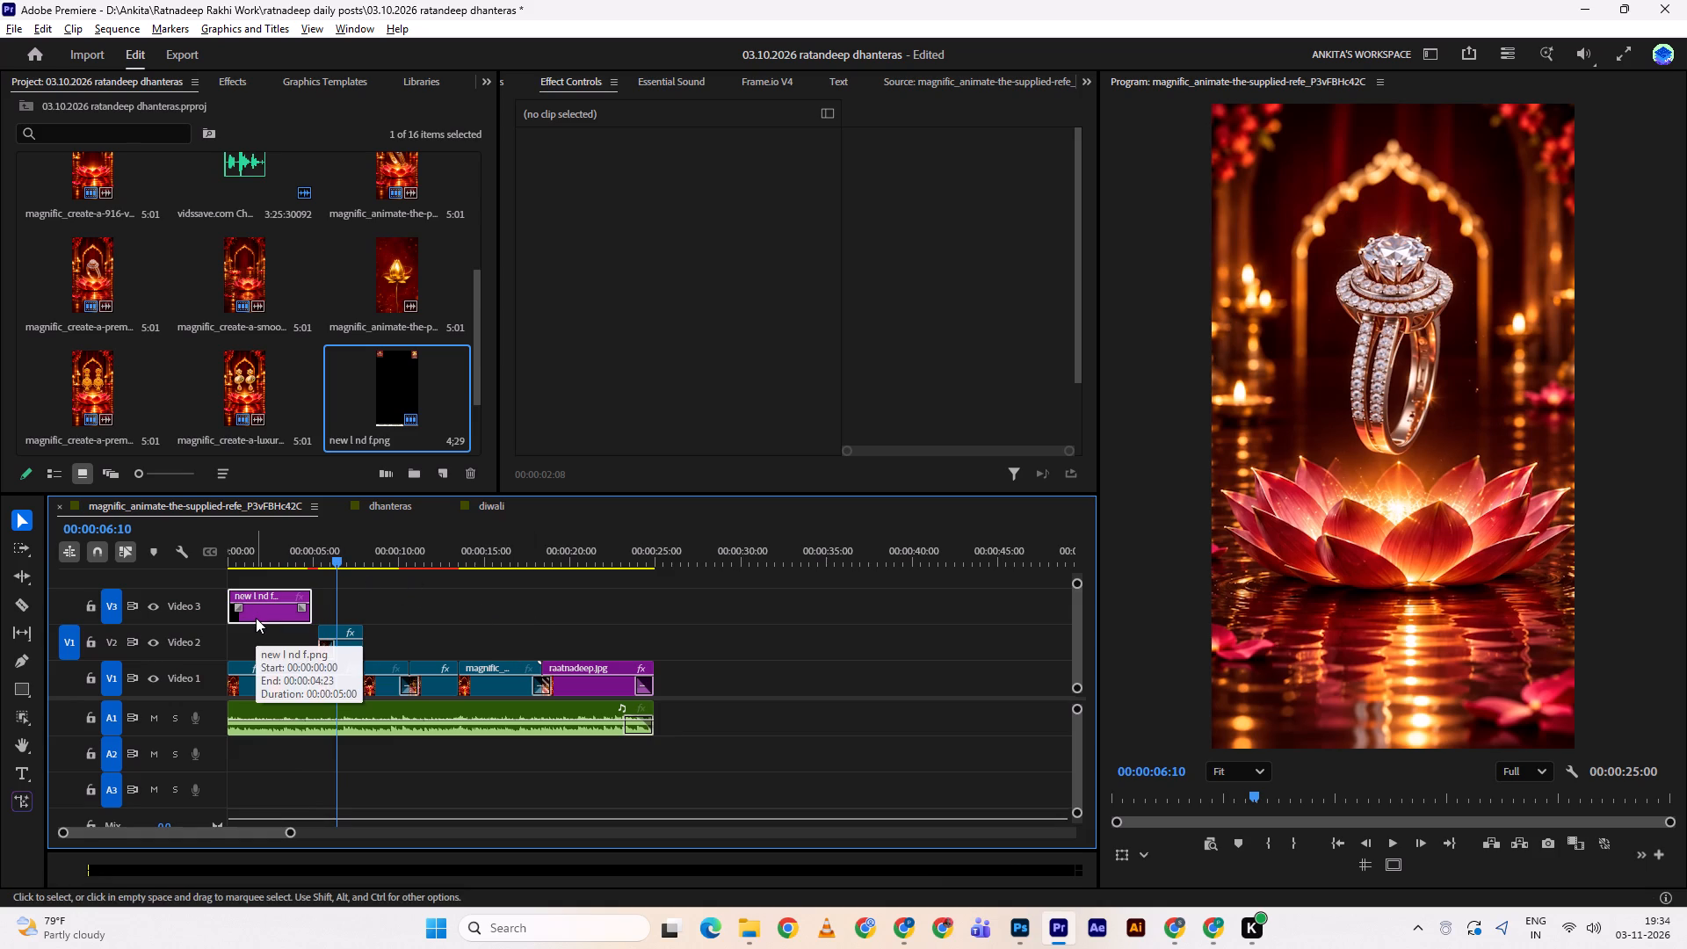
{"action": "key", "text": "f"}
{"action": "left_click_drag", "start_coordinate": [274, 561], "coordinate": [231, 544]}
{"action": "left_click", "coordinate": [231, 544]}
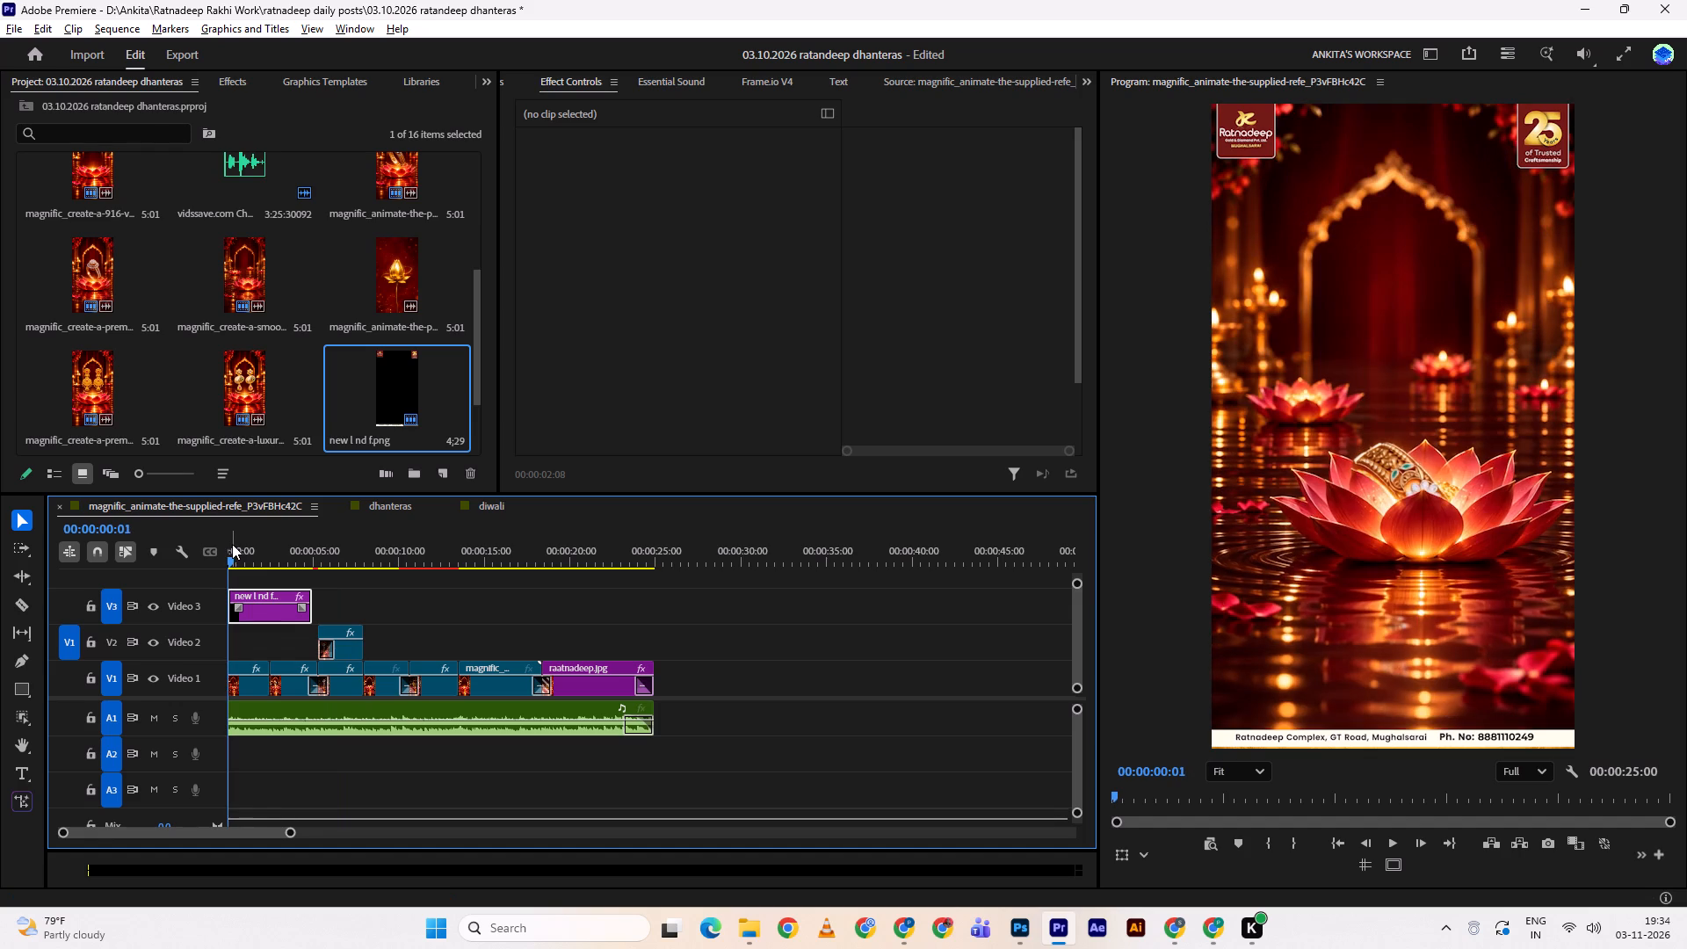
{"action": "left_click_drag", "start_coordinate": [232, 544], "coordinate": [245, 548]}
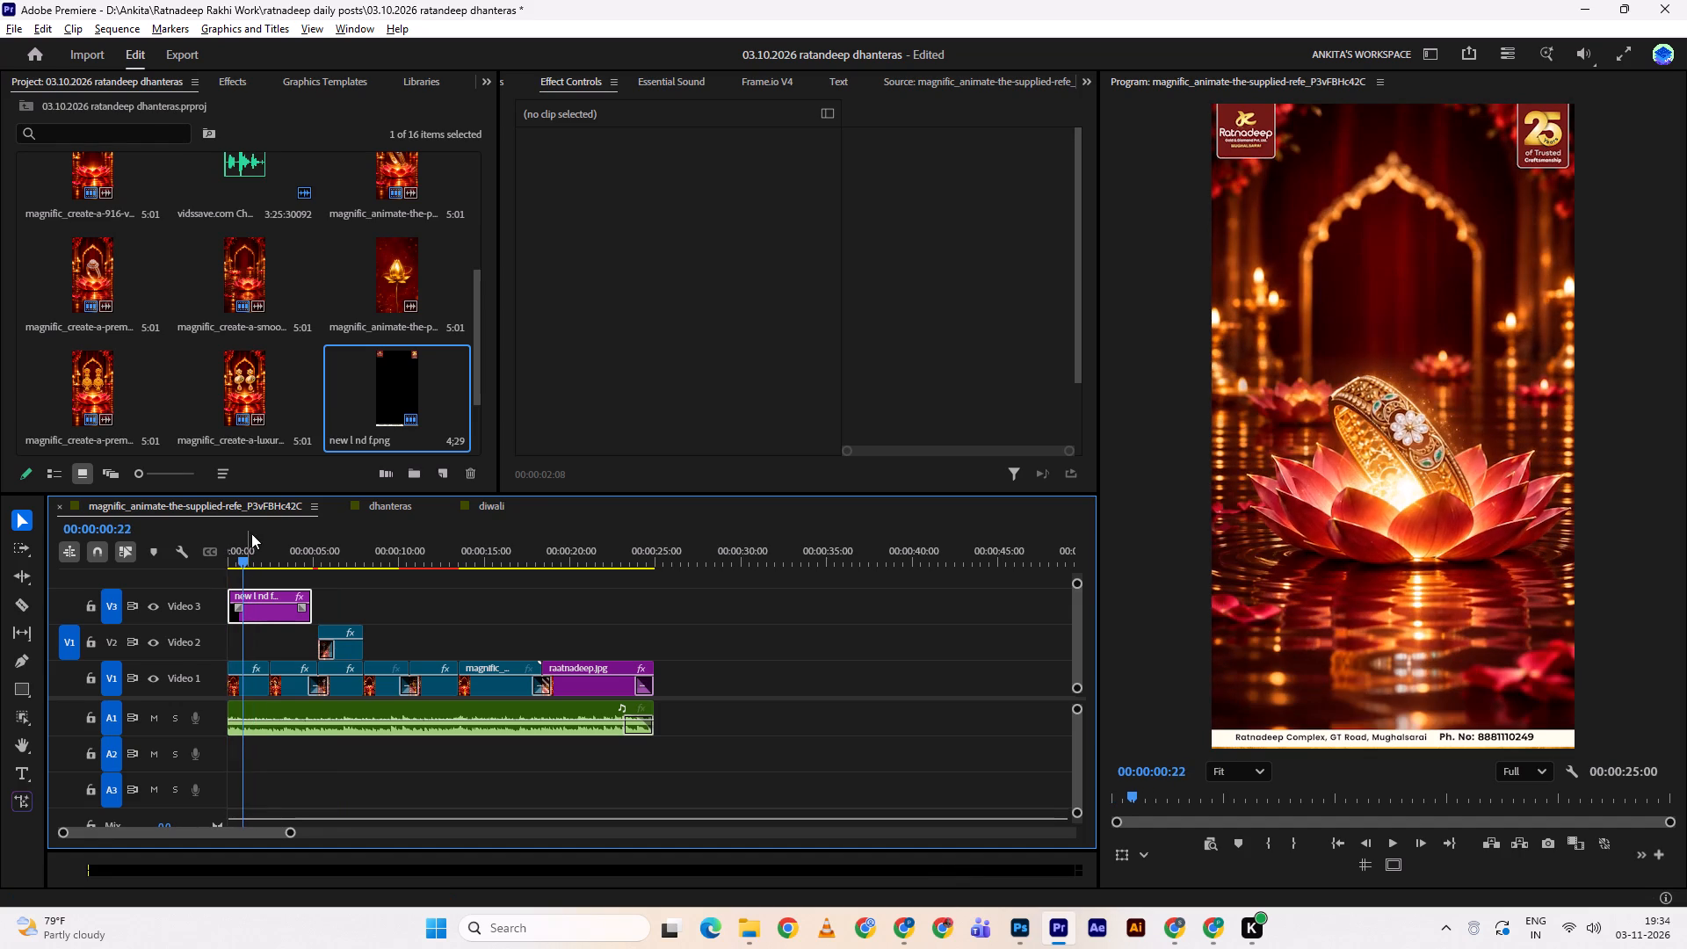
Review the frame size in the sequence settings and accept them as they are.
{"action": "left_click", "coordinate": [135, 25]}
{"action": "left_click", "coordinate": [154, 52]}
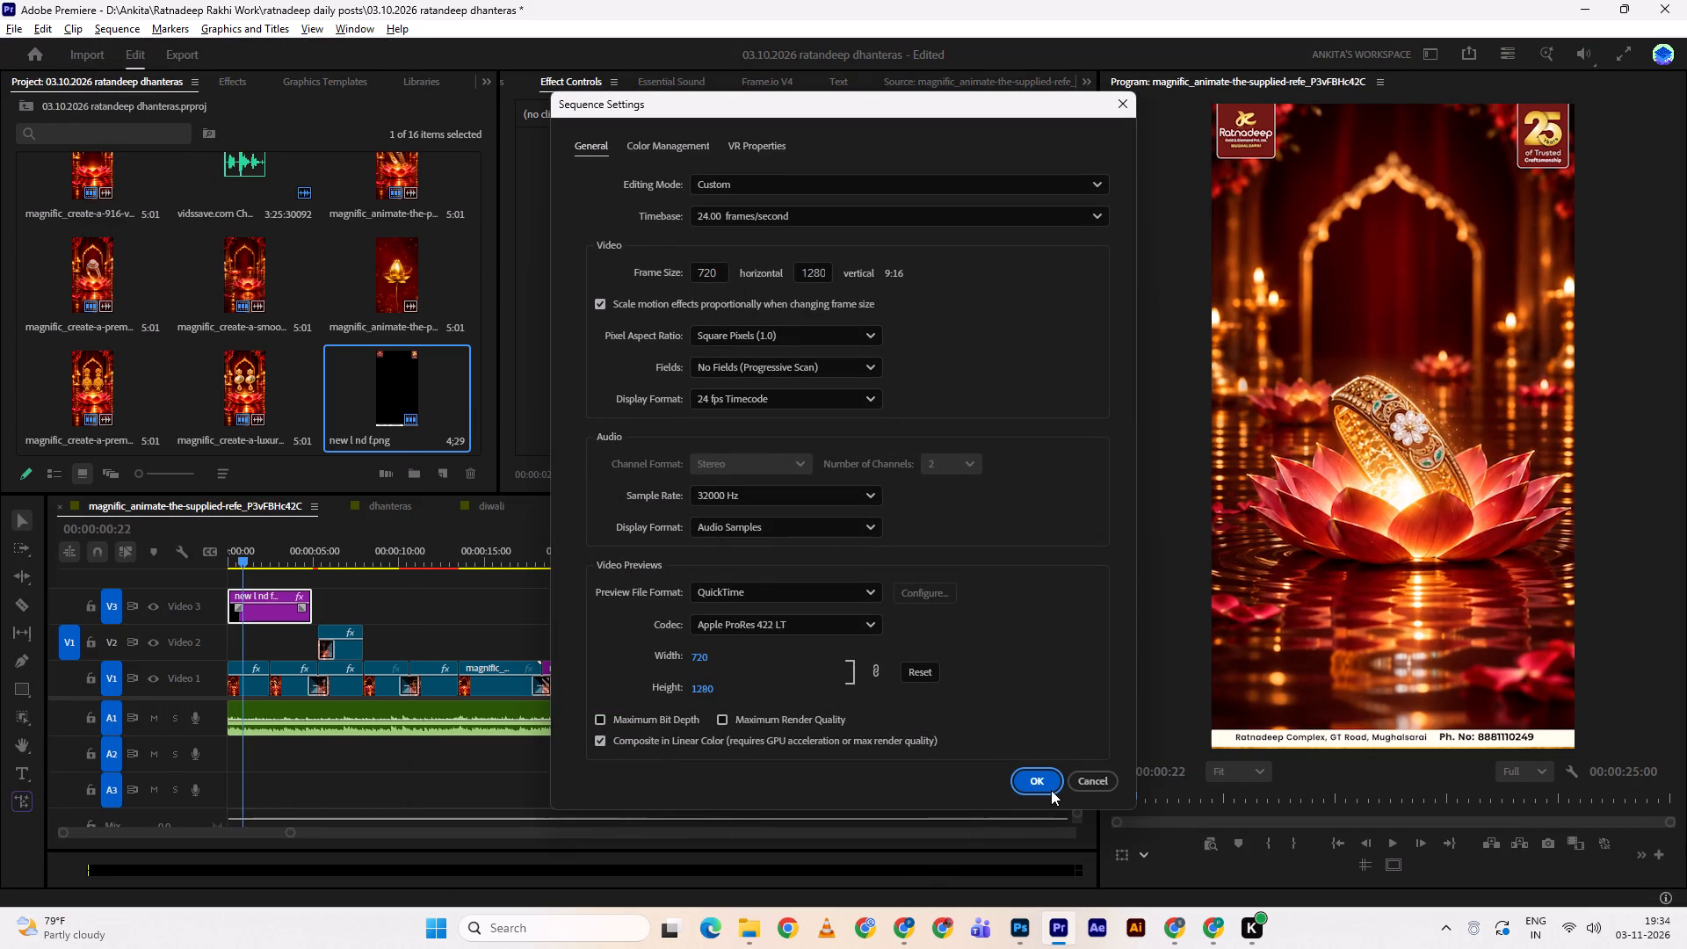
{"action": "left_click", "coordinate": [1051, 790]}
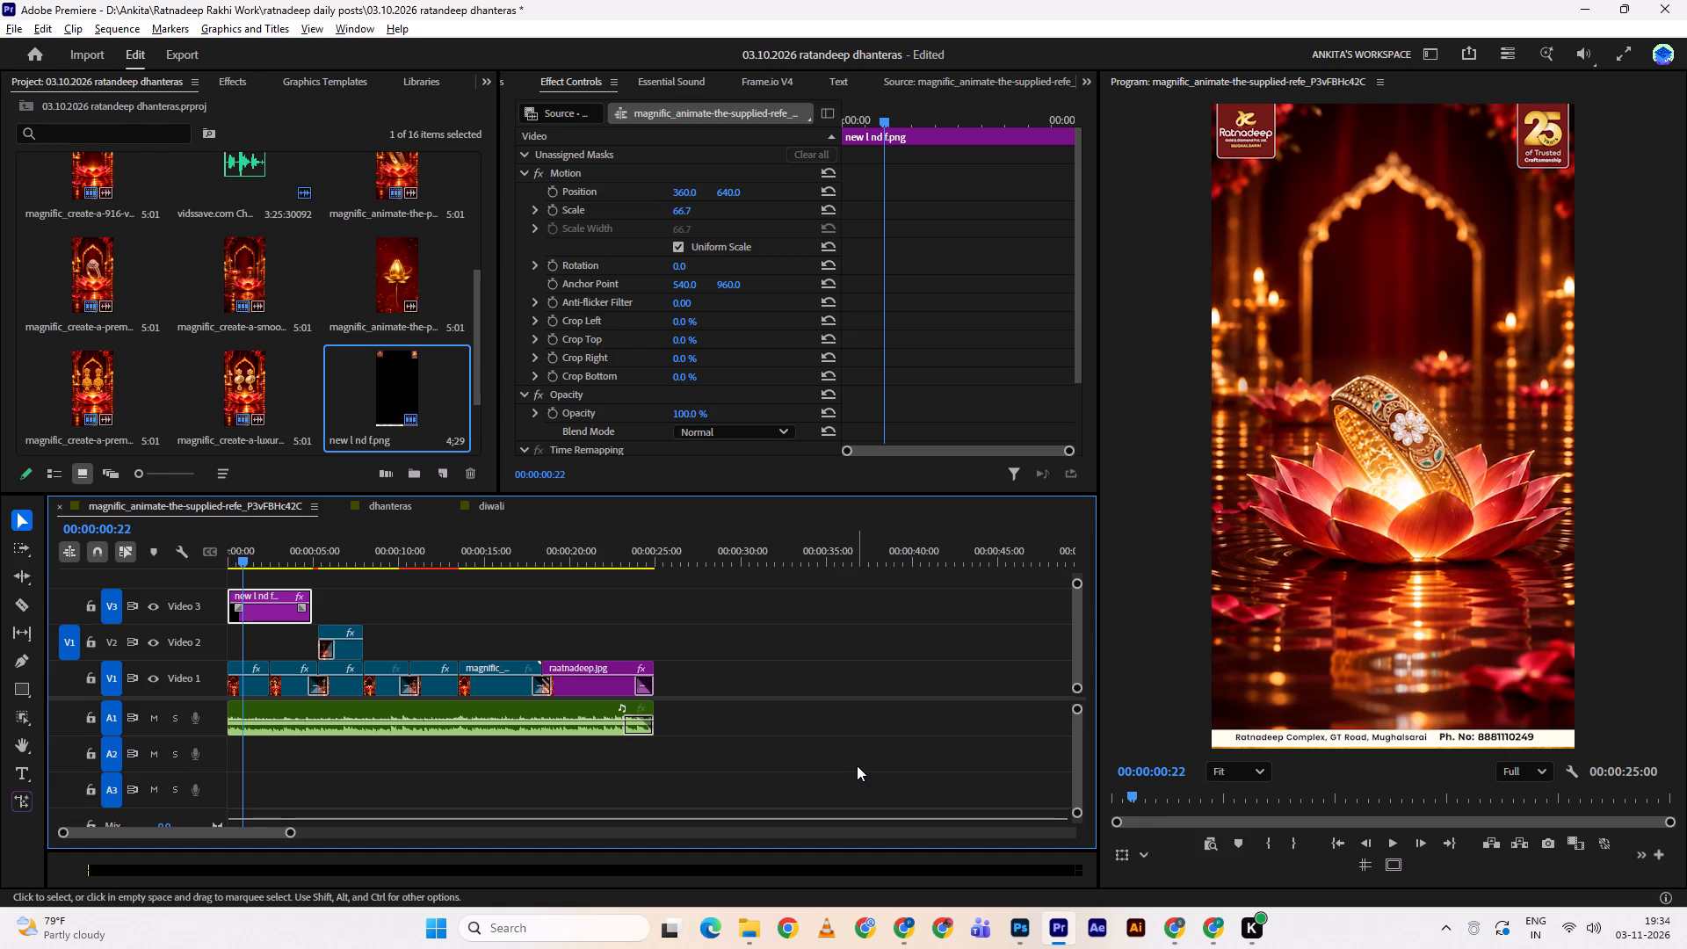
Add a text layer at about 00:00:01:13 over the base of the lotus with the copied line "Embrace the Joy of Dhanteras.".
{"action": "left_click", "coordinate": [369, 612]}
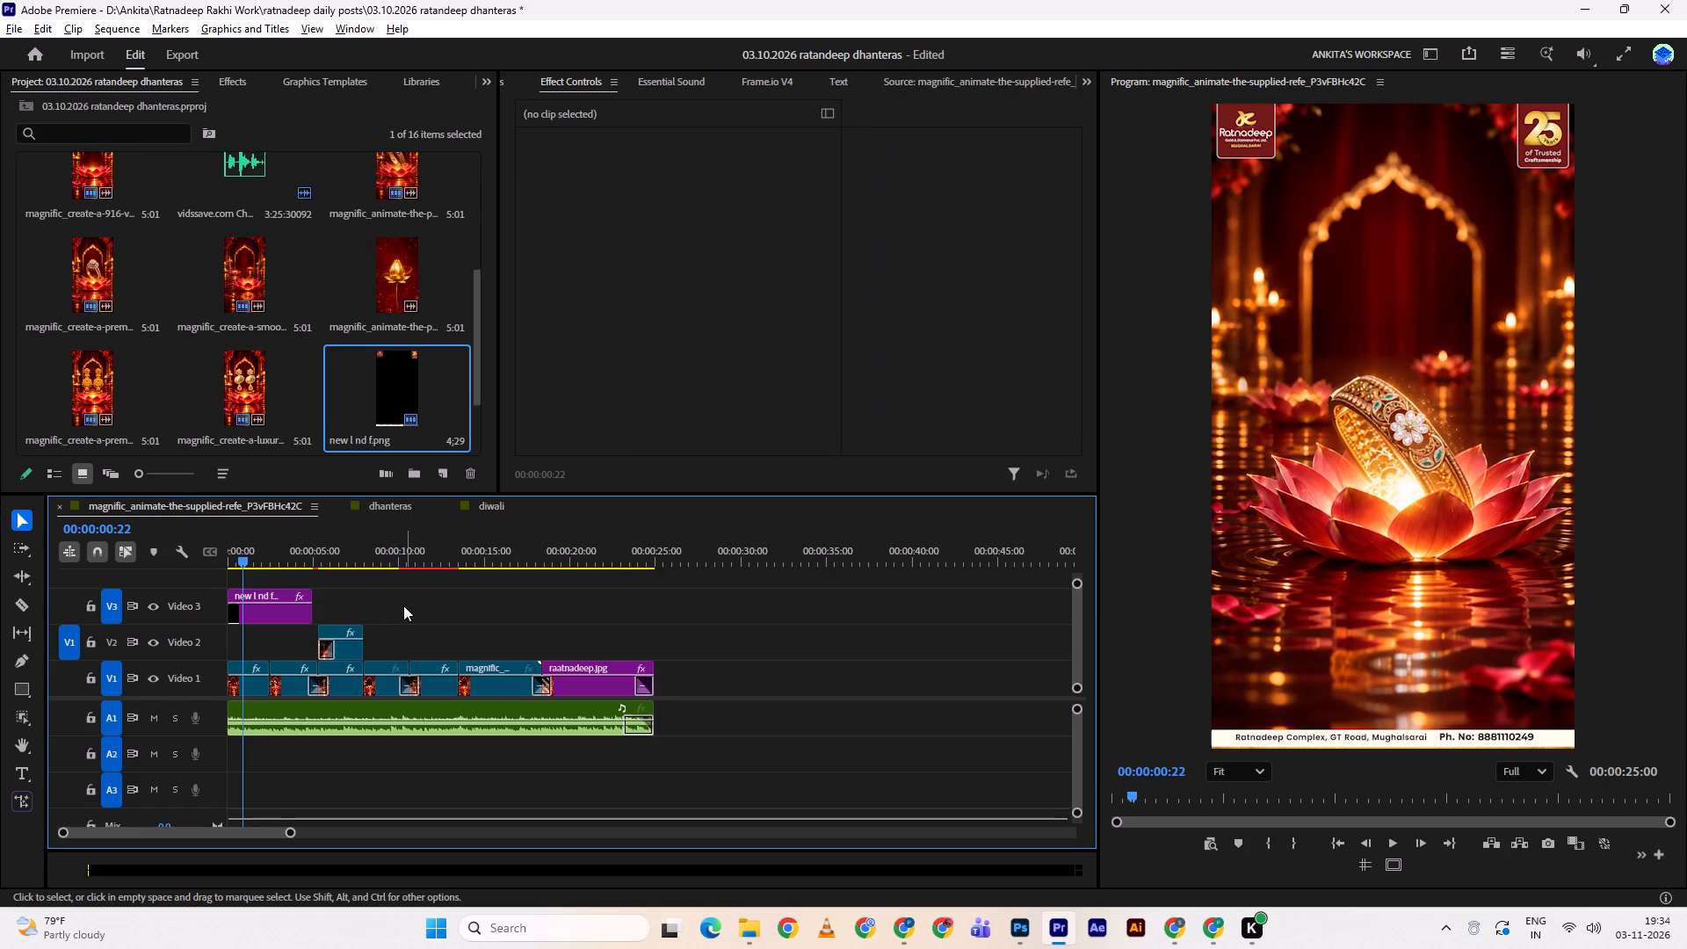
{"action": "key", "text": "space"}
{"action": "key", "text": "space"}
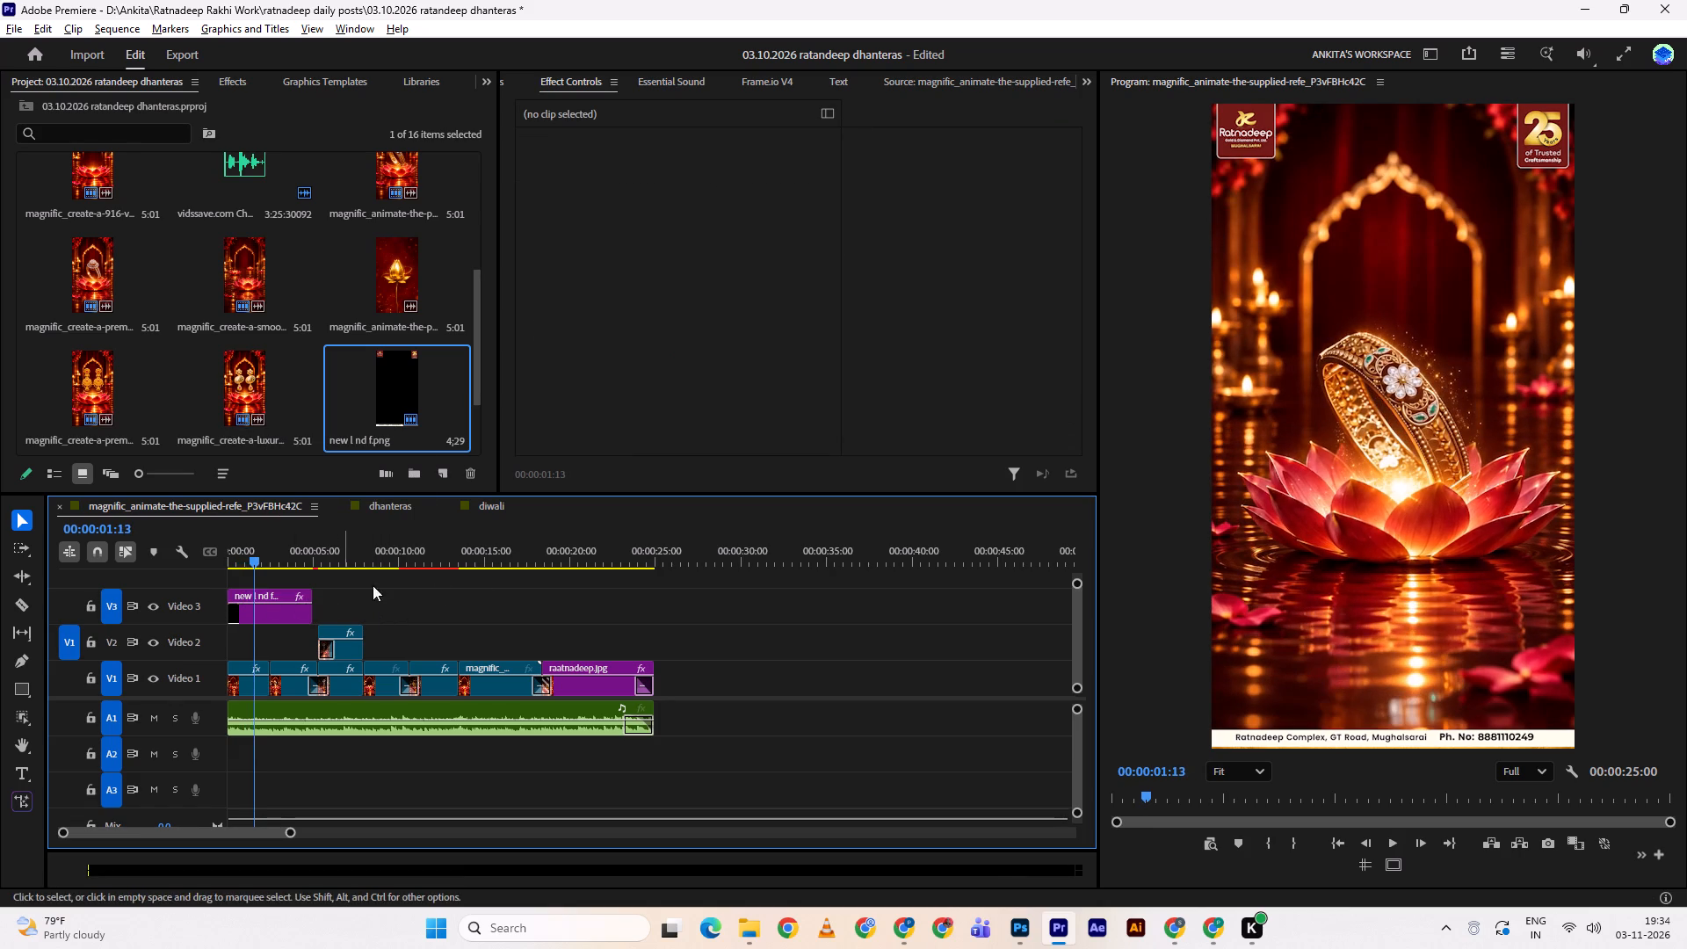
{"action": "key", "text": "t"}
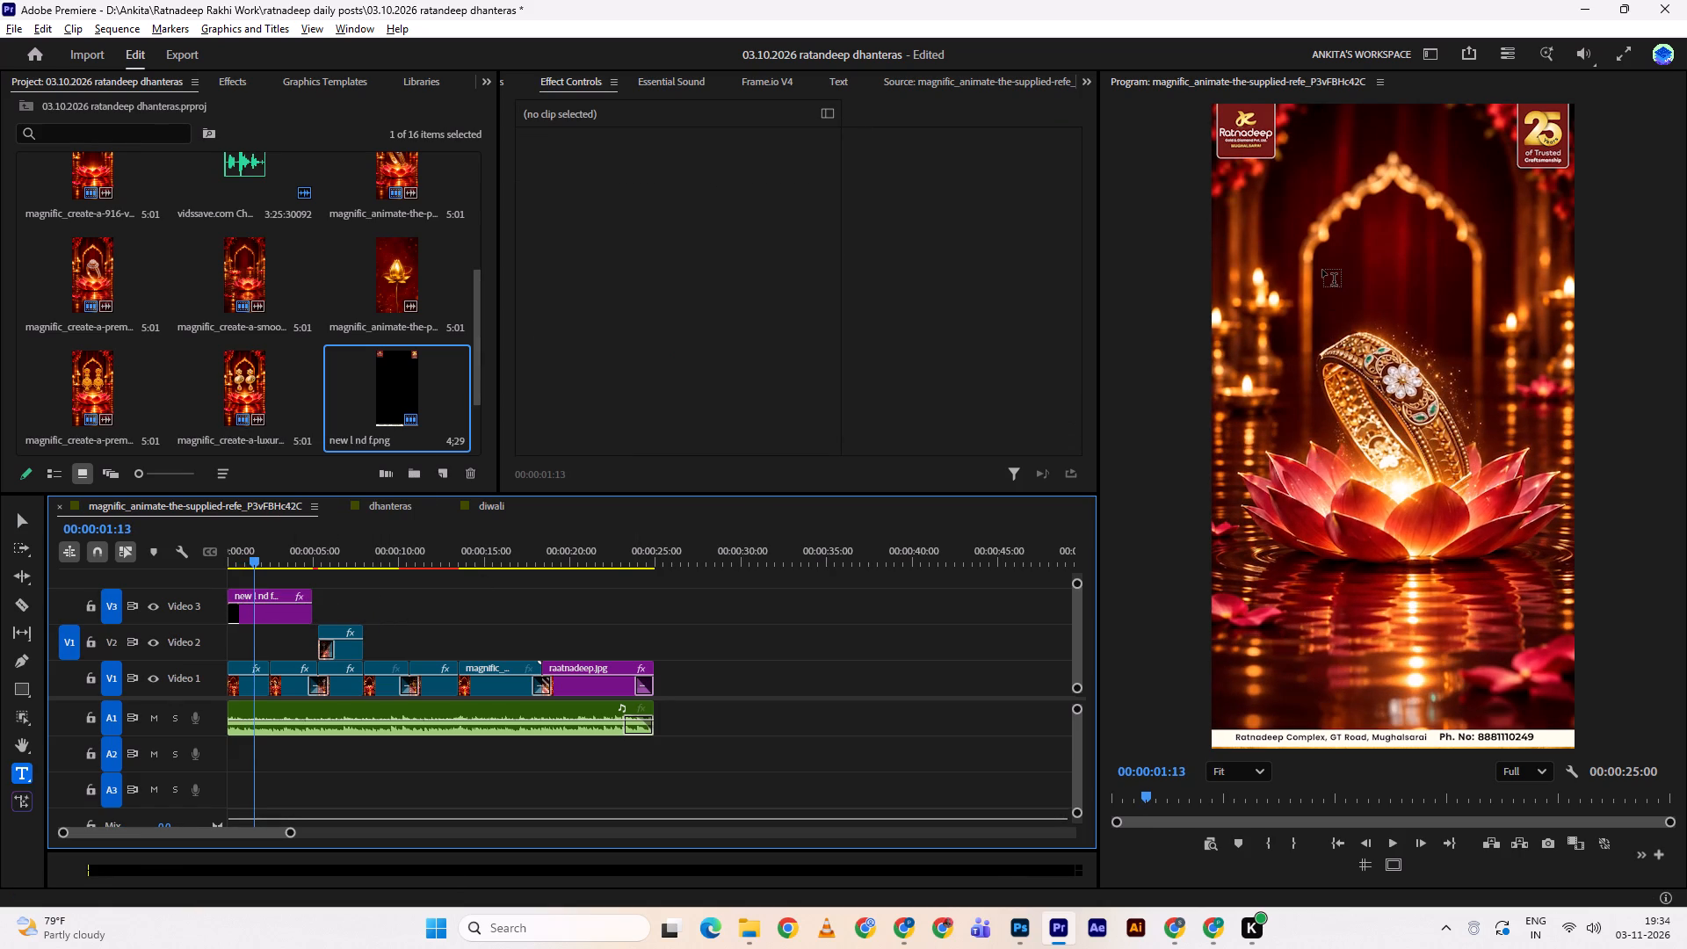
{"action": "left_click", "coordinate": [1339, 579]}
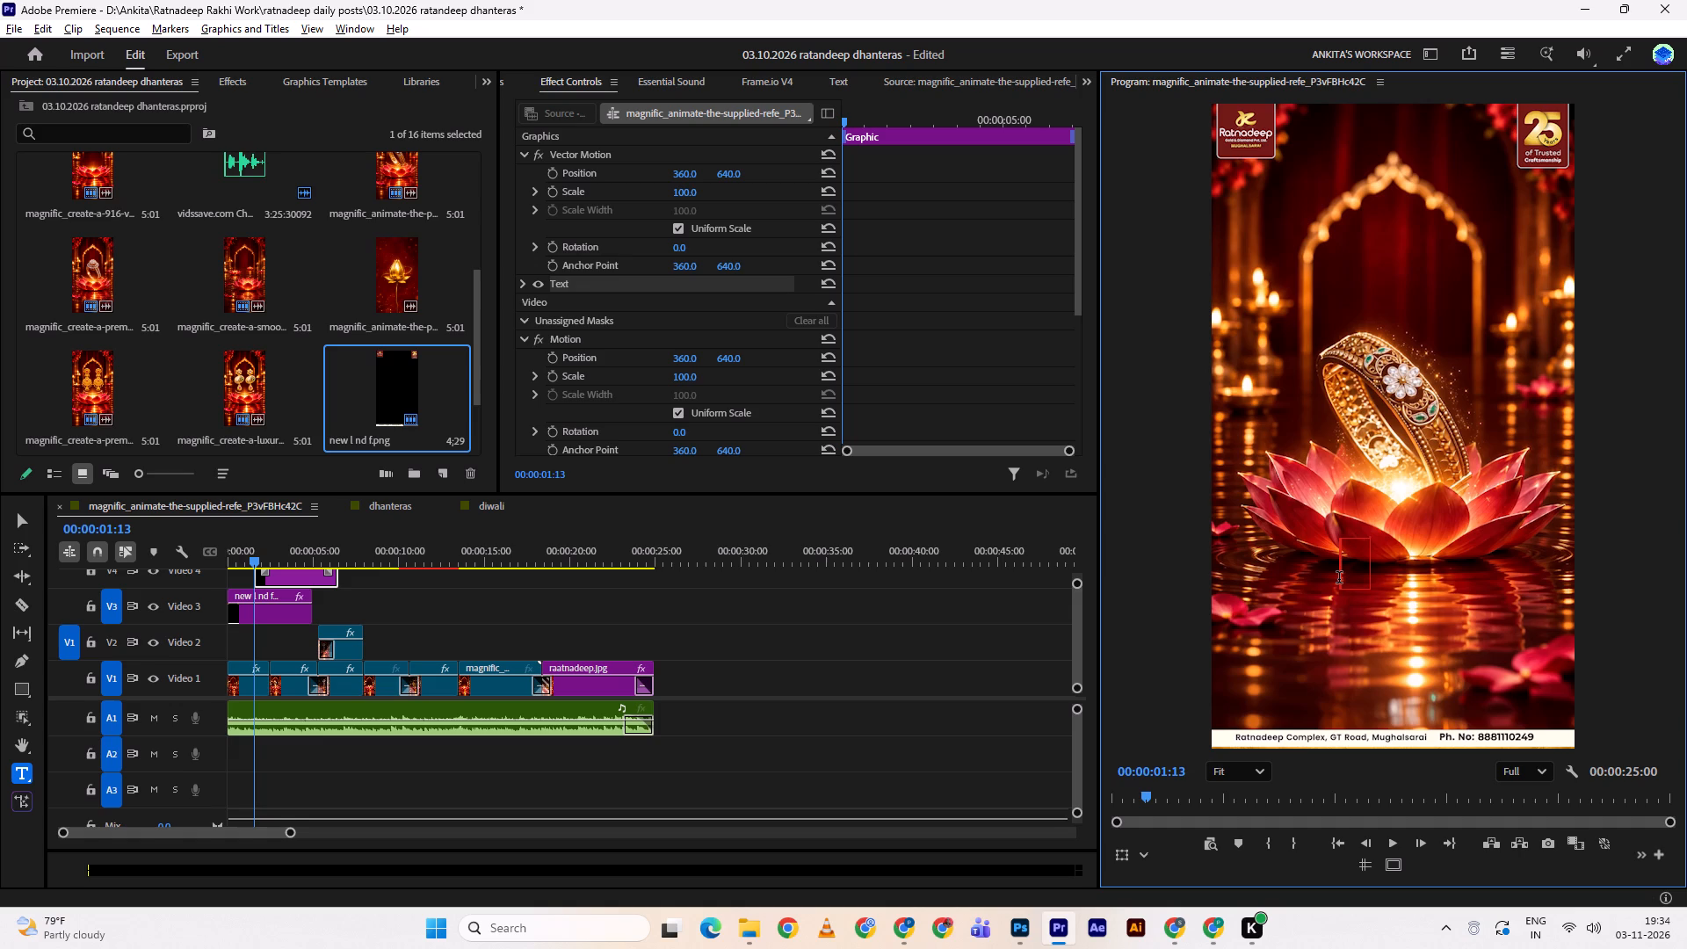
{"action": "key", "text": "ctrl+v"}
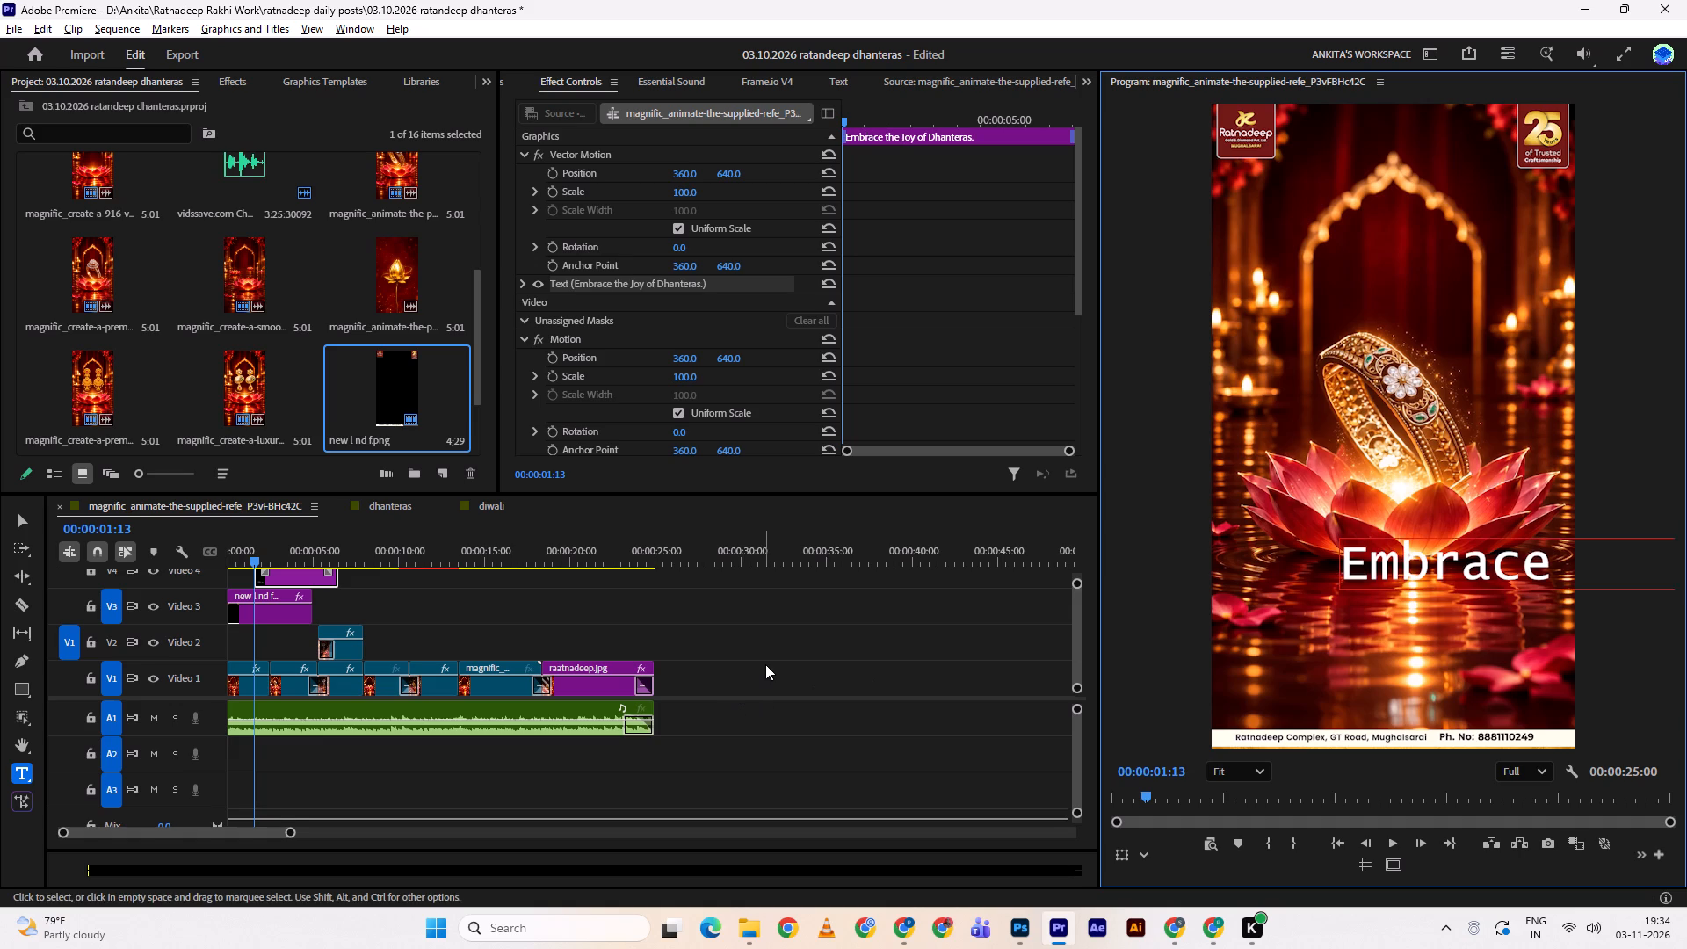
{"action": "key", "text": "v"}
{"action": "left_click", "coordinate": [765, 664]}
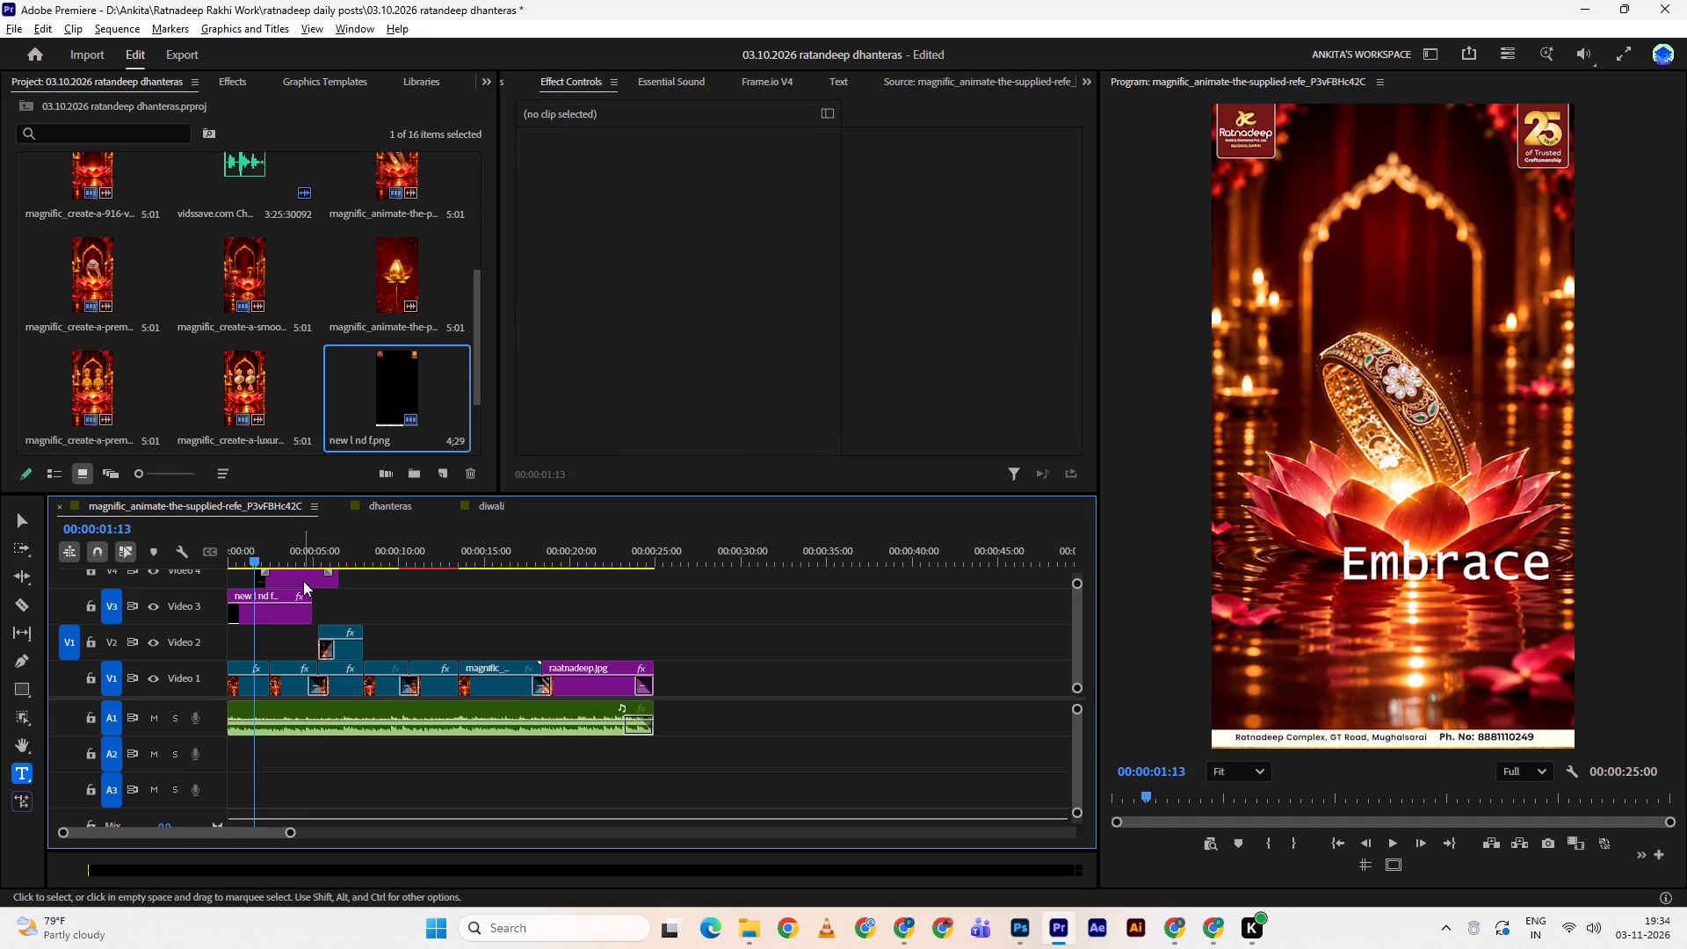
Move the headline text clip on Video 4 to the start of the sequence.
{"action": "left_click_drag", "start_coordinate": [303, 581], "coordinate": [256, 584]}
{"action": "left_click", "coordinate": [269, 581]}
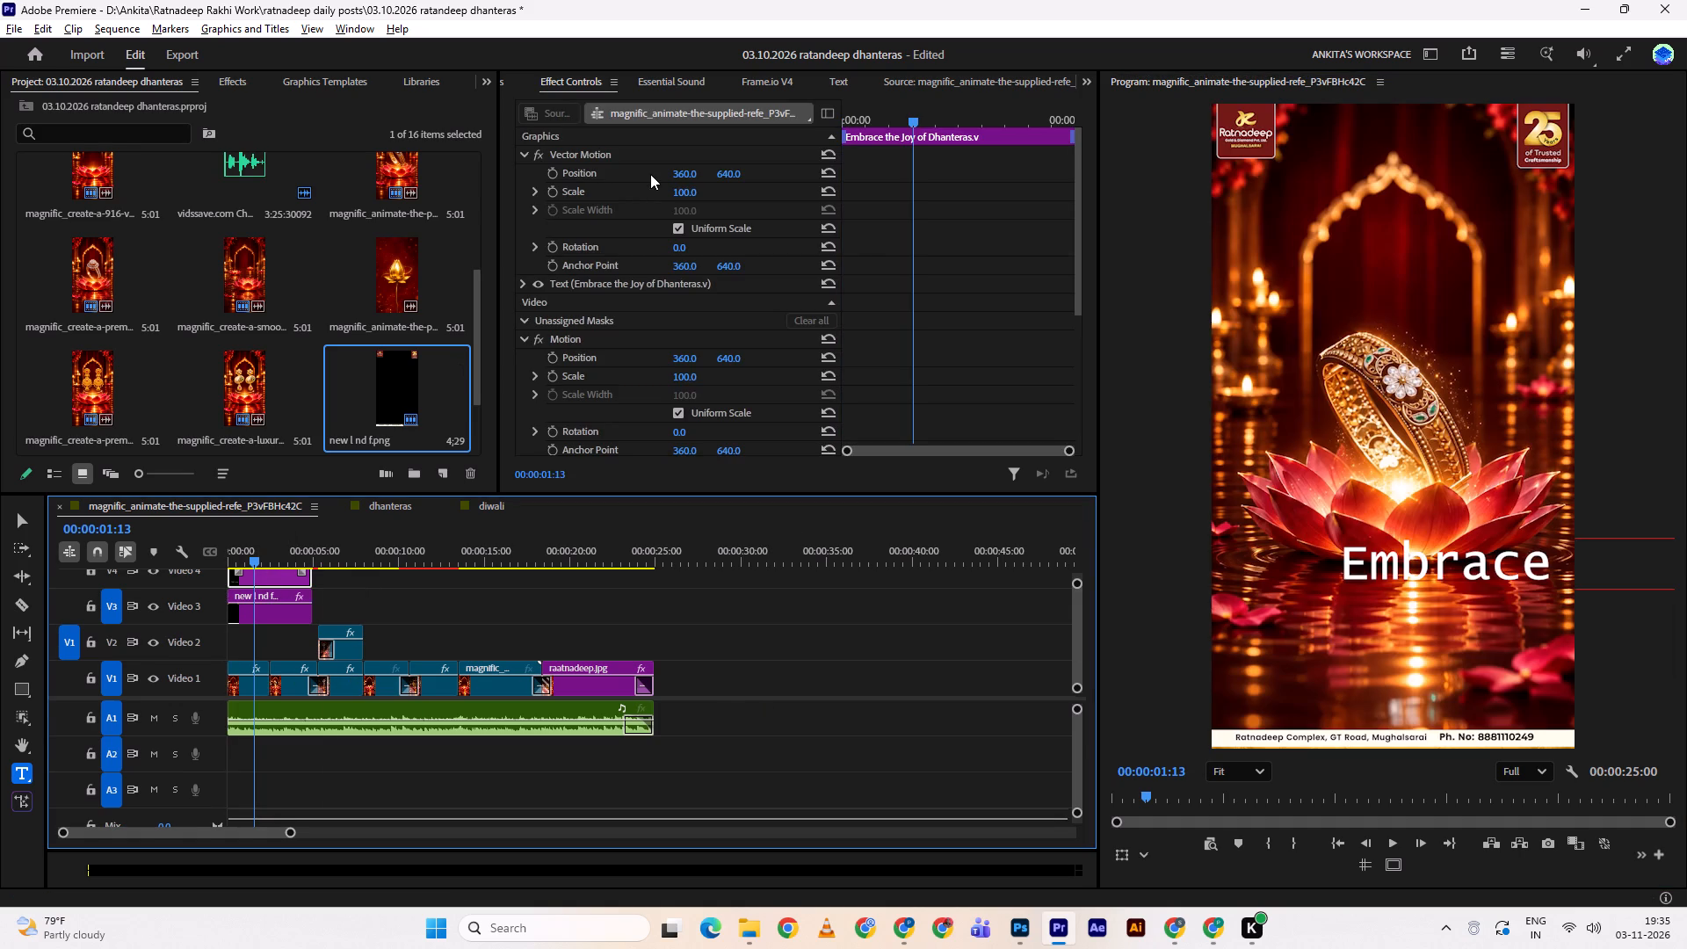
Set the headline text to the Materials Depicting font at size 26.
{"action": "scroll", "coordinate": [532, 88], "scroll_direction": "up", "scroll_amount": 3}
{"action": "scroll", "coordinate": [532, 87], "scroll_direction": "down", "scroll_amount": 2}
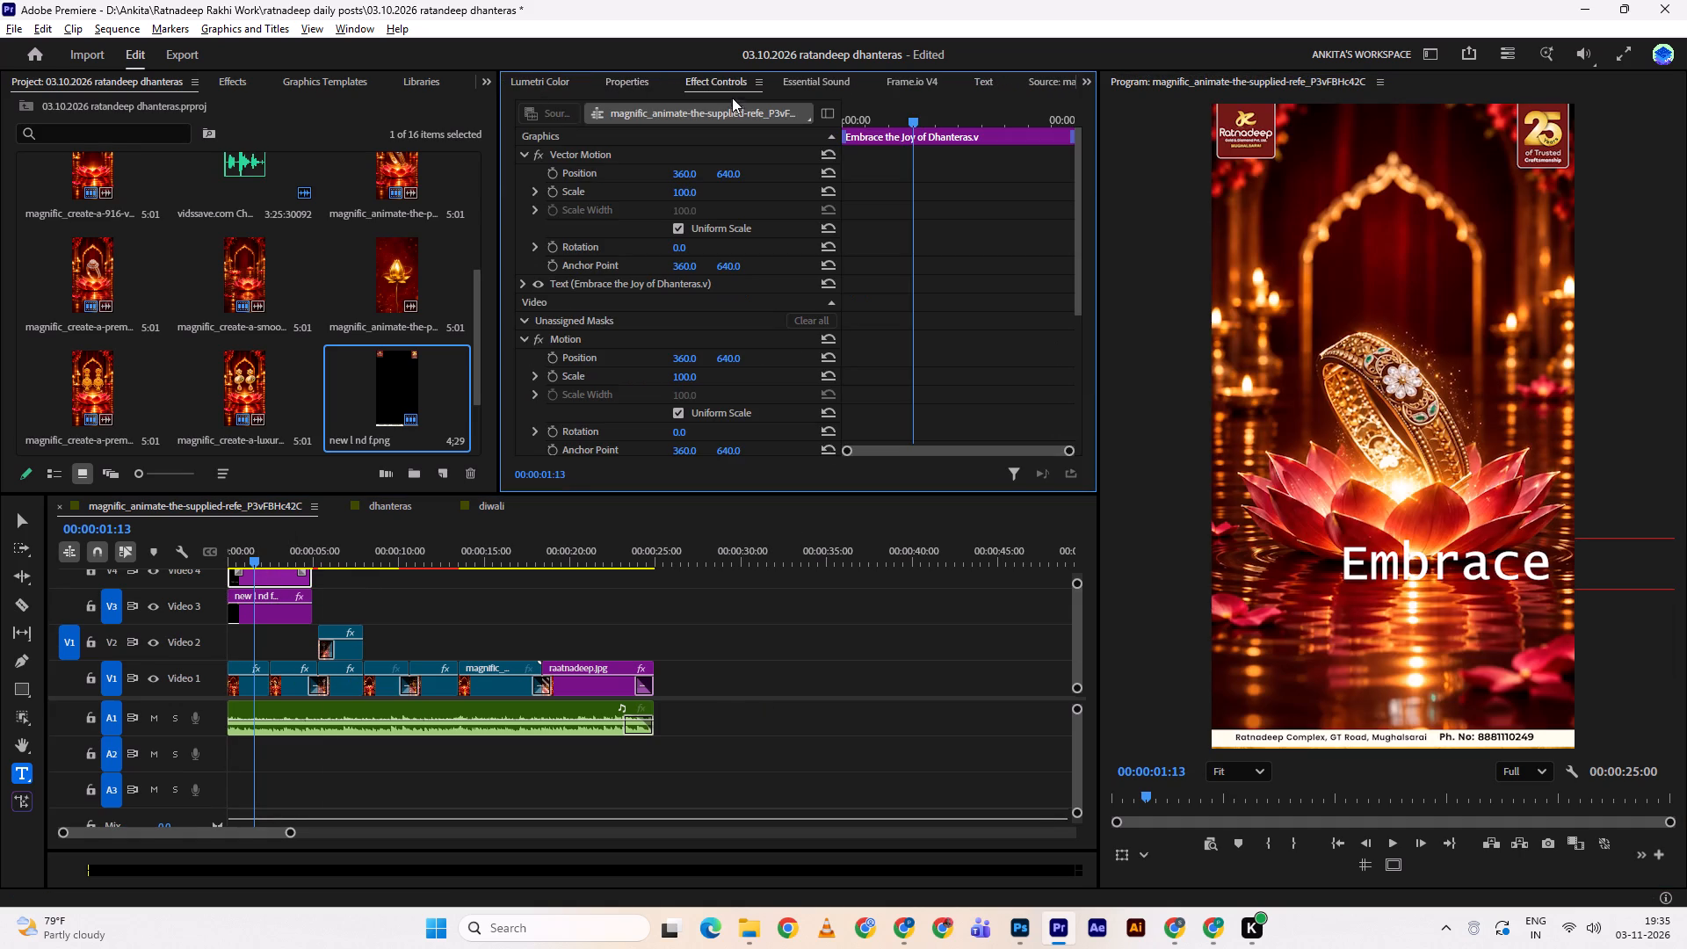
{"action": "left_click", "coordinate": [623, 74]}
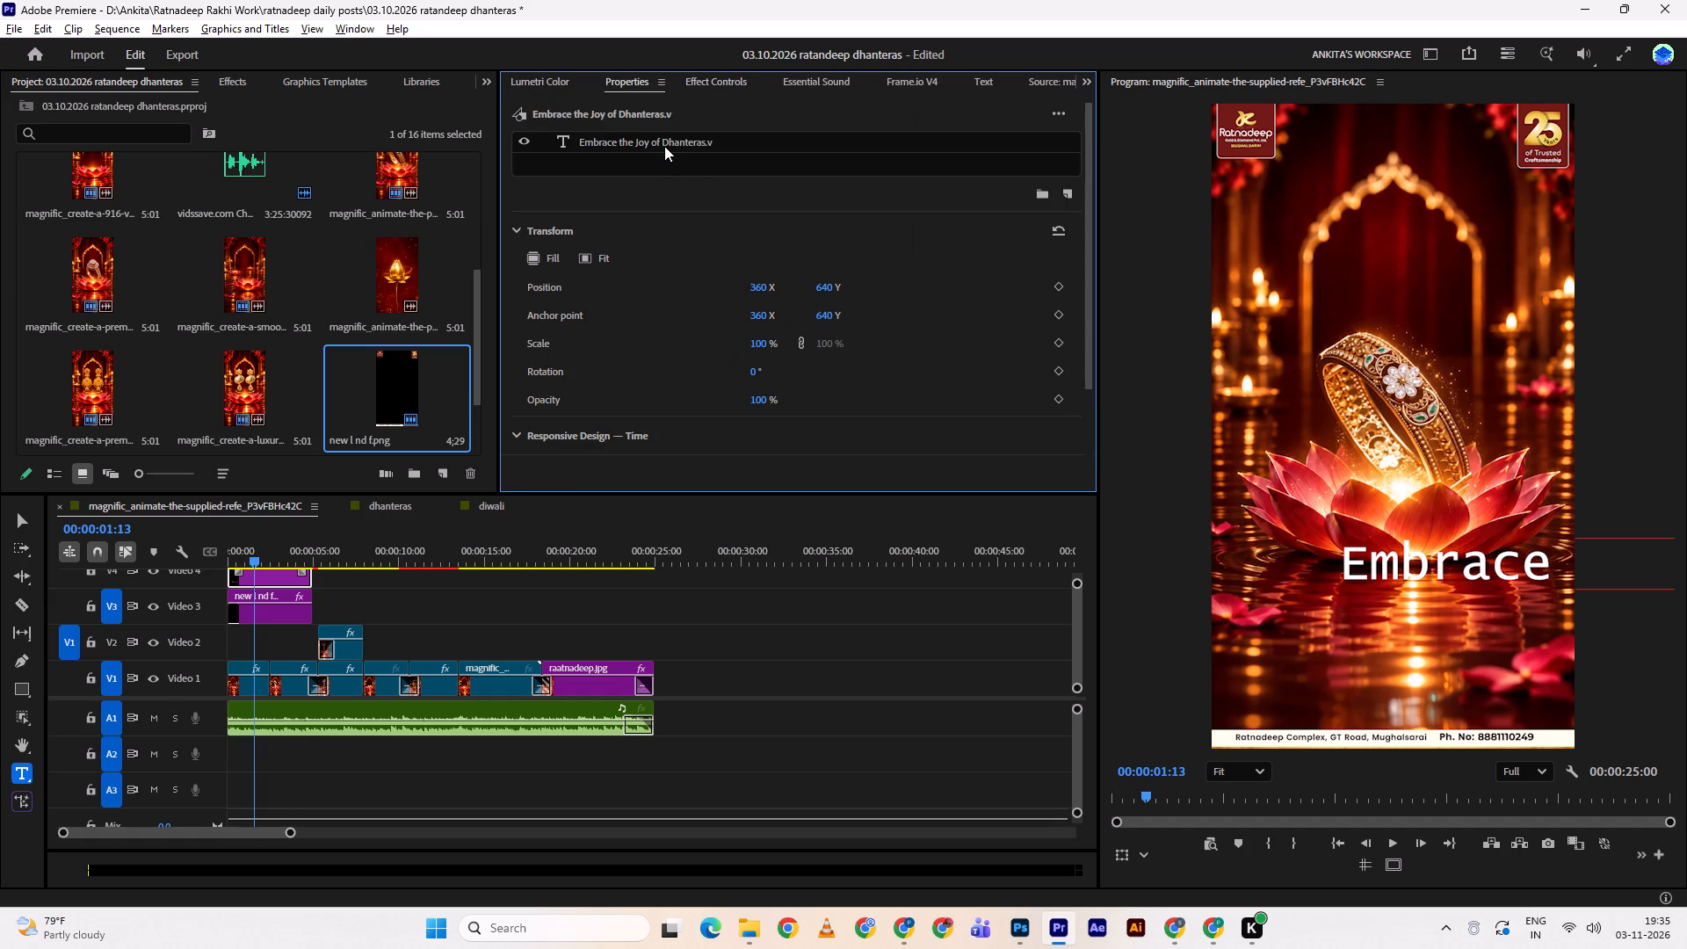
{"action": "left_click", "coordinate": [664, 145]}
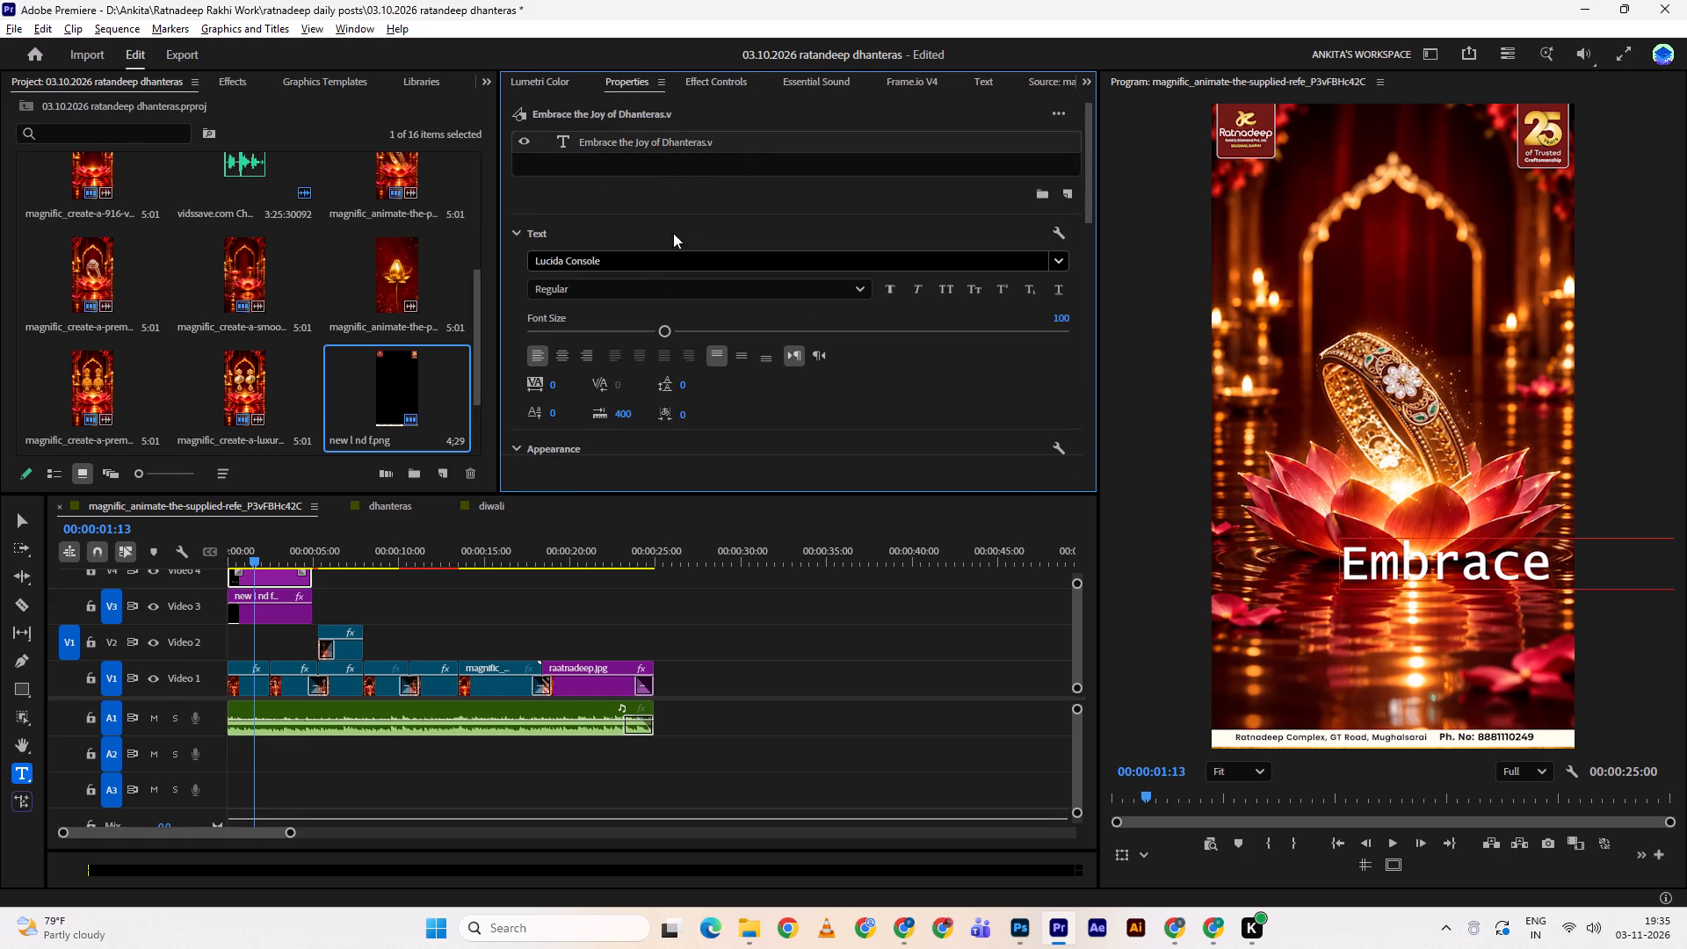
{"action": "left_click", "coordinate": [699, 149]}
{"action": "left_click", "coordinate": [720, 140]}
{"action": "left_click", "coordinate": [1056, 264]}
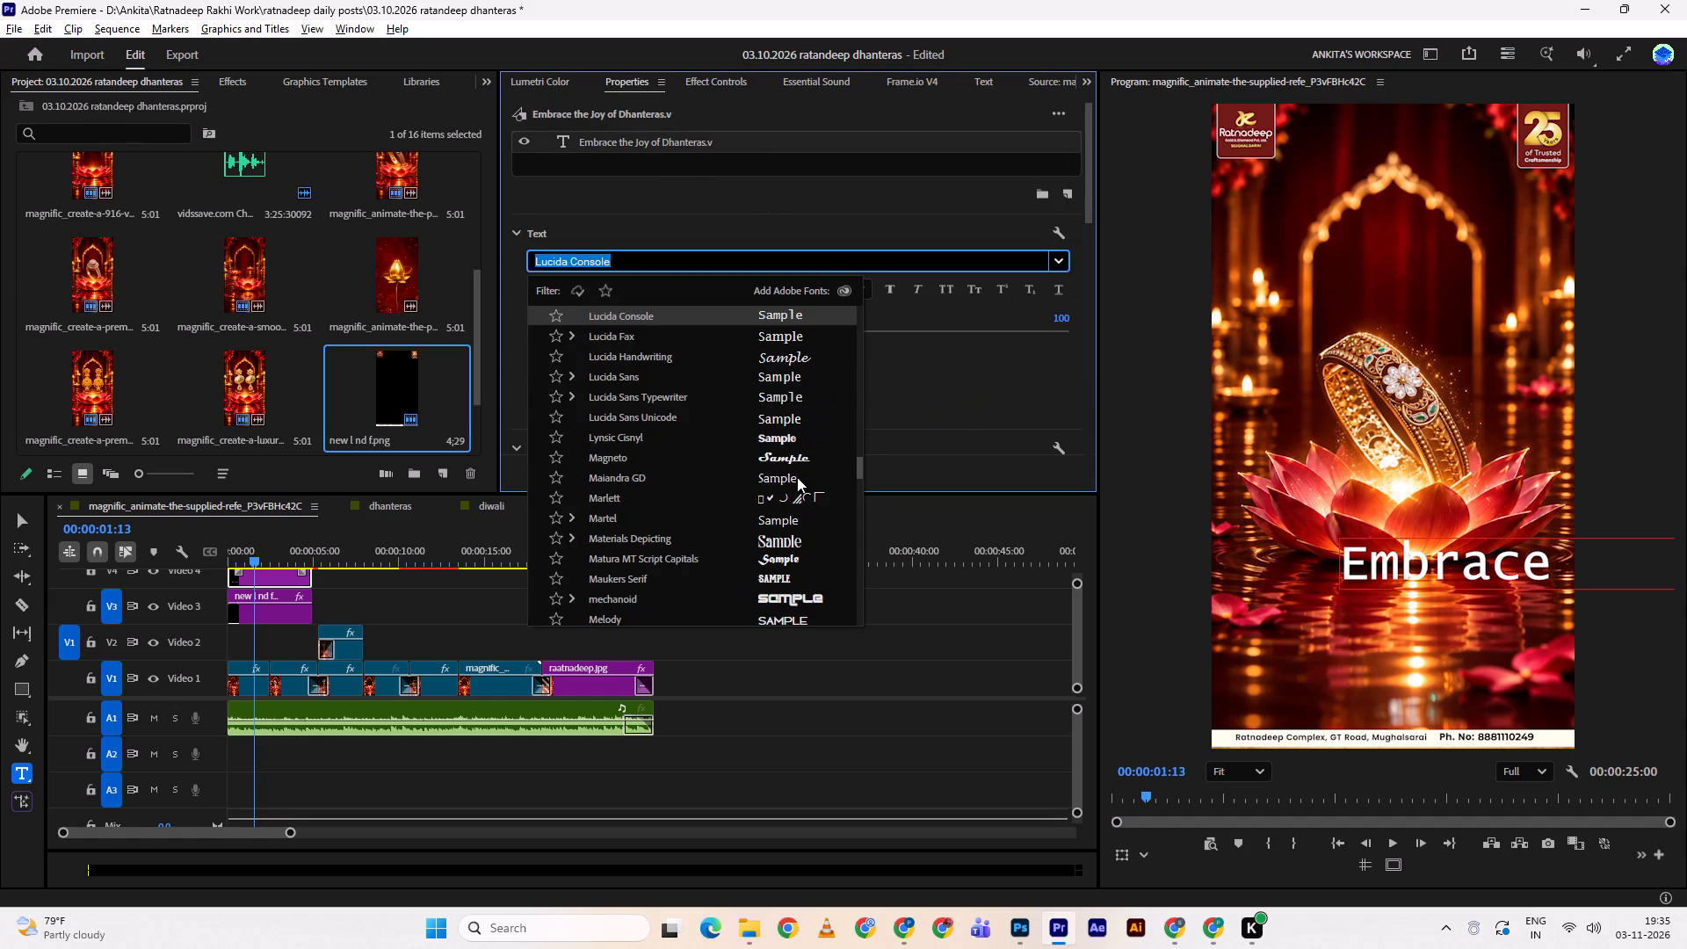
{"action": "scroll", "coordinate": [795, 481], "scroll_direction": "down", "scroll_amount": 3}
{"action": "left_click", "coordinate": [774, 518]}
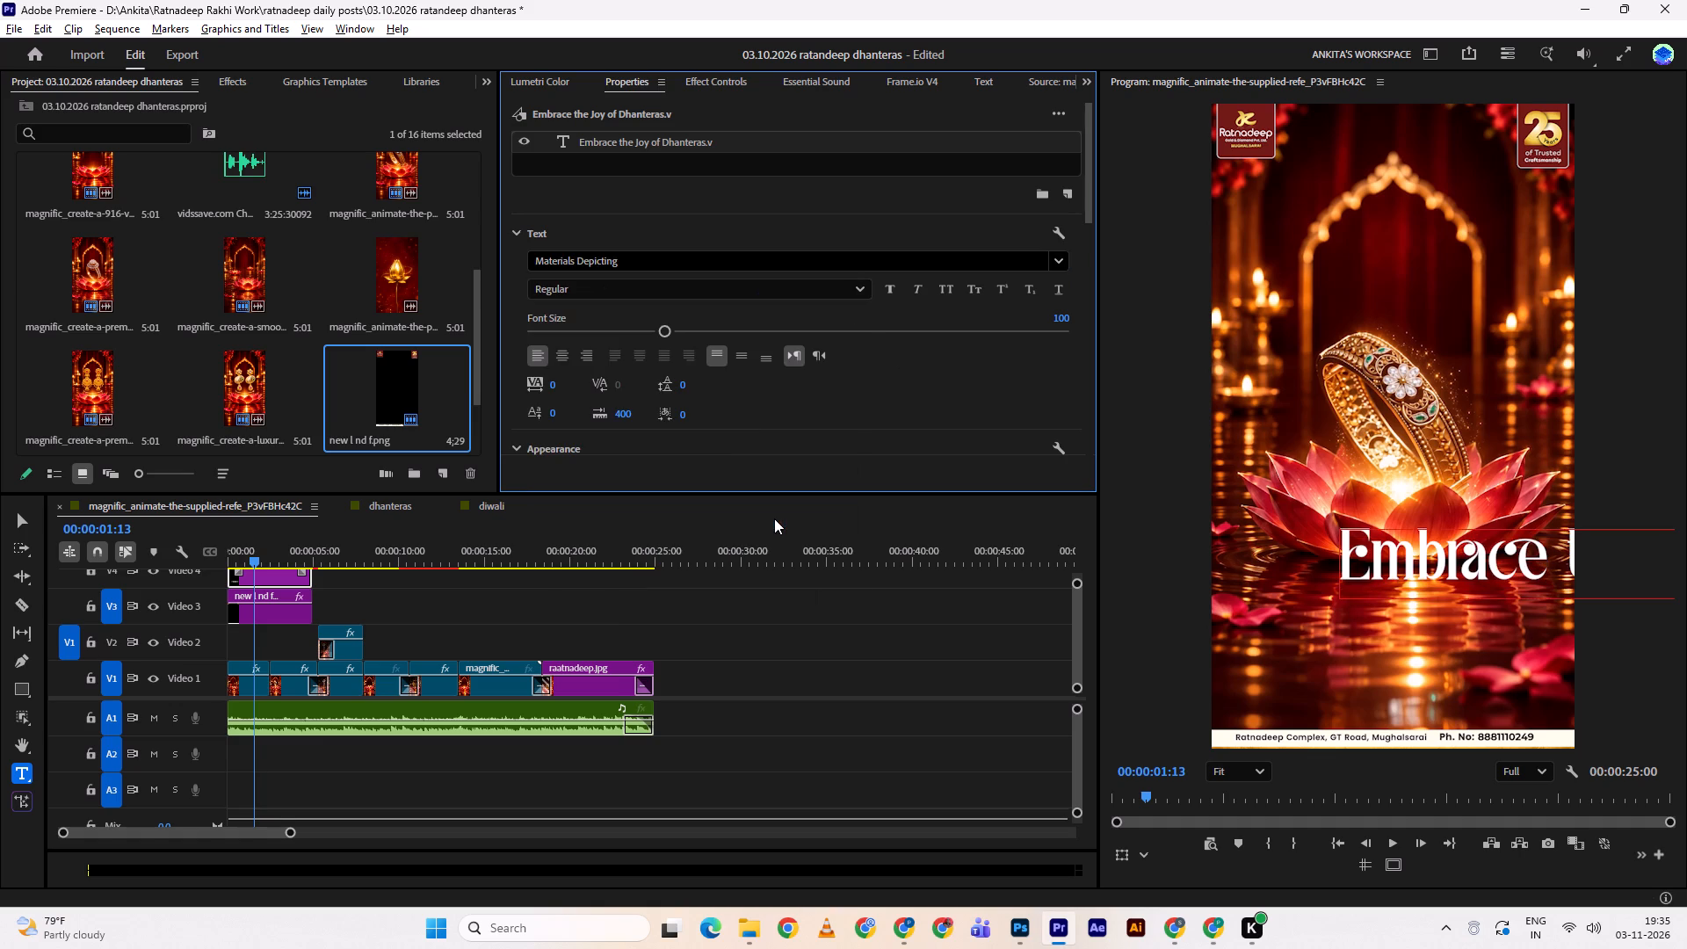
{"action": "left_click_drag", "start_coordinate": [662, 327], "coordinate": [637, 325]}
{"action": "left_click_drag", "start_coordinate": [635, 331], "coordinate": [565, 343]}
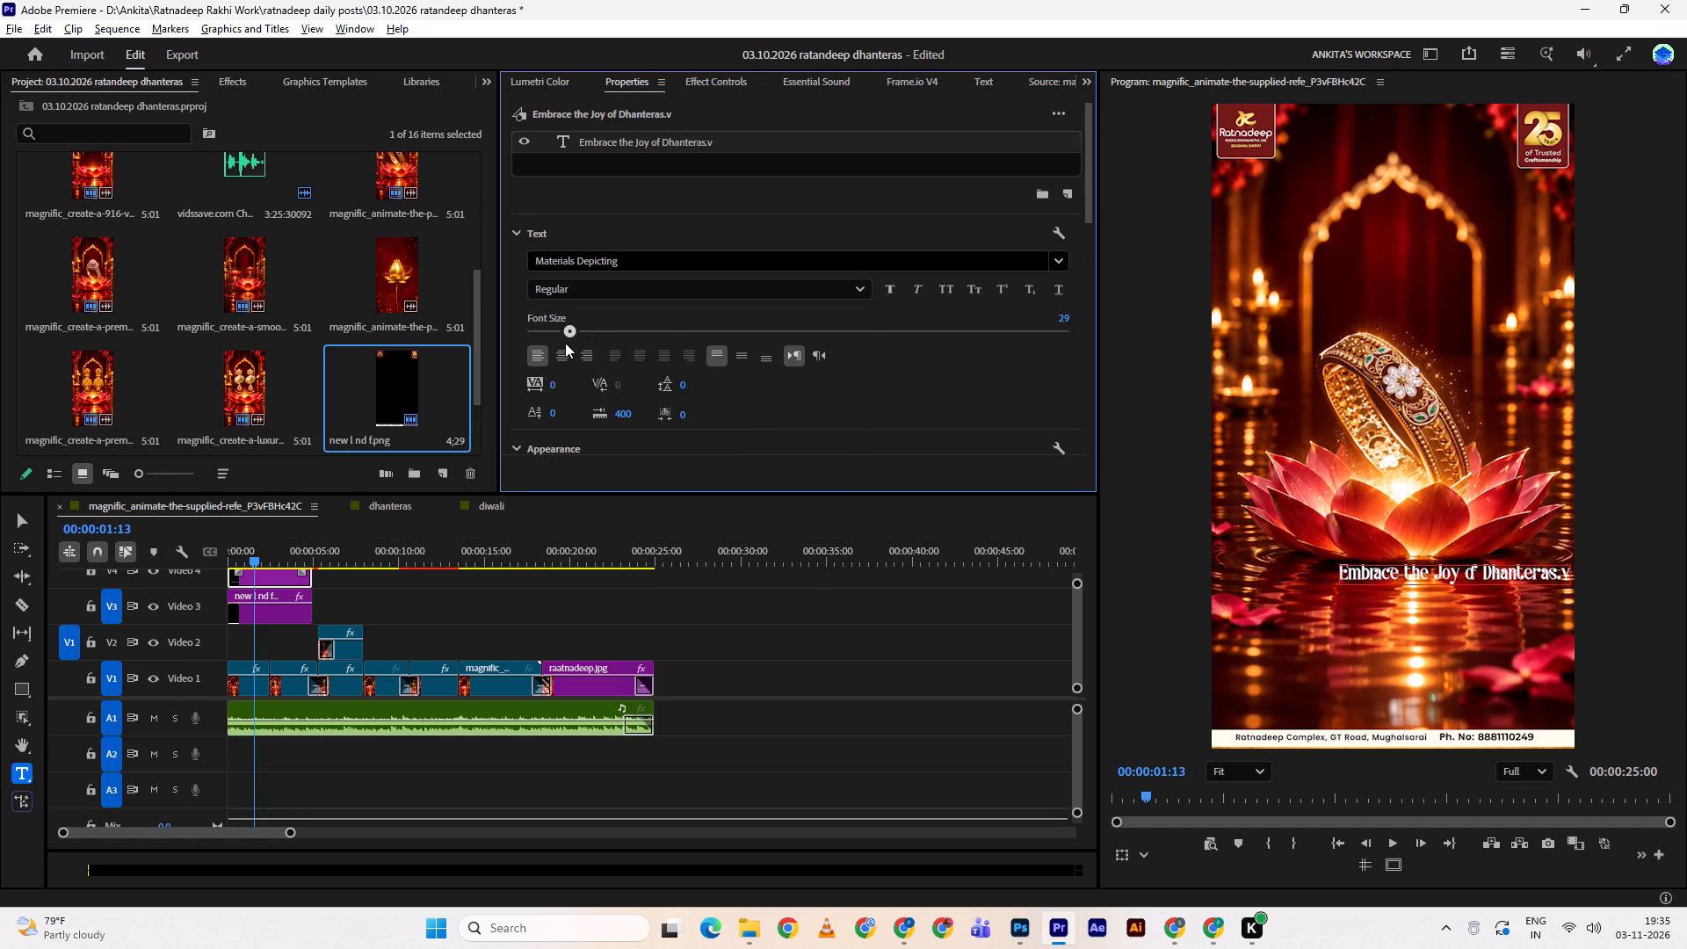
{"action": "left_click_drag", "start_coordinate": [565, 343], "coordinate": [561, 344]}
Delete the stray "v" and the period at the end of the headline text.
{"action": "triple_click", "coordinate": [754, 141]}
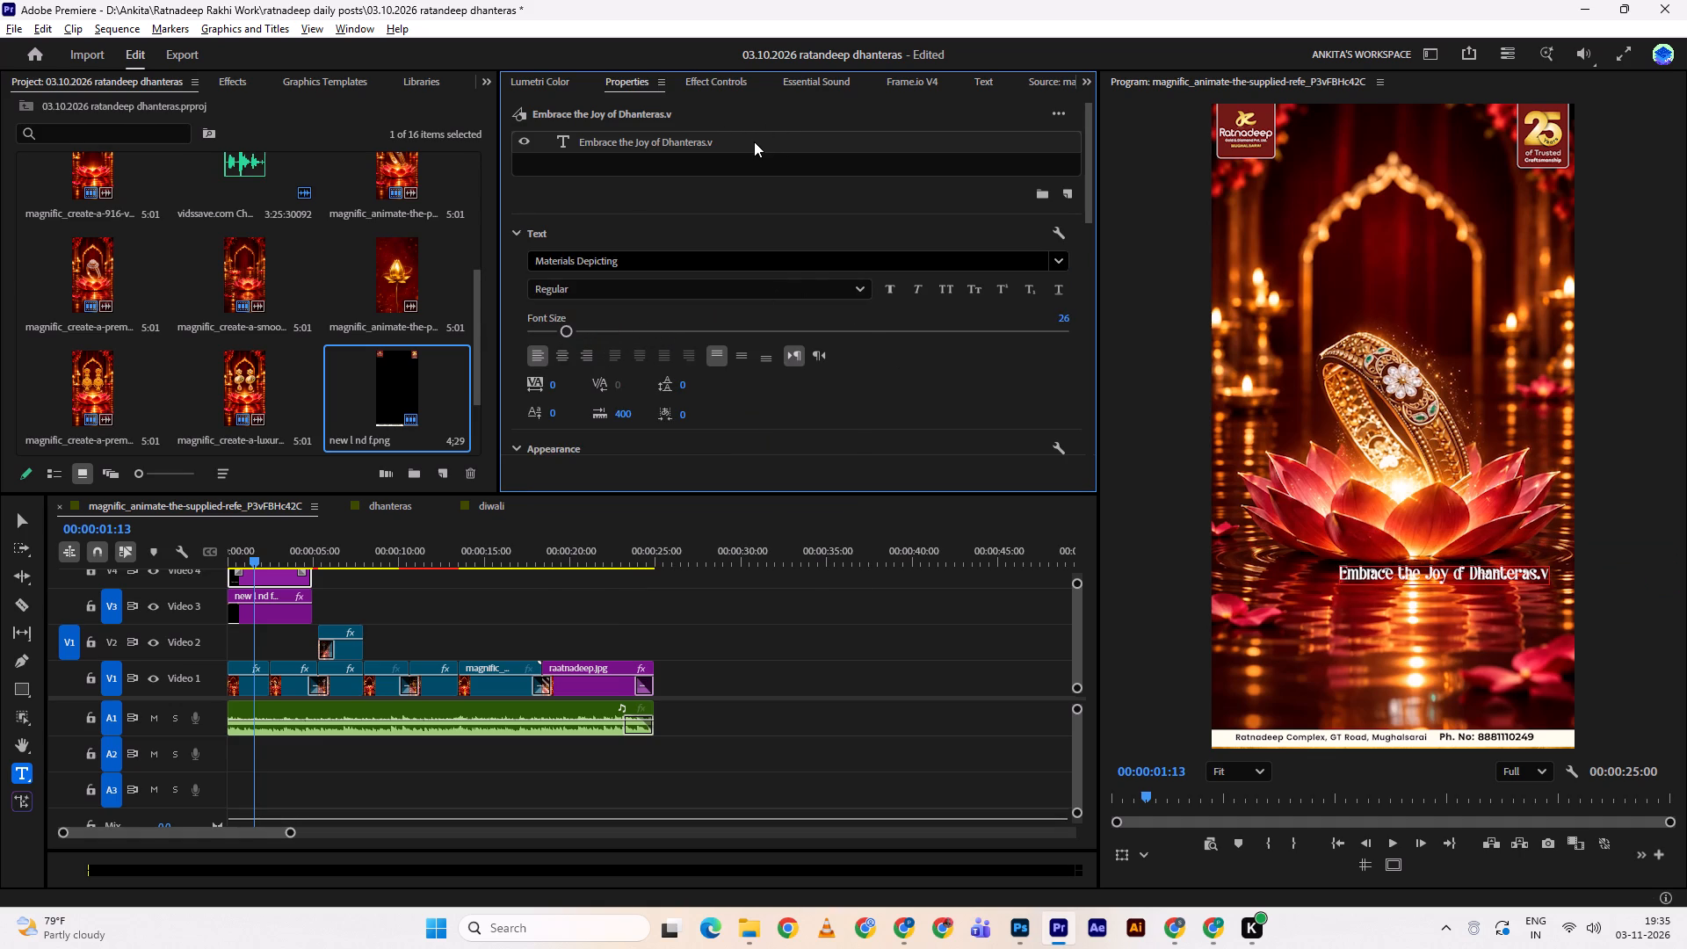
{"action": "left_click", "coordinate": [1539, 570]}
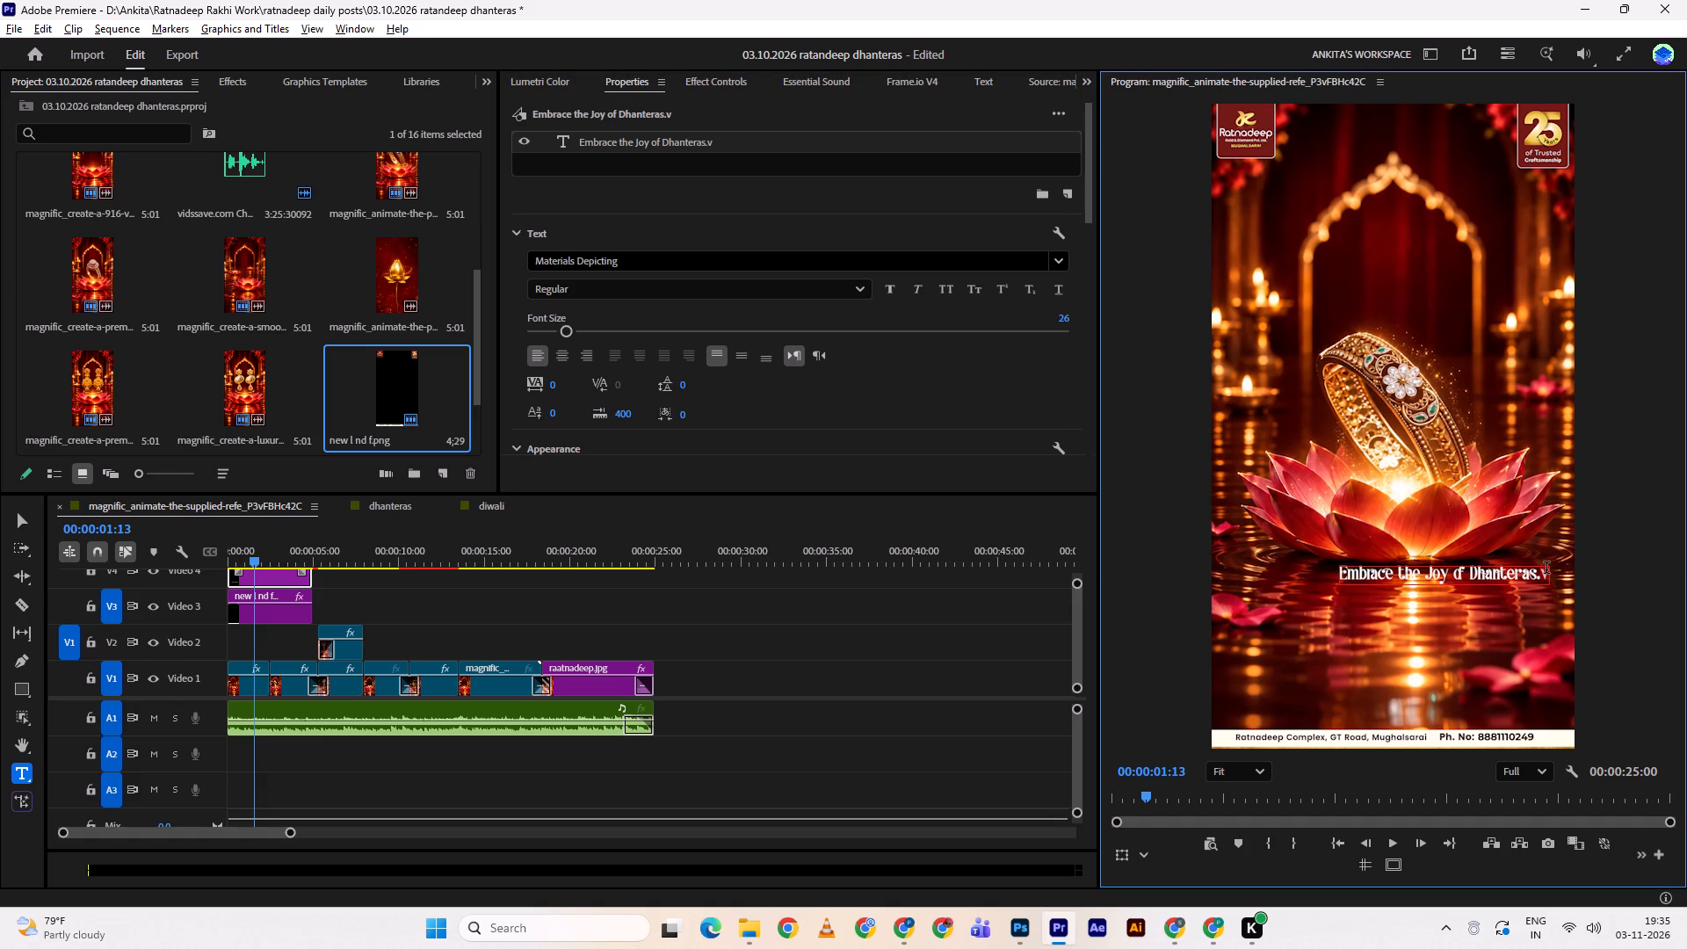
{"action": "key", "text": "BackSpace"}
{"action": "left_click", "coordinate": [803, 146]}
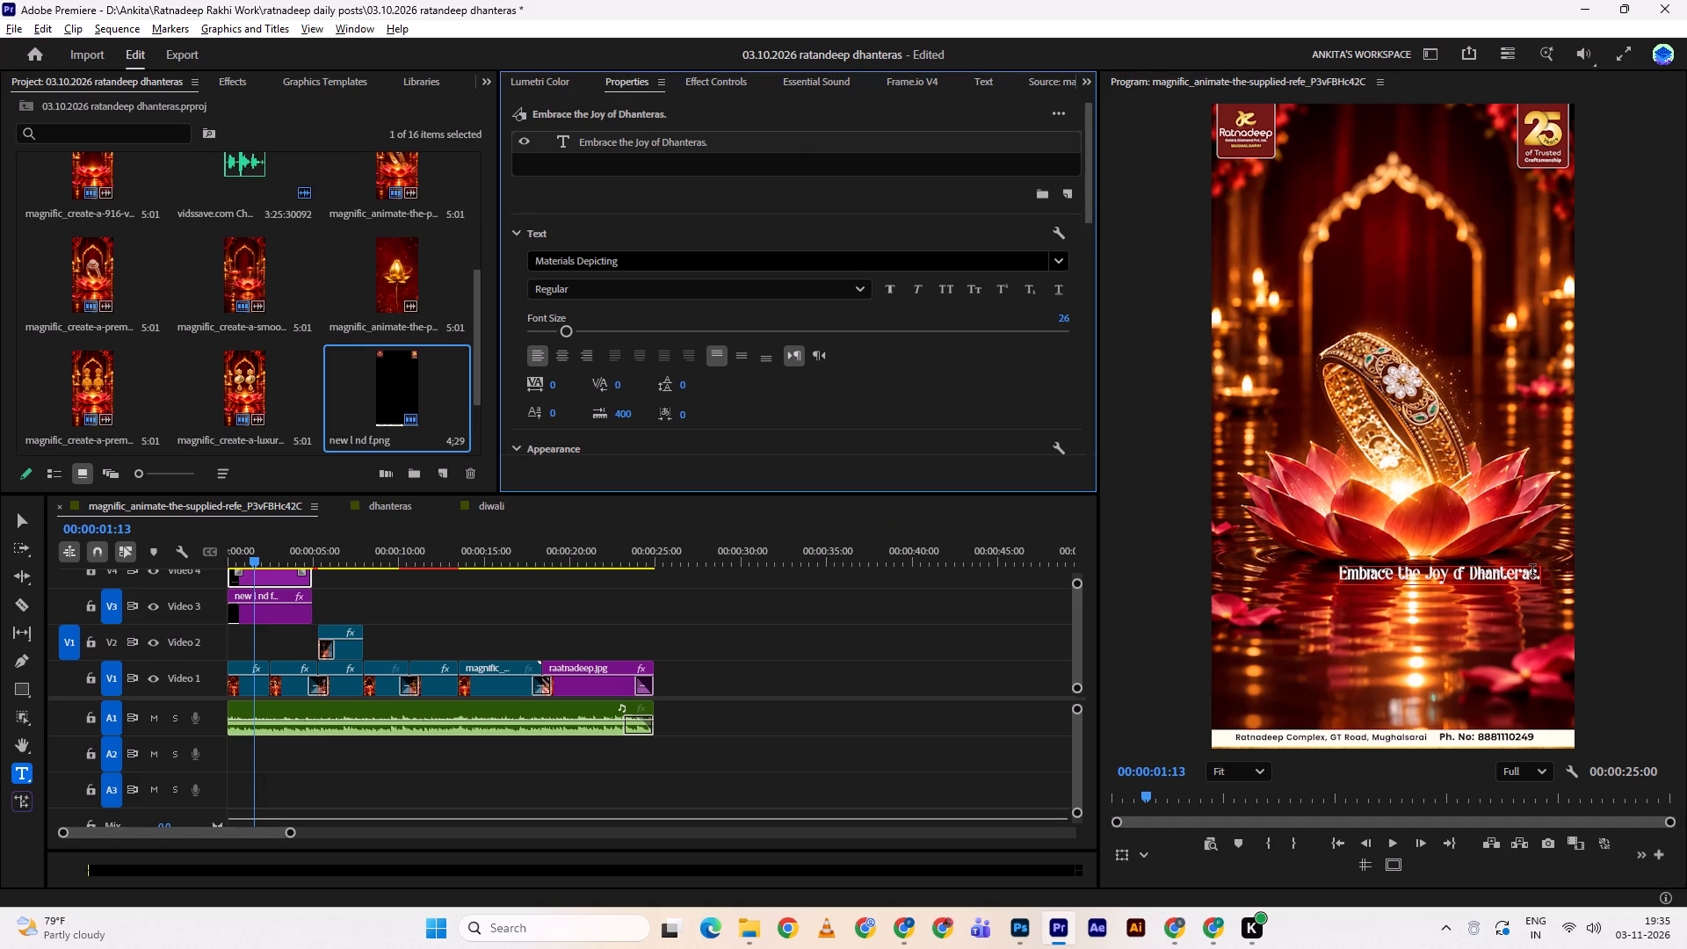
{"action": "left_click_drag", "start_coordinate": [1536, 576], "coordinate": [1545, 577]}
{"action": "key", "text": "BackSpace"}
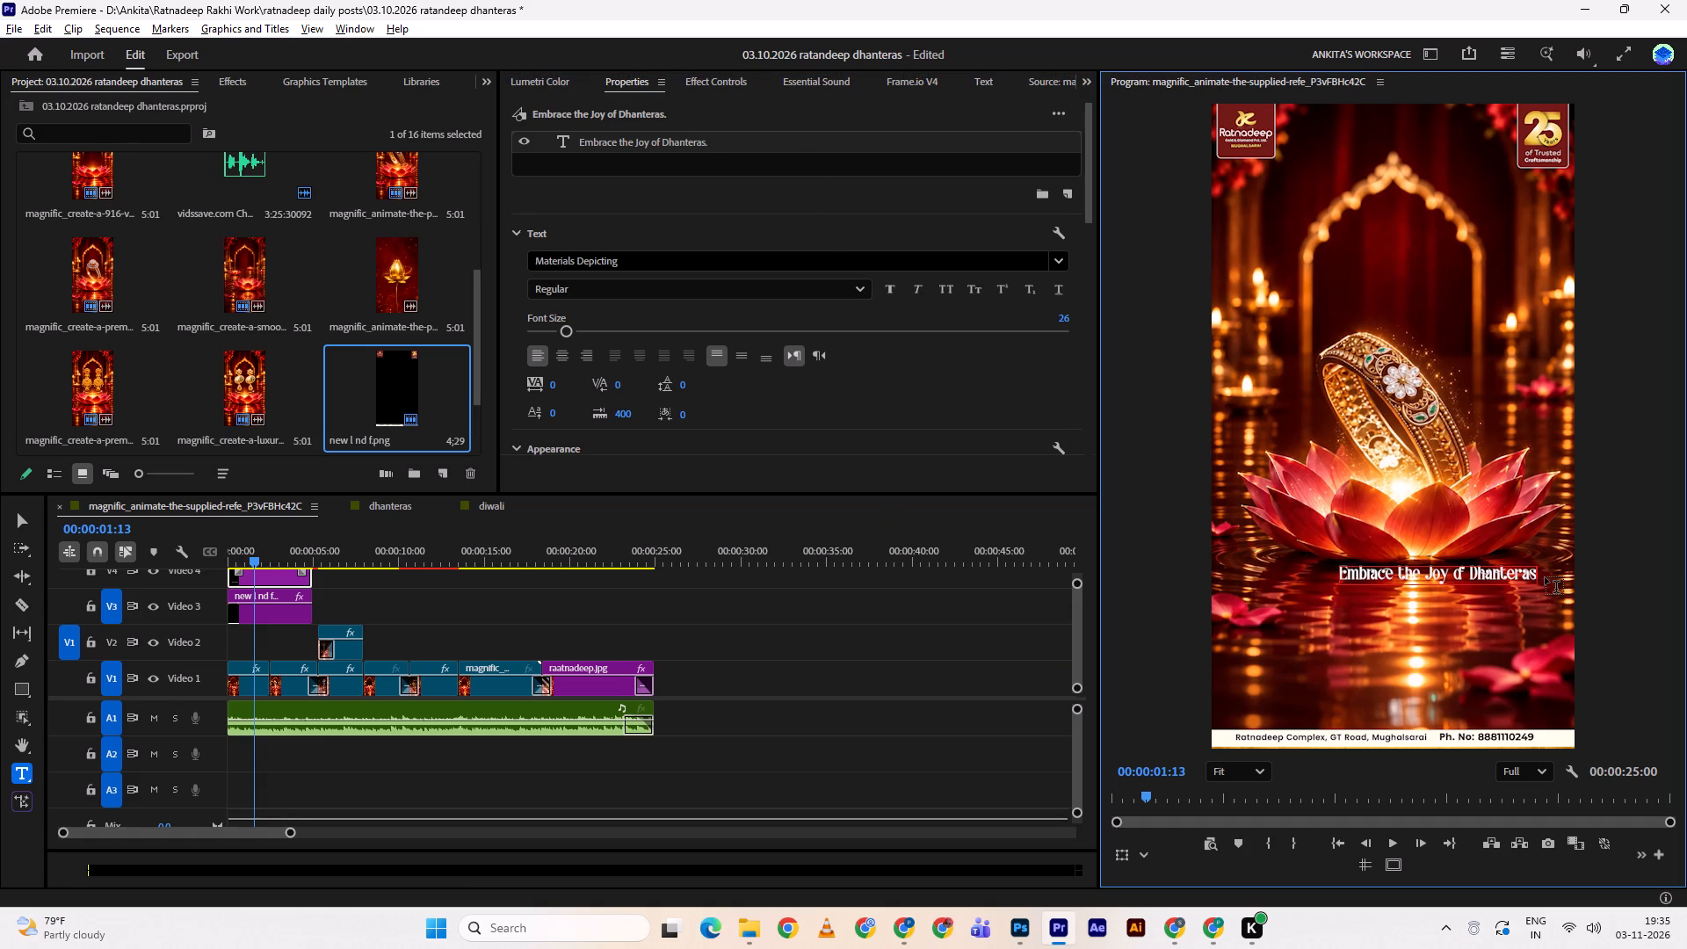
Cut "of Dhanteras" from the headline so the text layer reads "Embrace the Joy".
{"action": "double_click", "coordinate": [749, 138]}
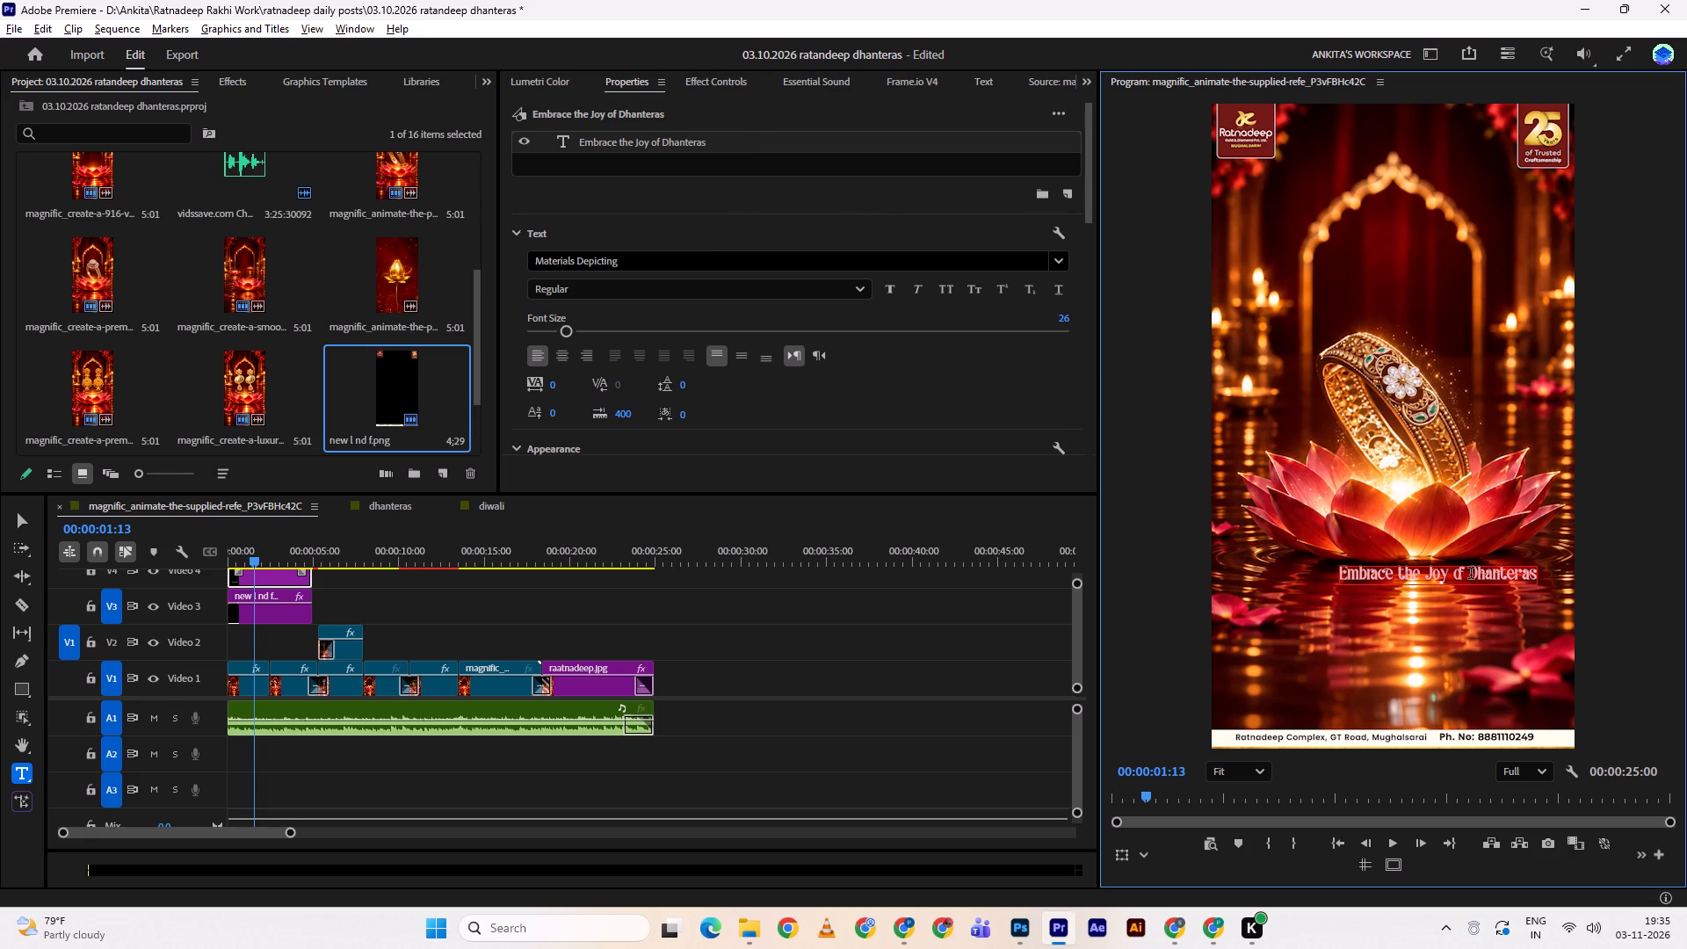
{"action": "left_click_drag", "start_coordinate": [1455, 573], "coordinate": [1535, 579]}
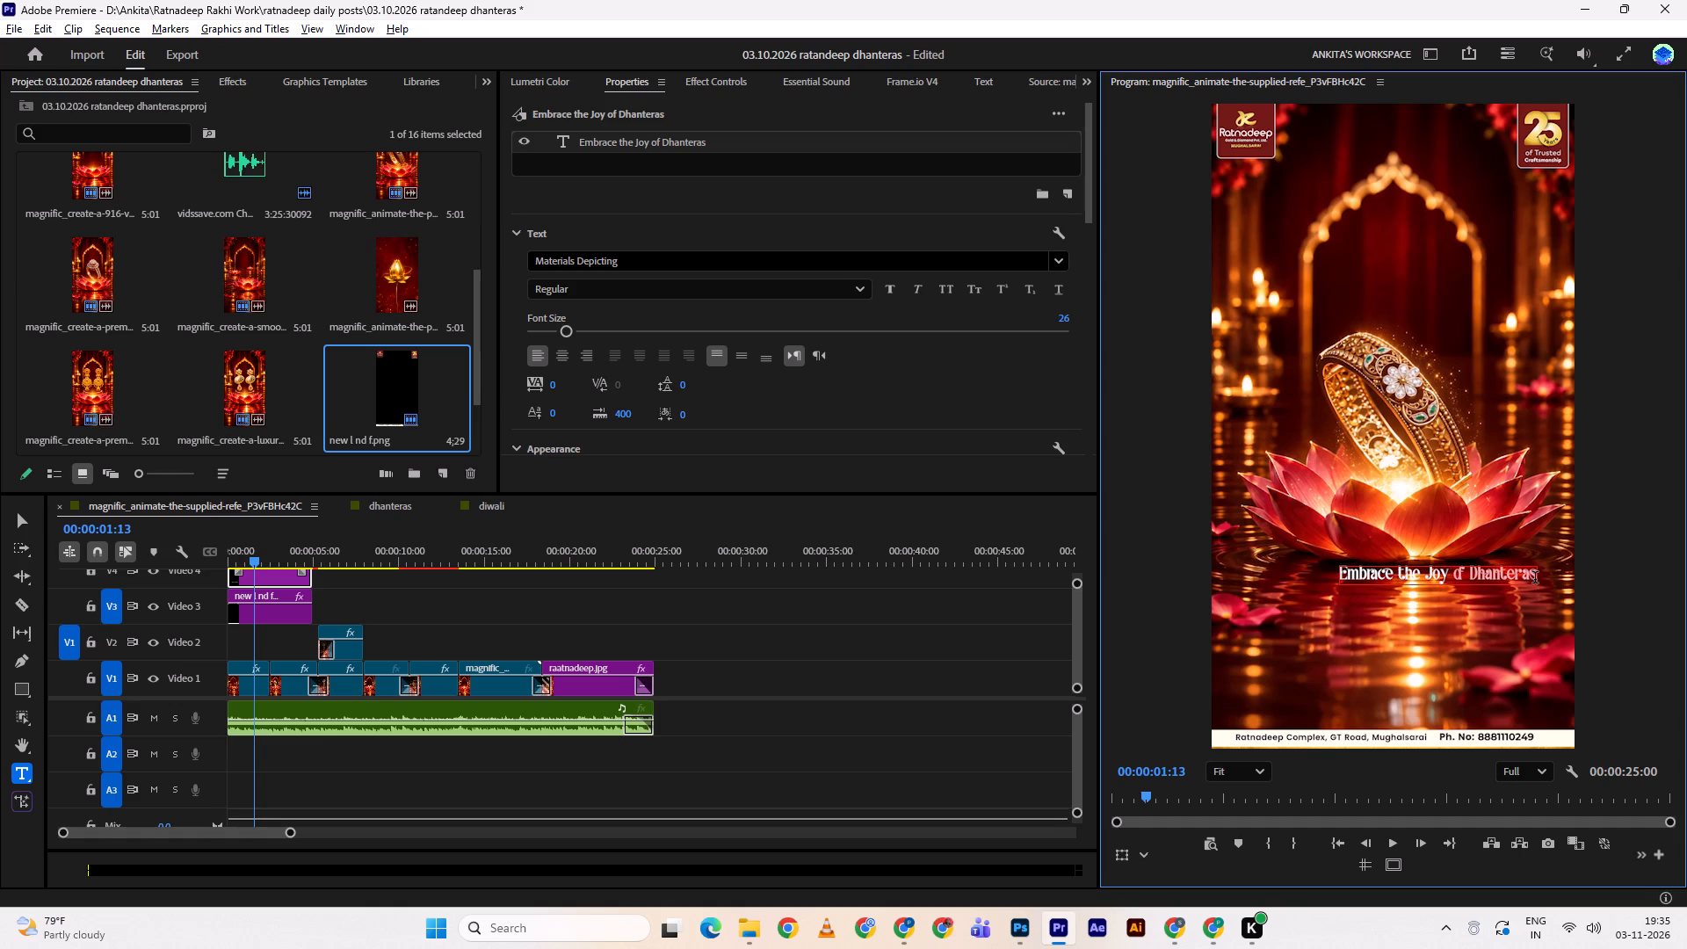
{"action": "key", "text": "ctrl+x"}
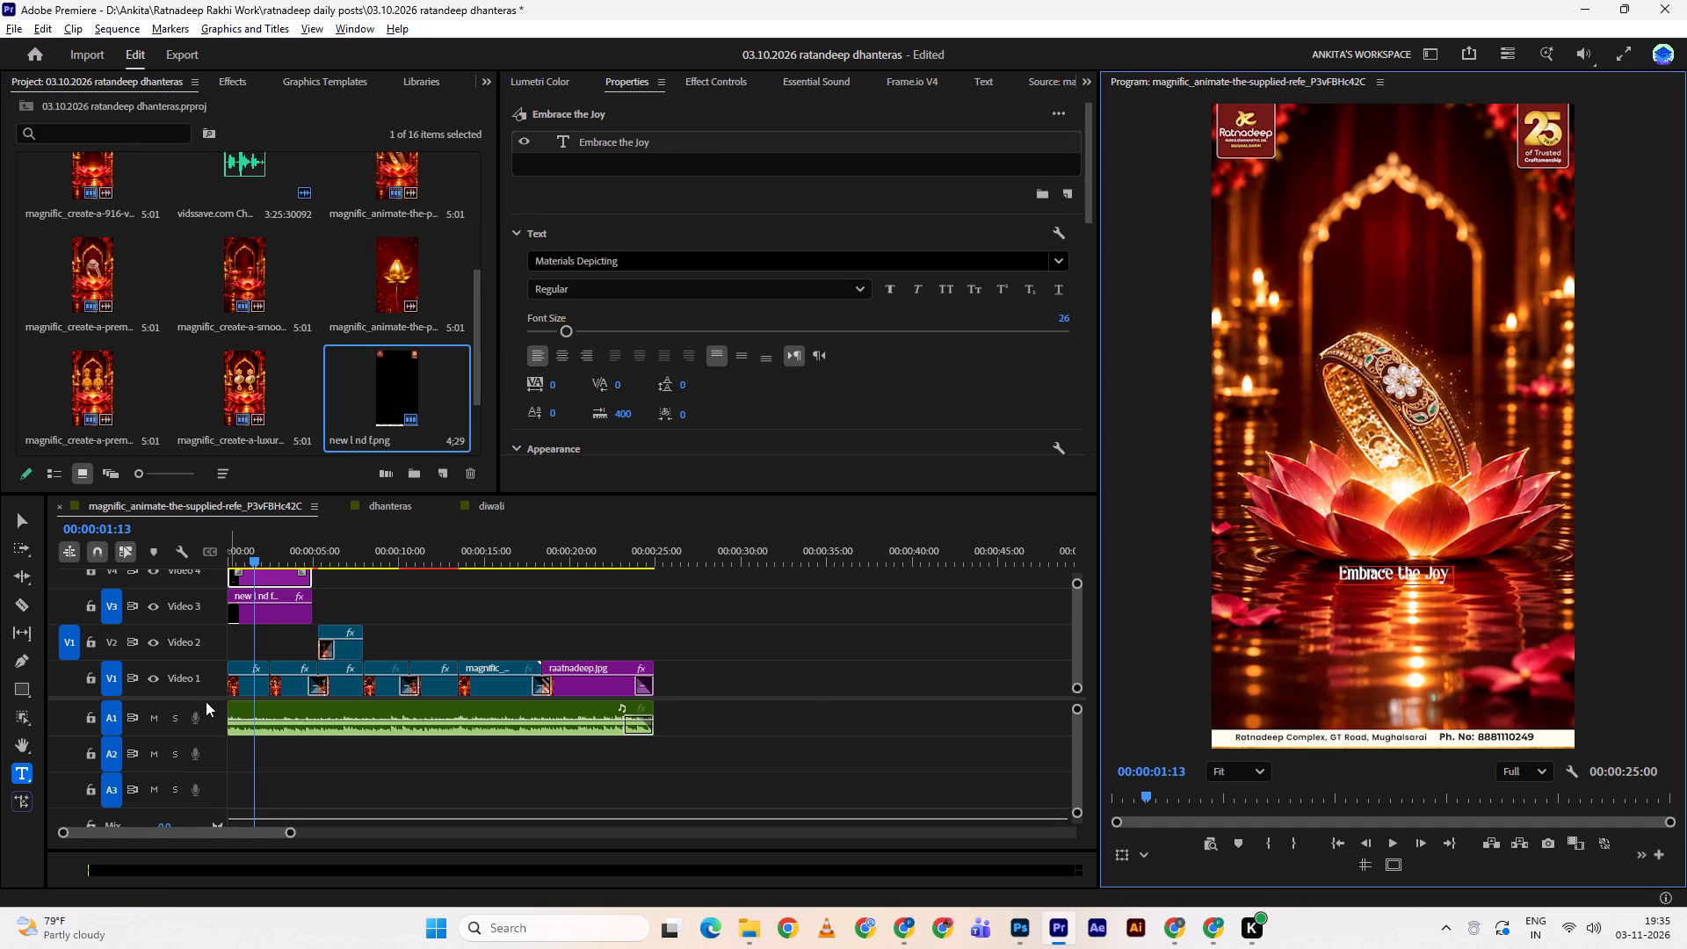
Duplicate the "Embrace the Joy" clip from Video 4 onto Video 5 and lower the copy to Y position 684.
{"action": "left_click_drag", "start_coordinate": [206, 698], "coordinate": [194, 760]}
{"action": "left_click_drag", "start_coordinate": [263, 643], "coordinate": [263, 601], "text": "alt"}
{"action": "left_click", "coordinate": [263, 601]}
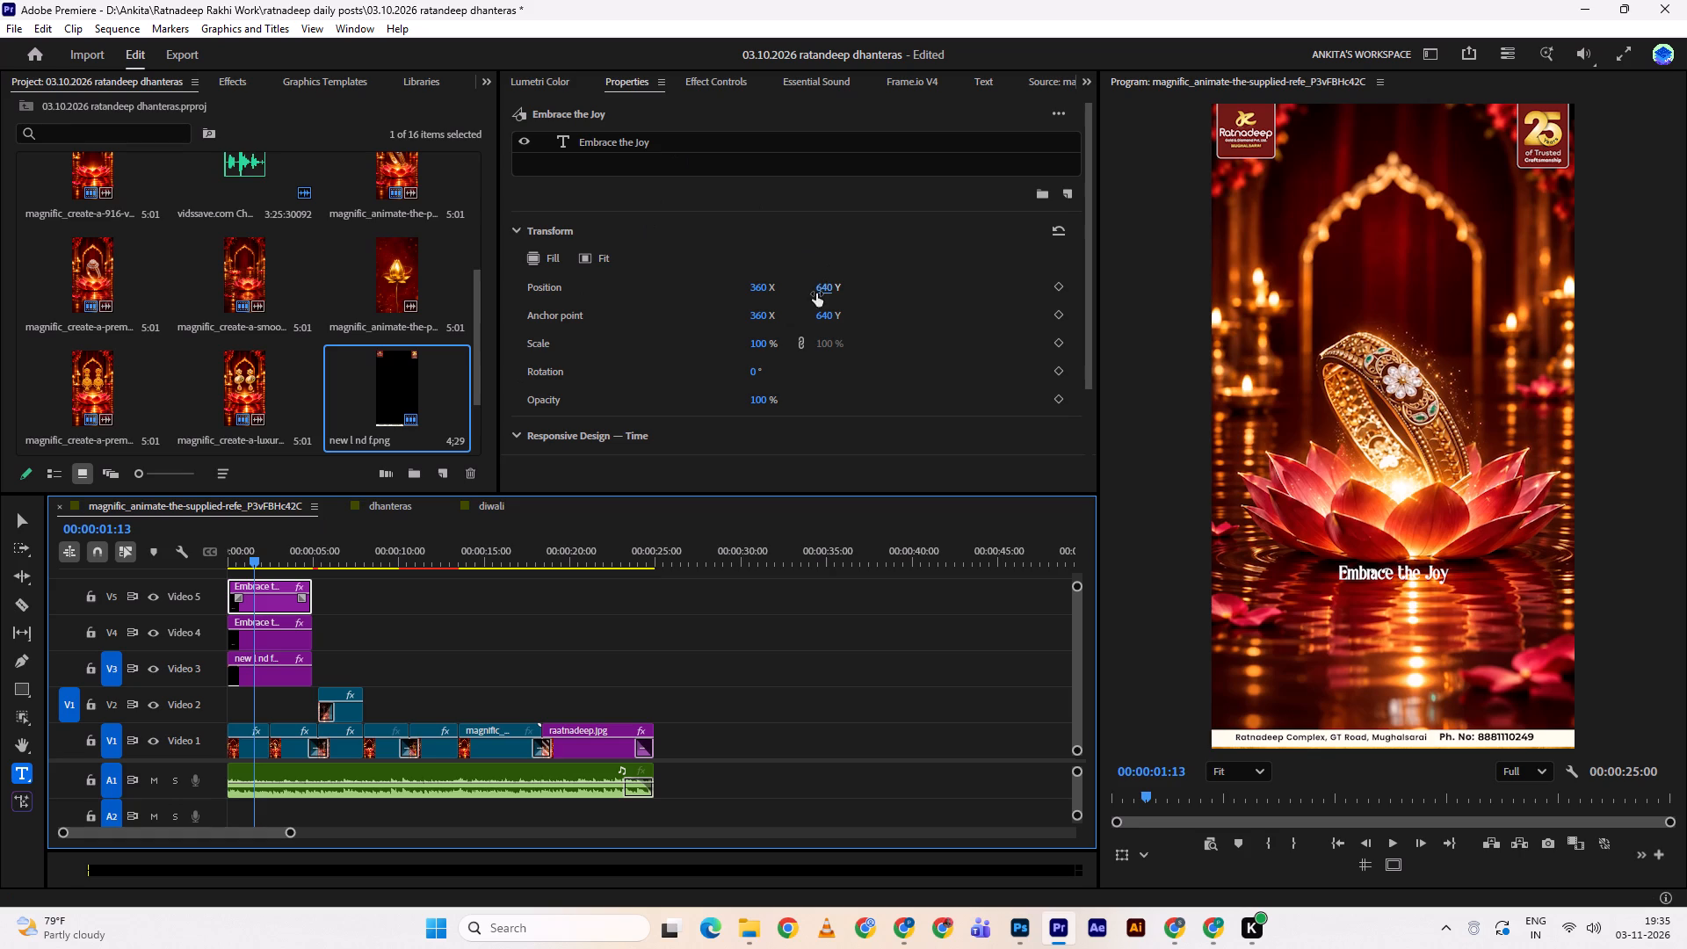
{"action": "left_click_drag", "start_coordinate": [822, 290], "coordinate": [877, 304]}
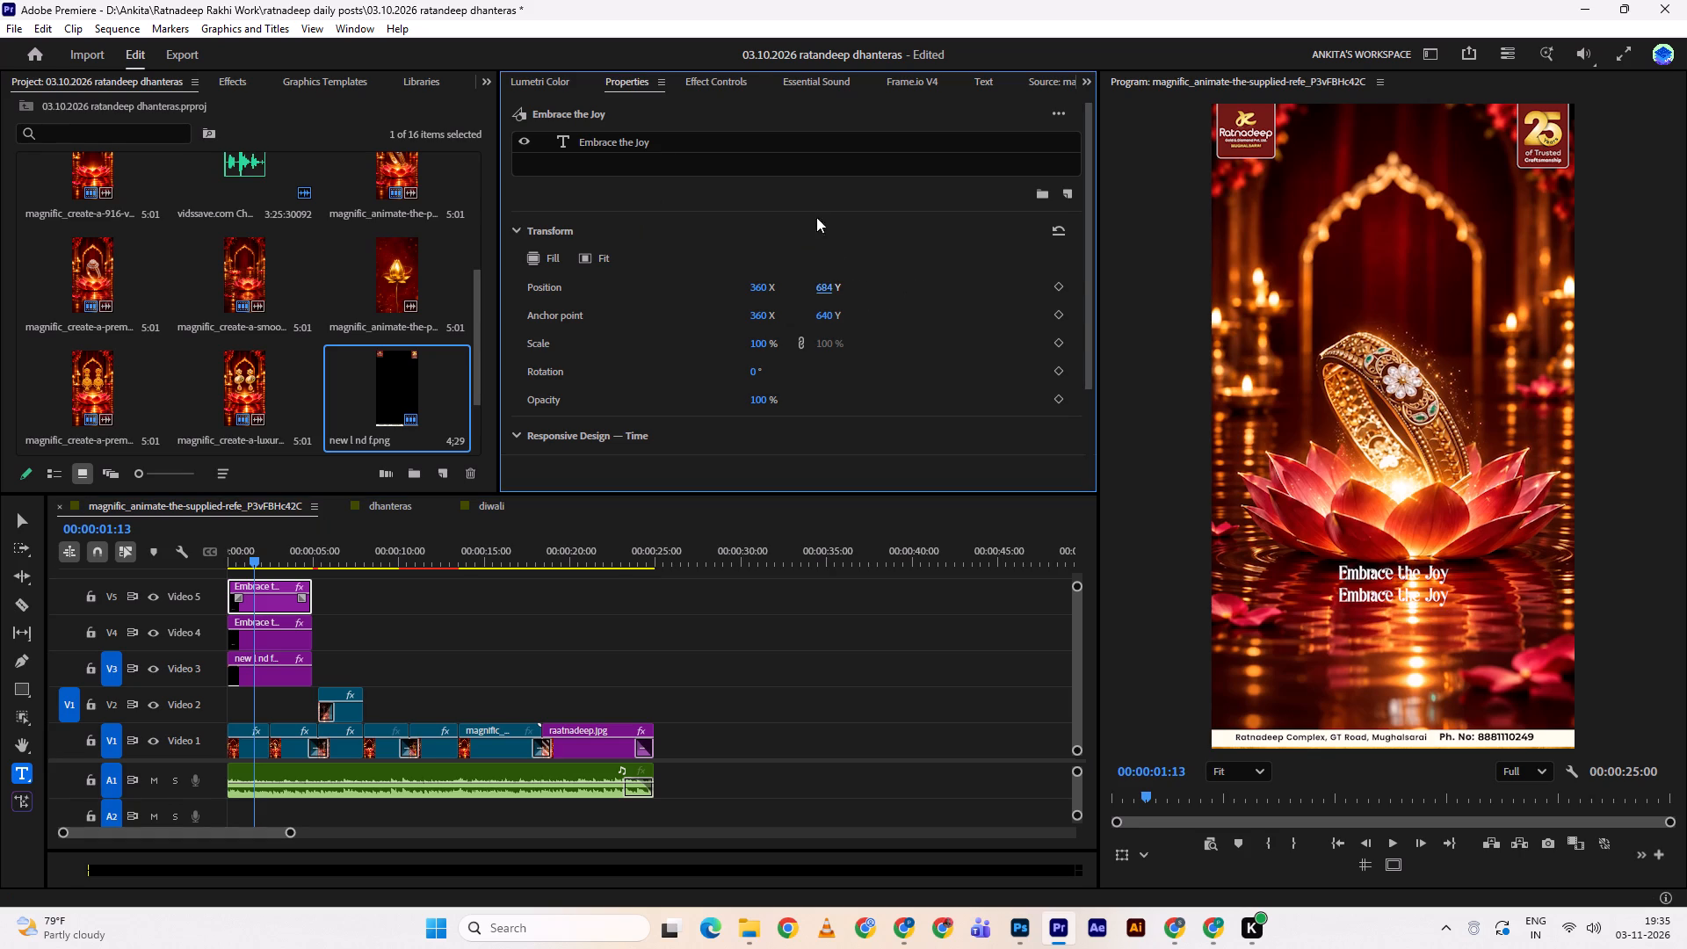
Replace the Video 5 copy's text with the cut words "of Dhanteras".
{"action": "double_click", "coordinate": [761, 144]}
{"action": "key", "text": "ctrl+v"}
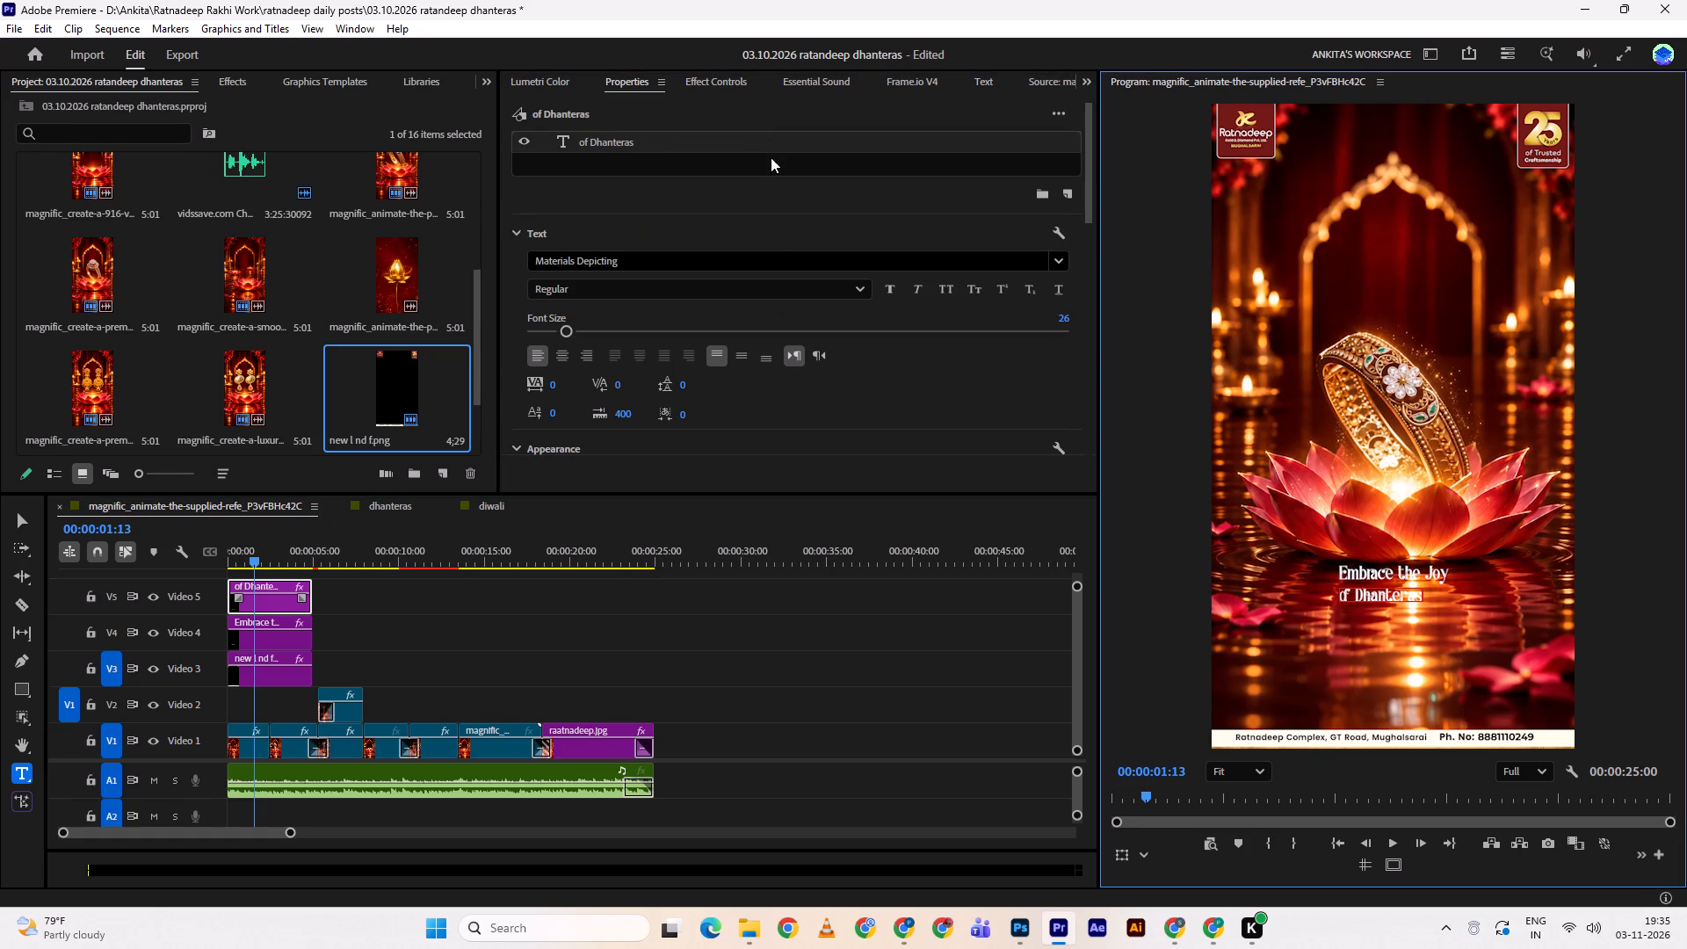
{"action": "left_click", "coordinate": [706, 686]}
Enlarge the "of Dhanteras" text to font size 68.
{"action": "left_click", "coordinate": [262, 601]}
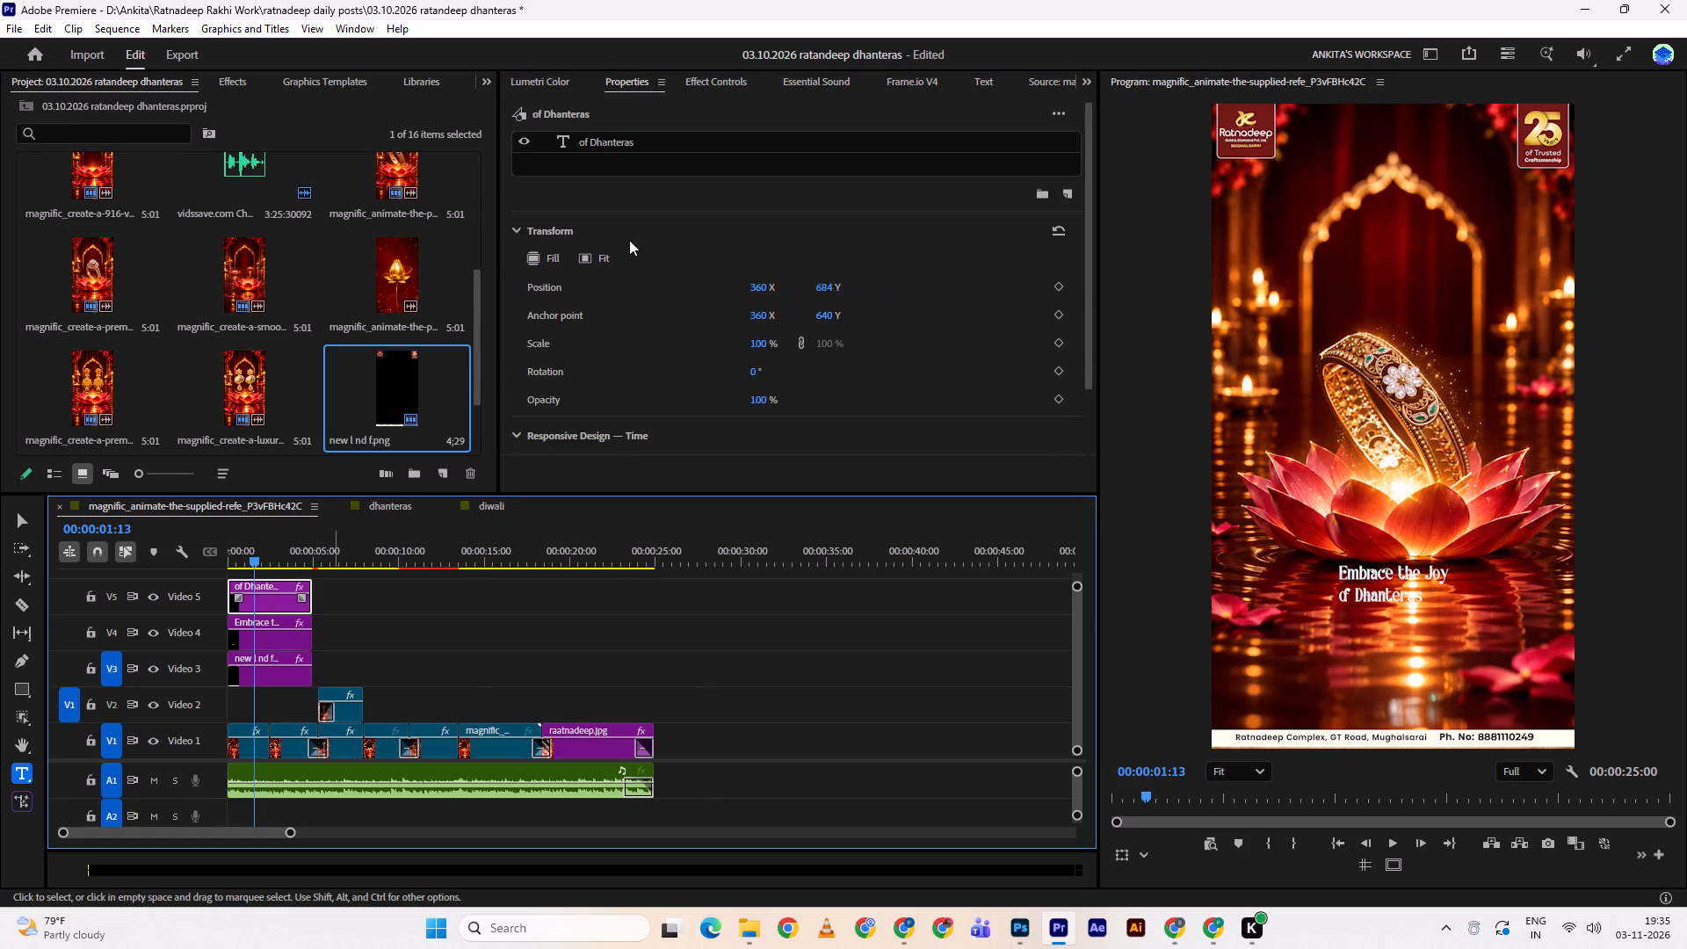
{"action": "left_click", "coordinate": [648, 142]}
{"action": "left_click_drag", "start_coordinate": [572, 334], "coordinate": [603, 330]}
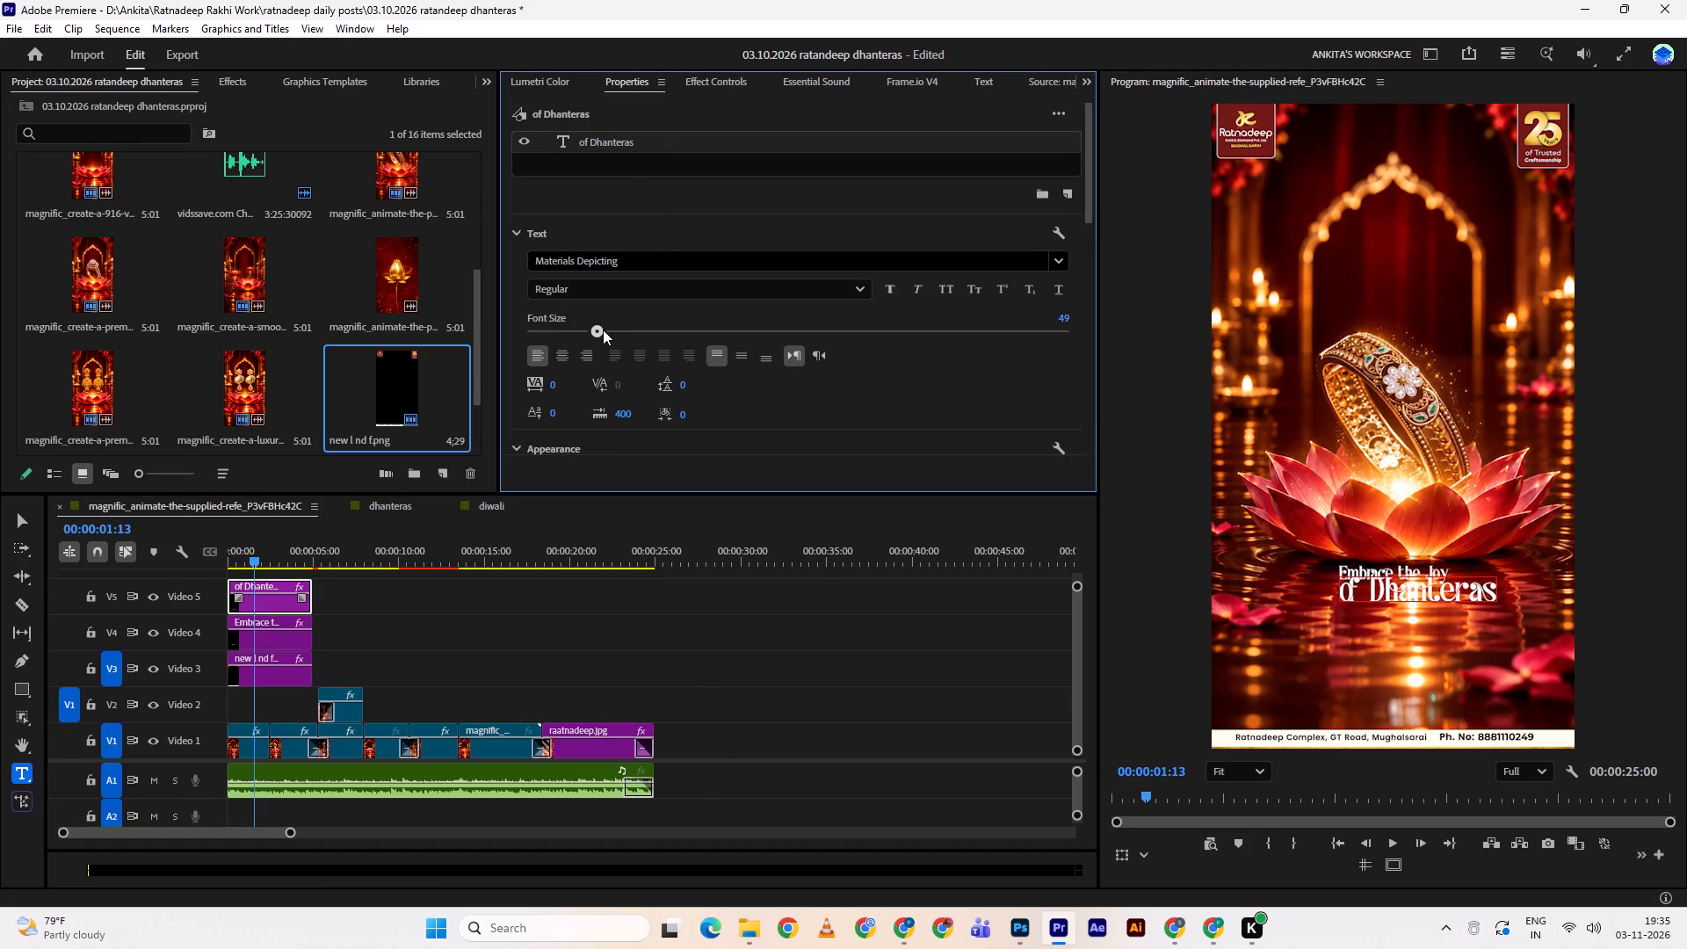
{"action": "left_click_drag", "start_coordinate": [603, 330], "coordinate": [627, 330]}
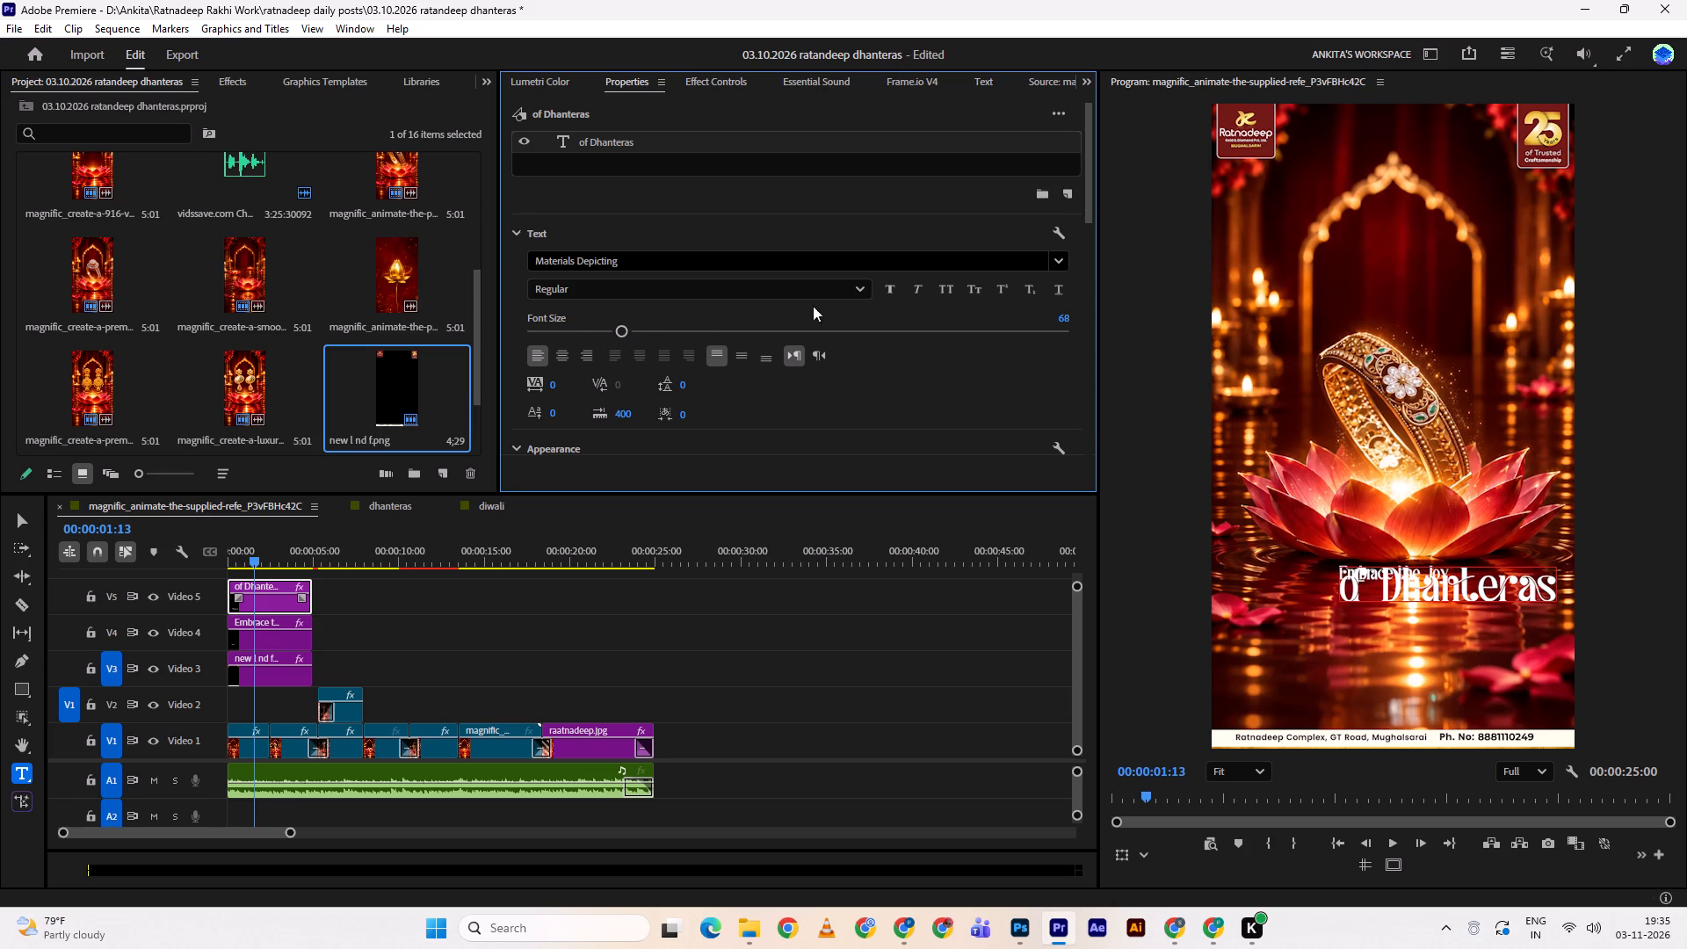
Lower the "of Dhanteras" clip to Y position 728 and centre its text layer horizontally in the frame.
{"action": "scroll", "coordinate": [908, 402], "scroll_direction": "down", "scroll_amount": 4}
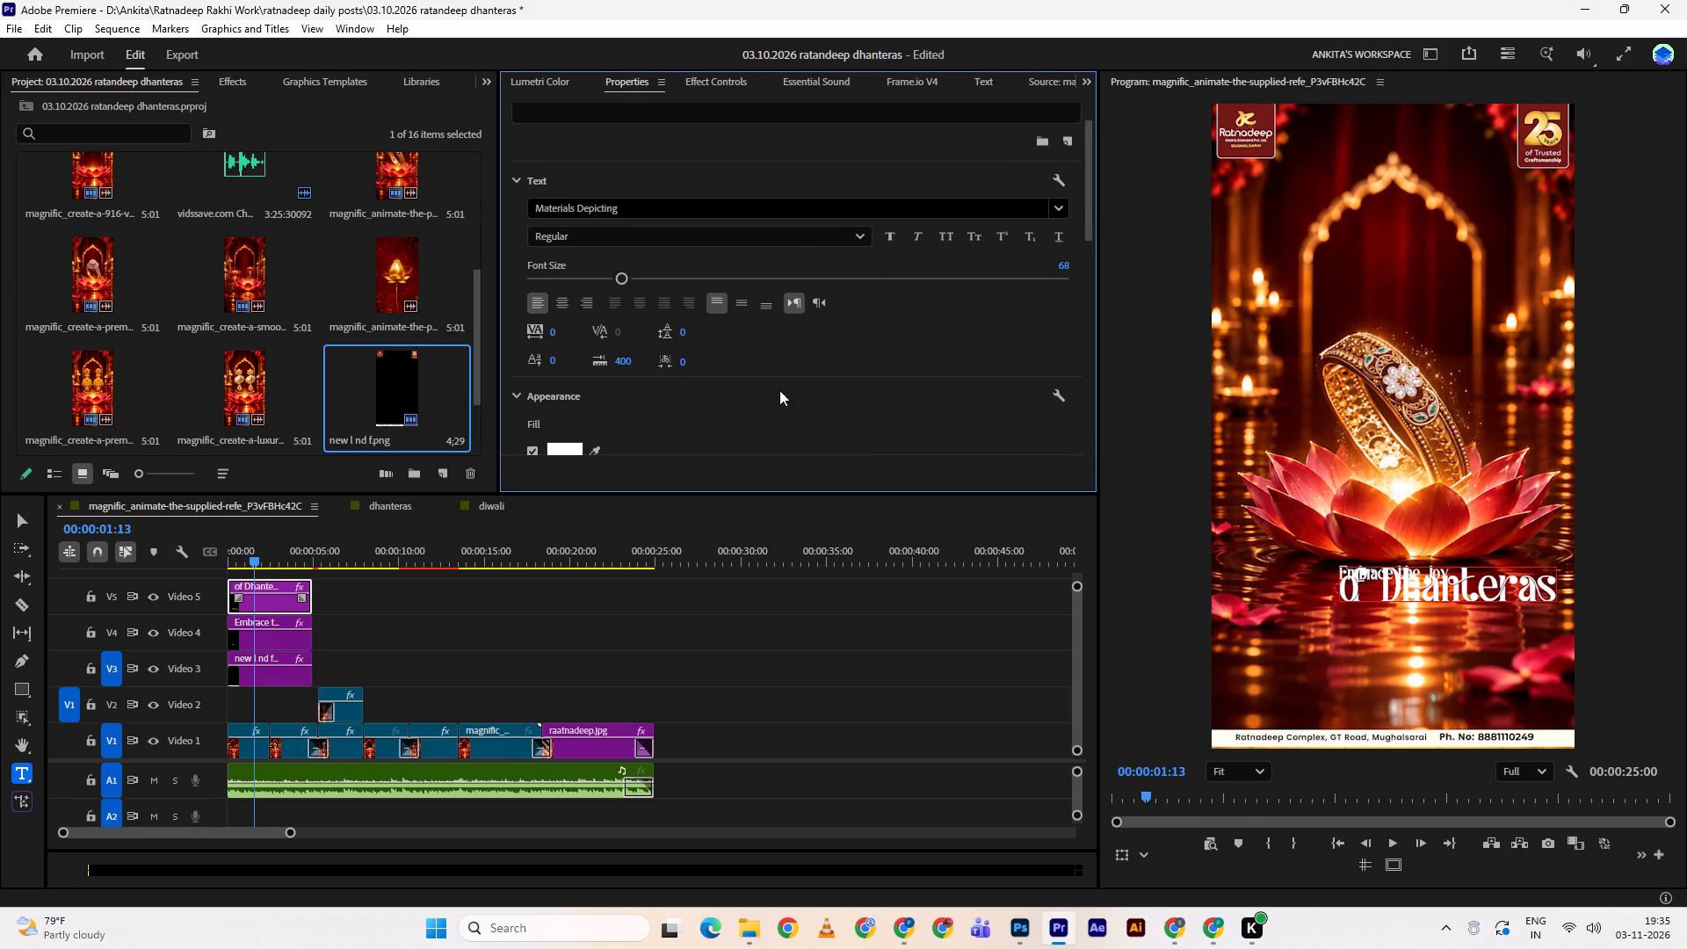
{"action": "double_click", "coordinate": [478, 606]}
{"action": "left_click", "coordinate": [264, 588]}
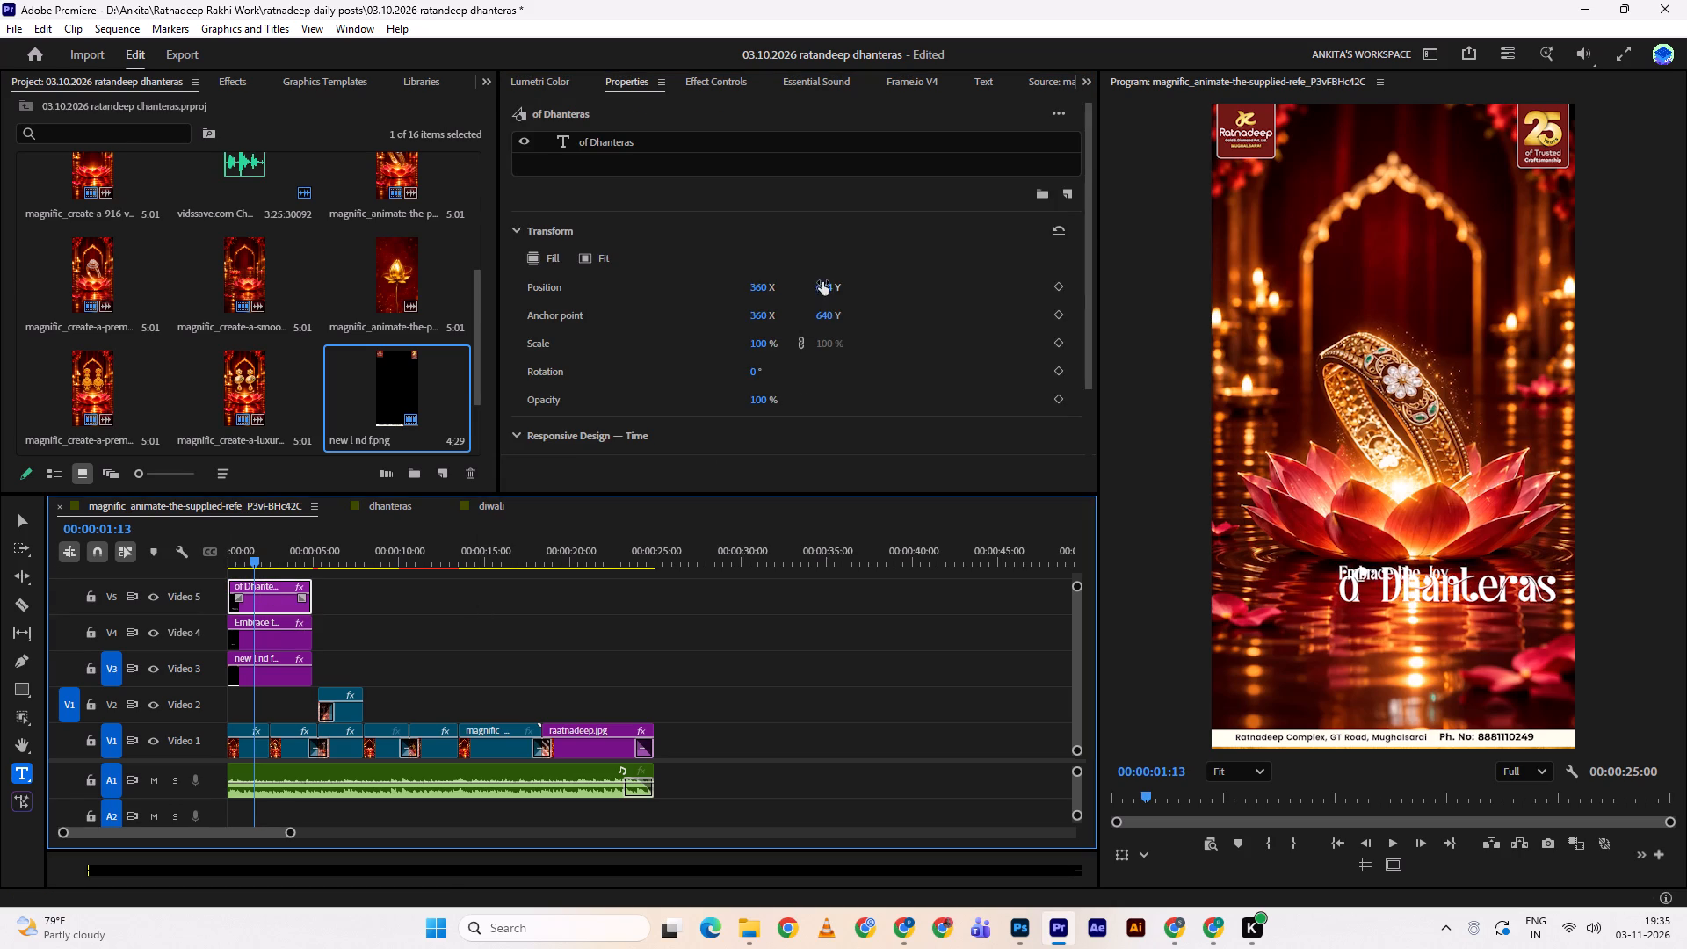
{"action": "left_click_drag", "start_coordinate": [822, 282], "coordinate": [860, 279]}
{"action": "scroll", "coordinate": [977, 303], "scroll_direction": "down", "scroll_amount": 5}
{"action": "scroll", "coordinate": [979, 307], "scroll_direction": "up", "scroll_amount": 4}
{"action": "left_click", "coordinate": [699, 125]}
{"action": "left_click_drag", "start_coordinate": [1088, 182], "coordinate": [1120, 366]}
{"action": "triple_click", "coordinate": [793, 243]}
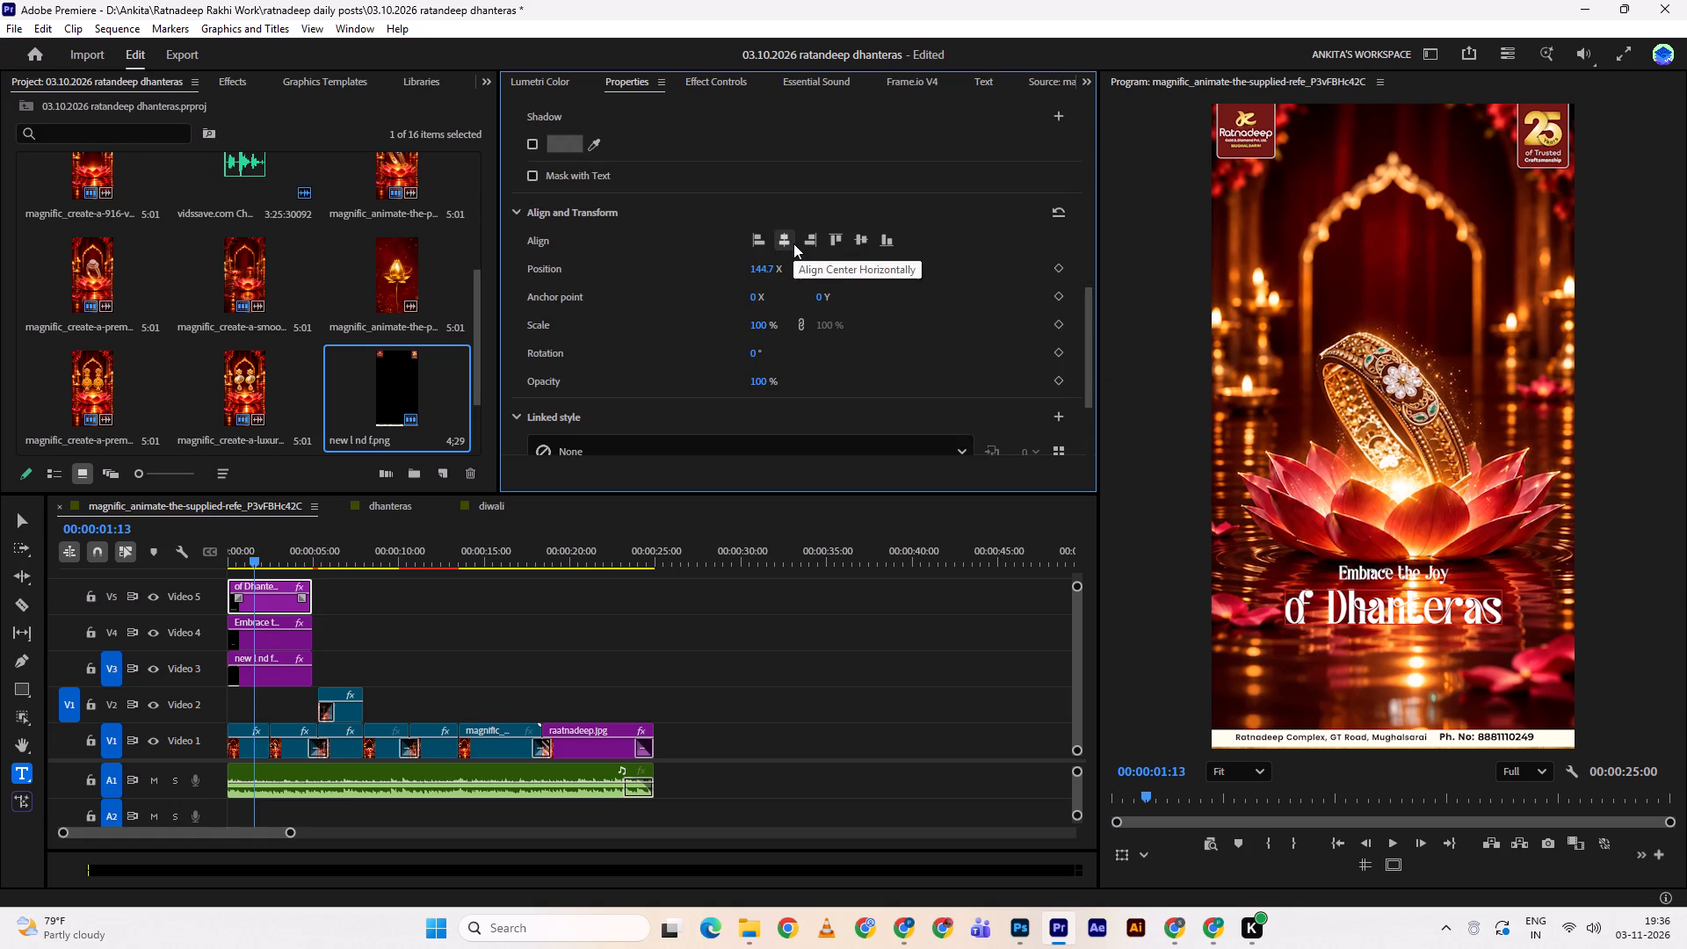
Set the "Embrace the Joy" text on Video 4 to Montserrat Regular at size 36.
{"action": "left_click", "coordinate": [778, 590]}
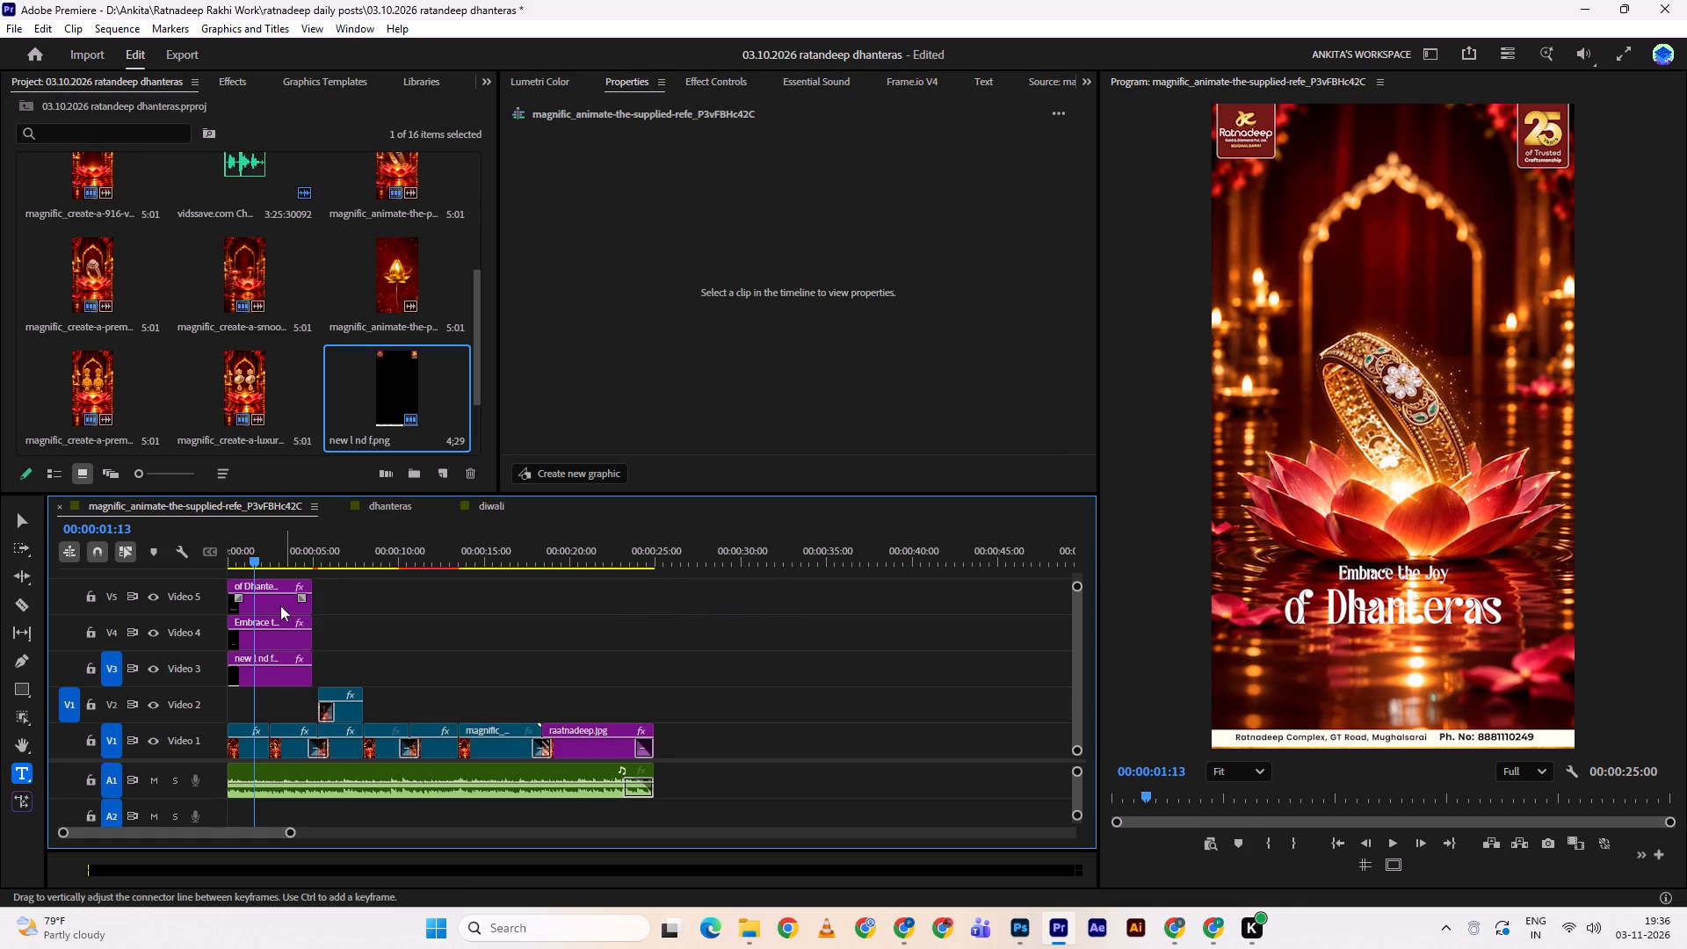
{"action": "double_click", "coordinate": [270, 640]}
{"action": "left_click", "coordinate": [738, 146]}
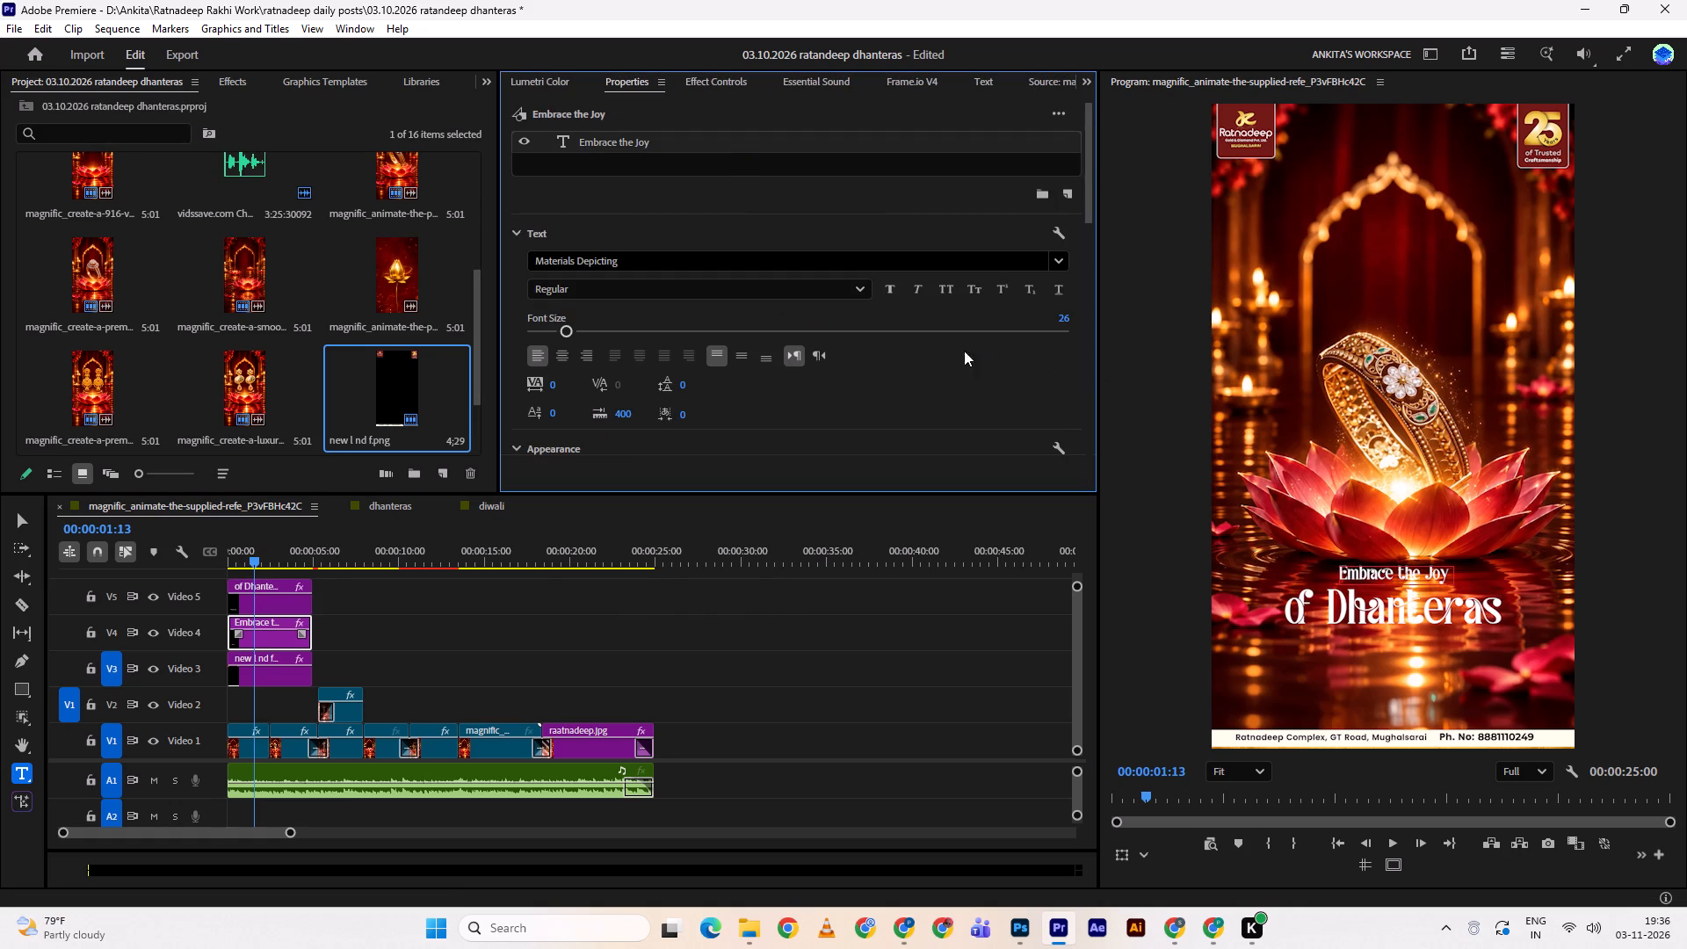
{"action": "left_click", "coordinate": [1061, 263]}
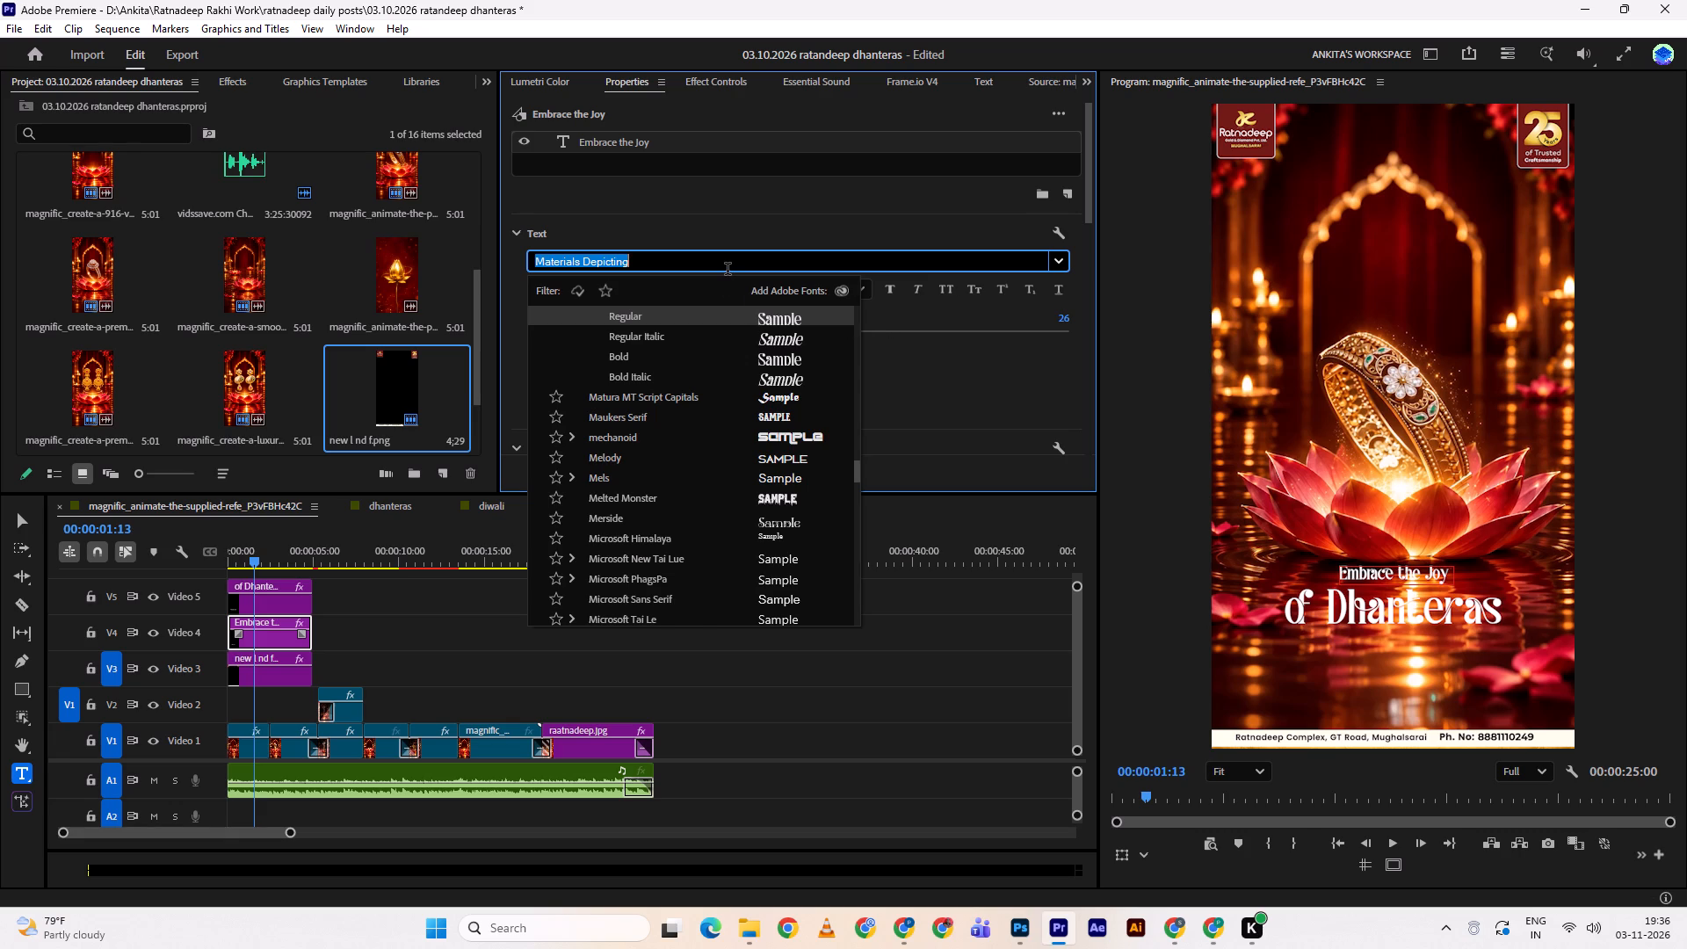
{"action": "type", "text": "mont"}
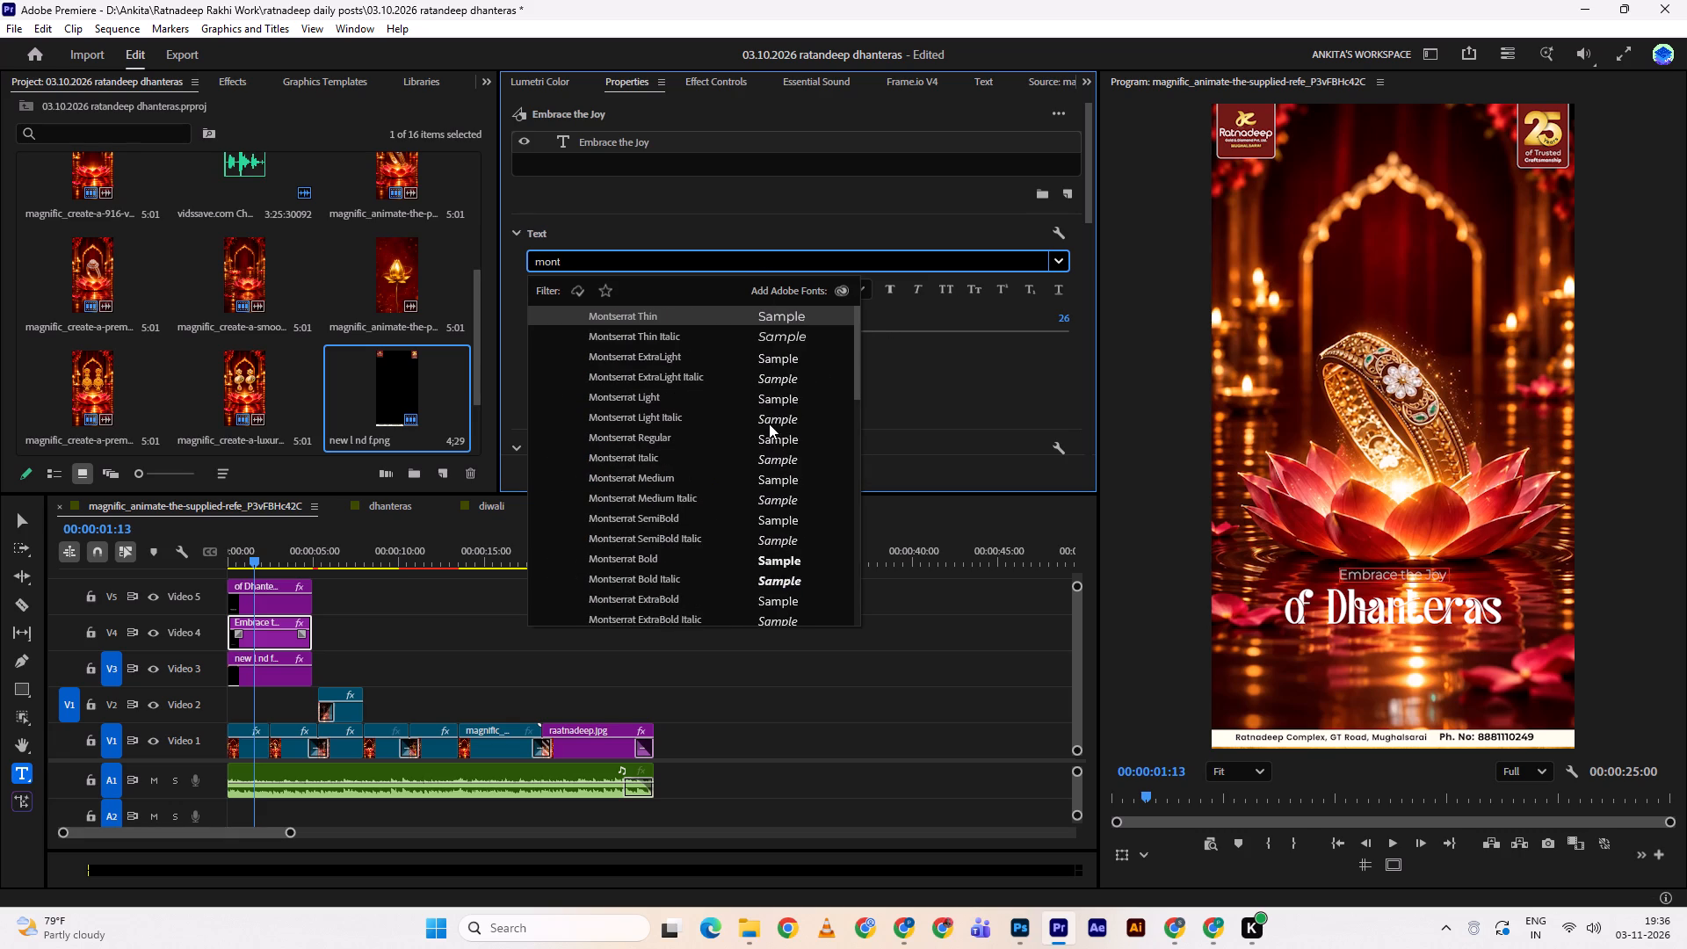
{"action": "left_click", "coordinate": [782, 355]}
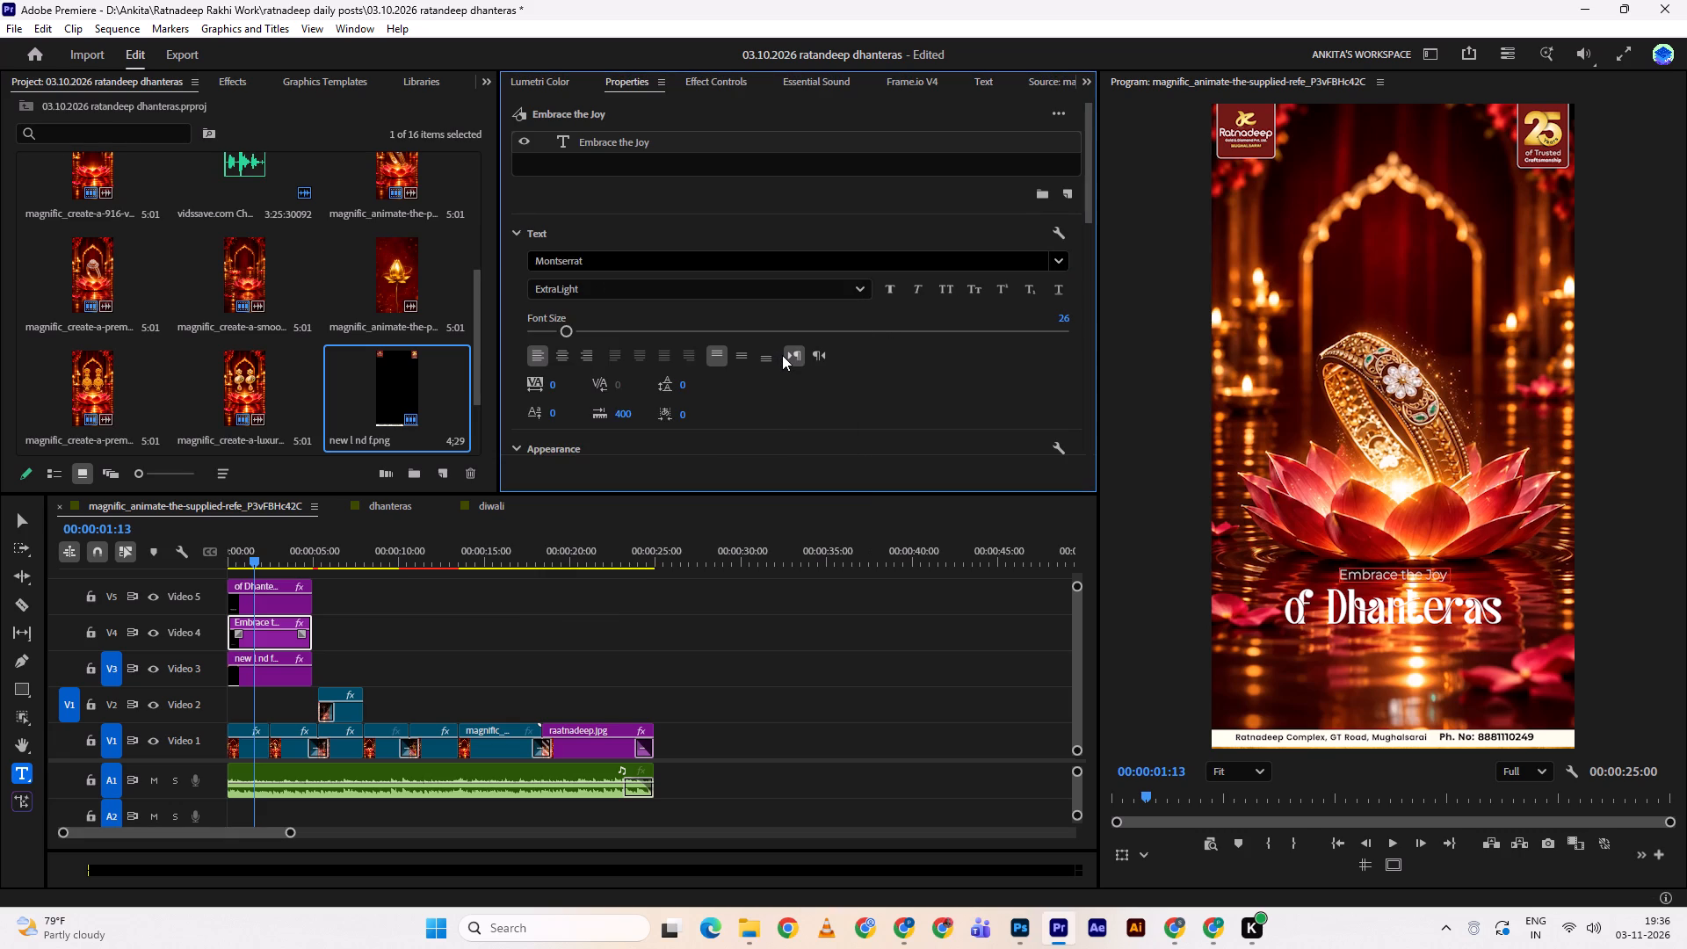
{"action": "left_click", "coordinate": [858, 286]}
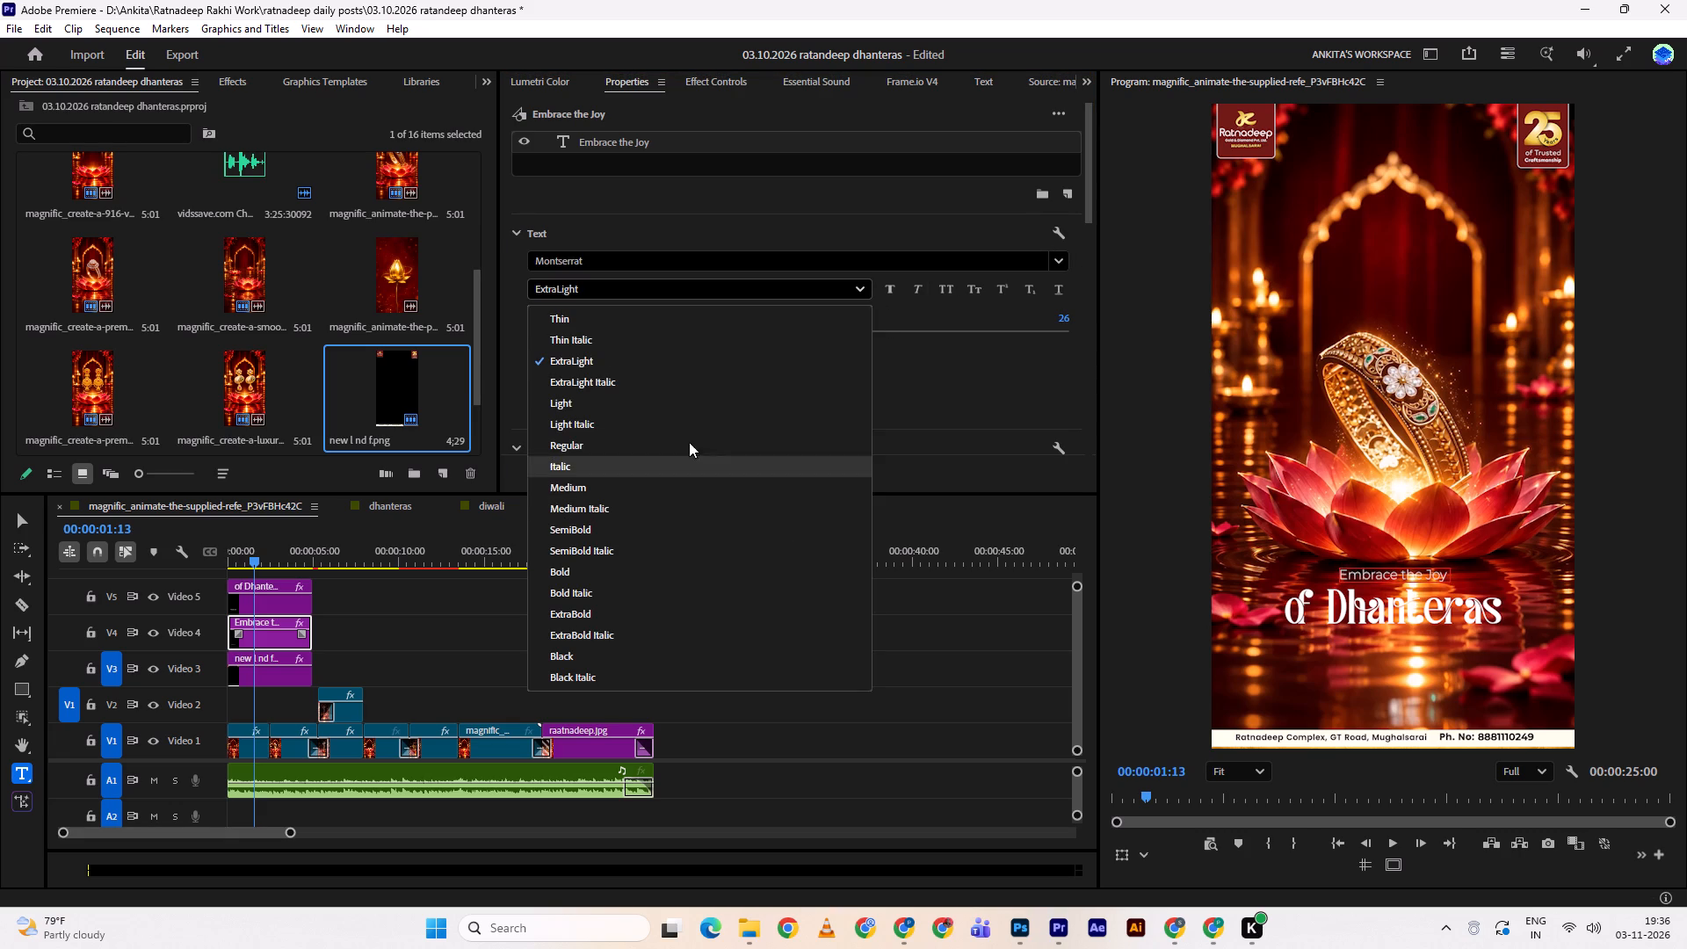
{"action": "left_click", "coordinate": [650, 450]}
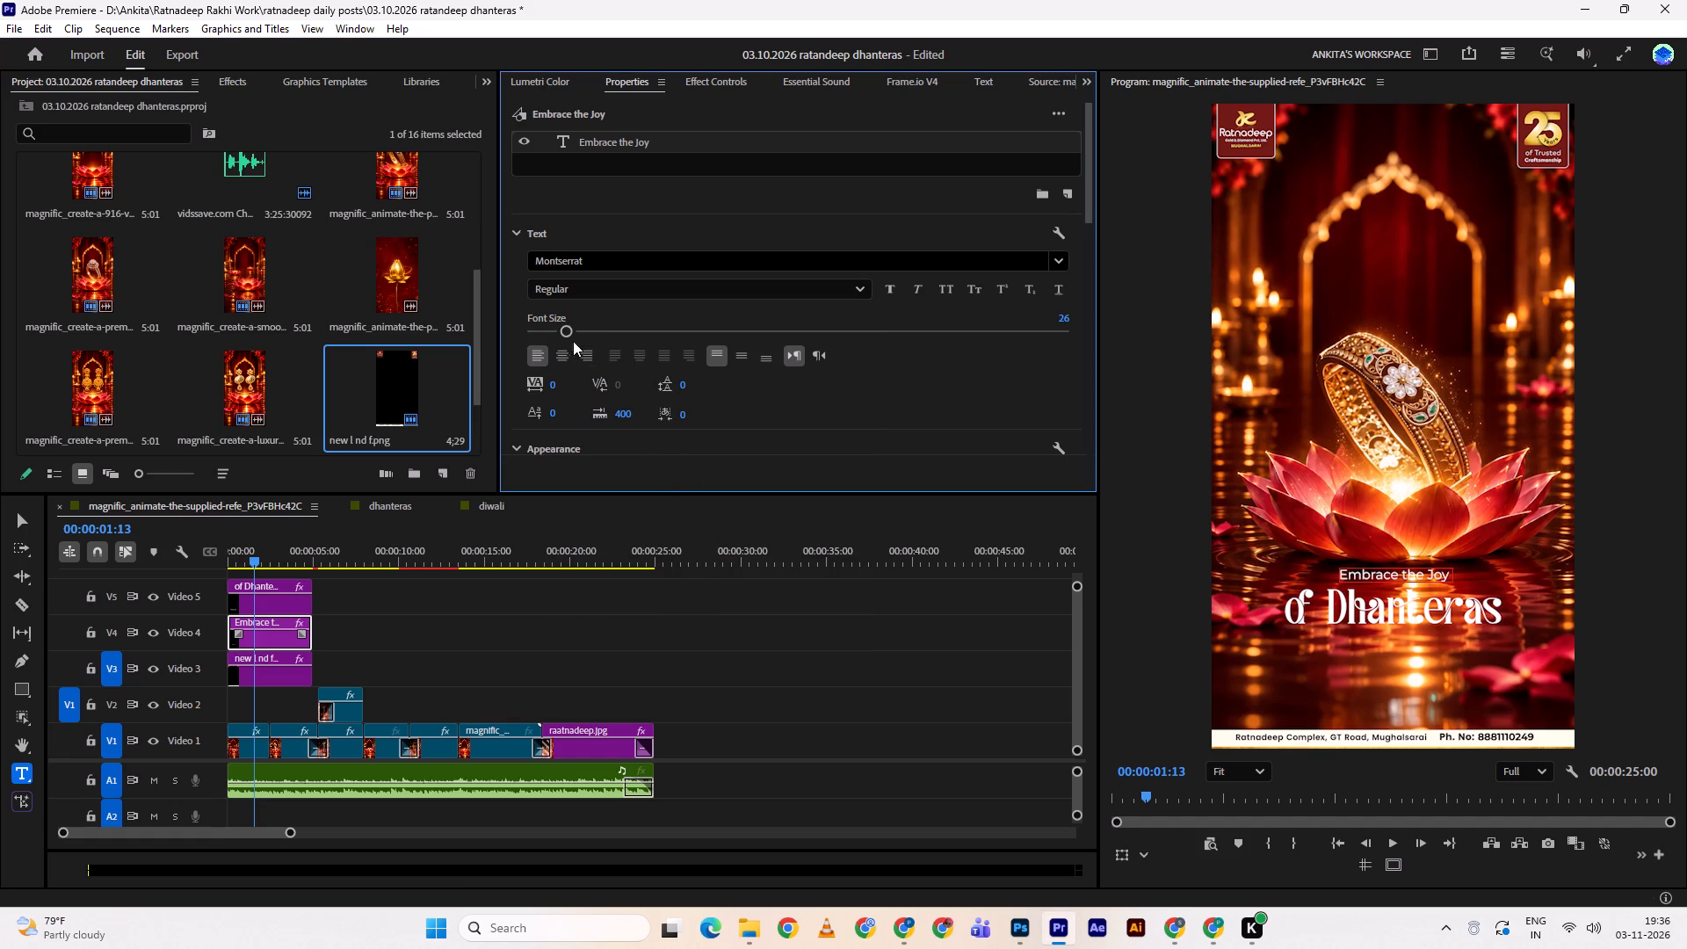
{"action": "left_click_drag", "start_coordinate": [566, 331], "coordinate": [590, 330]}
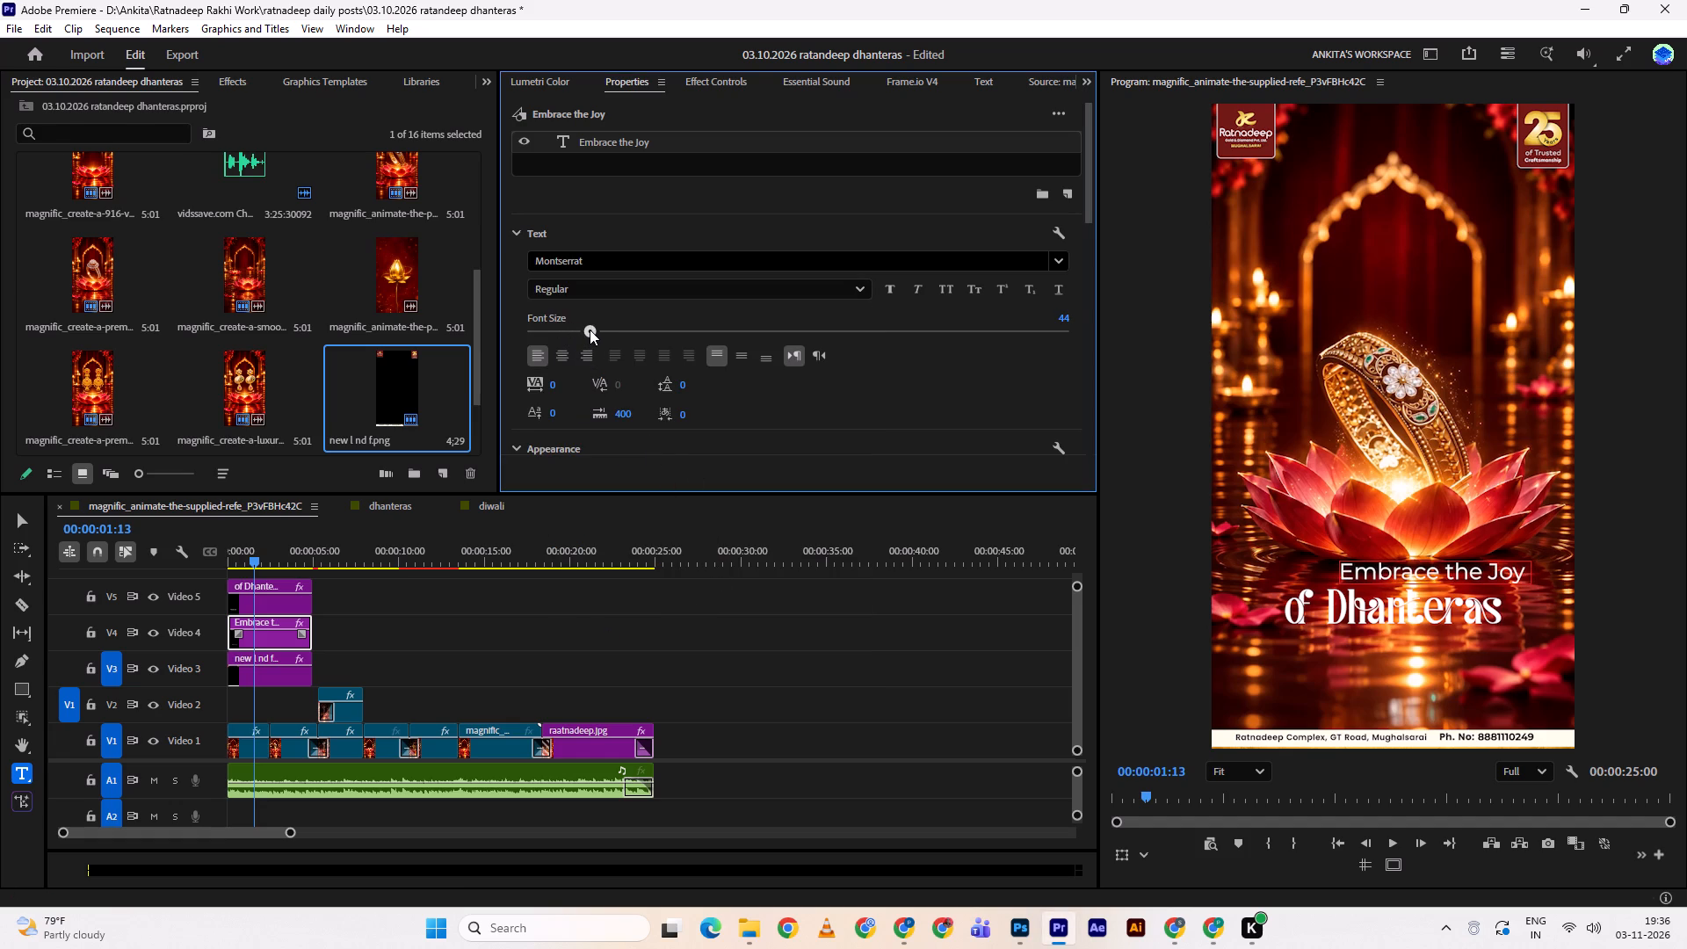
{"action": "left_click_drag", "start_coordinate": [590, 330], "coordinate": [580, 331]}
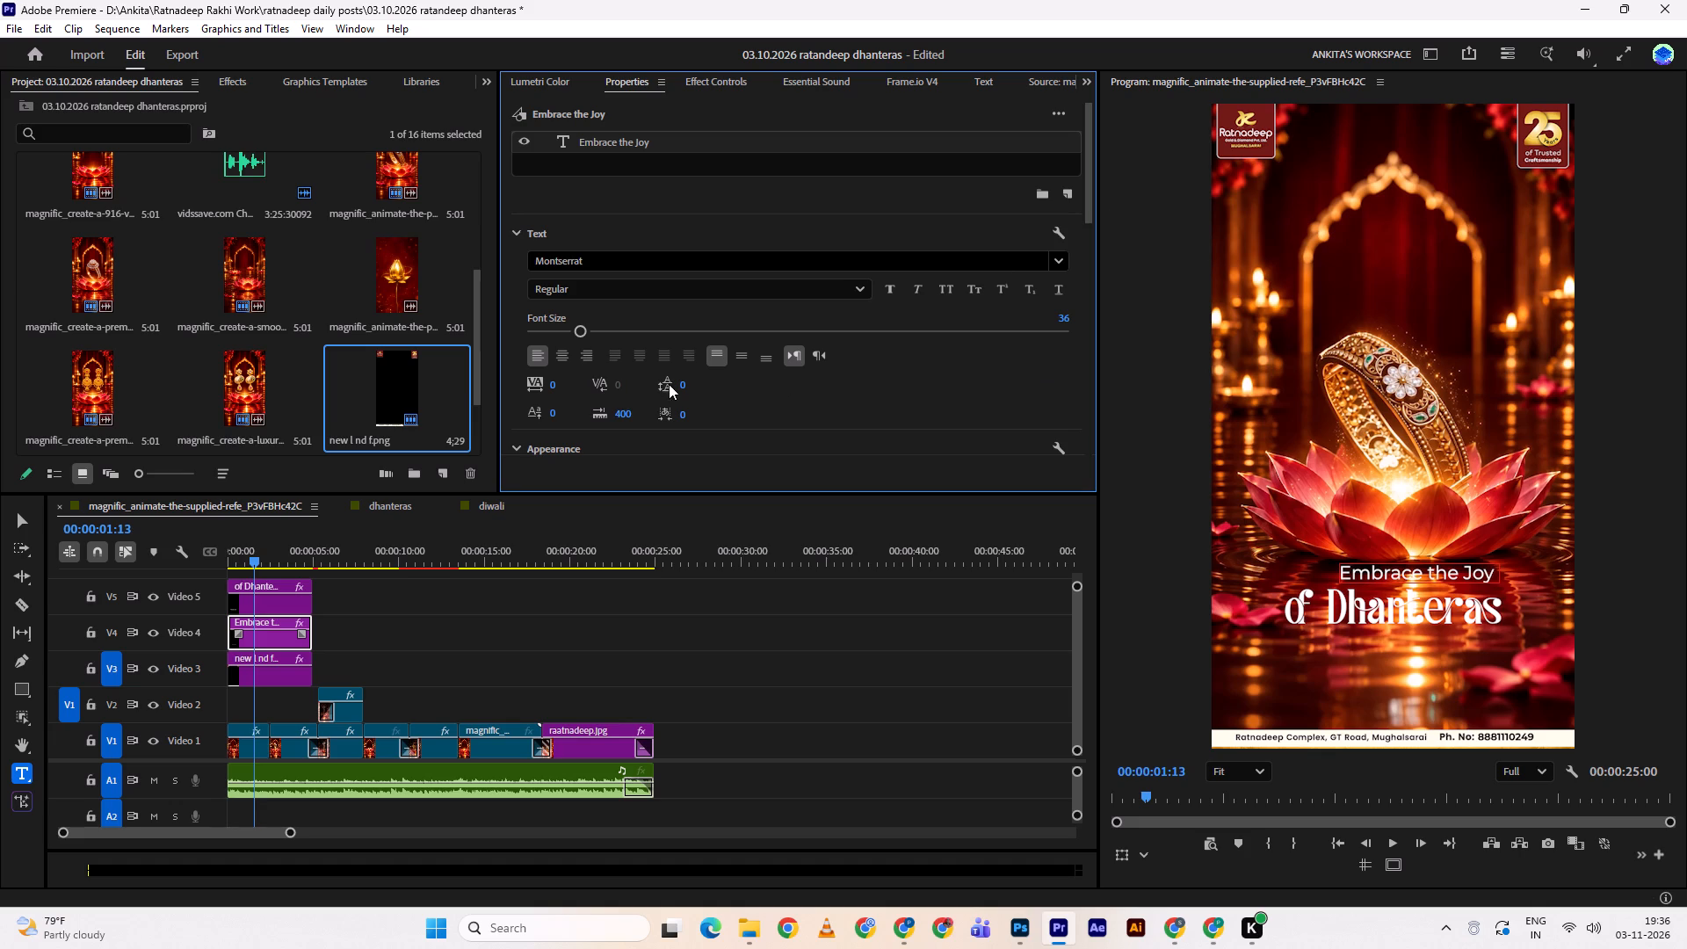
Position the "Embrace the Joy" text layer just above the Dhanteras line, at X 265 and Y 959.
{"action": "left_click_drag", "start_coordinate": [1090, 214], "coordinate": [1097, 417]}
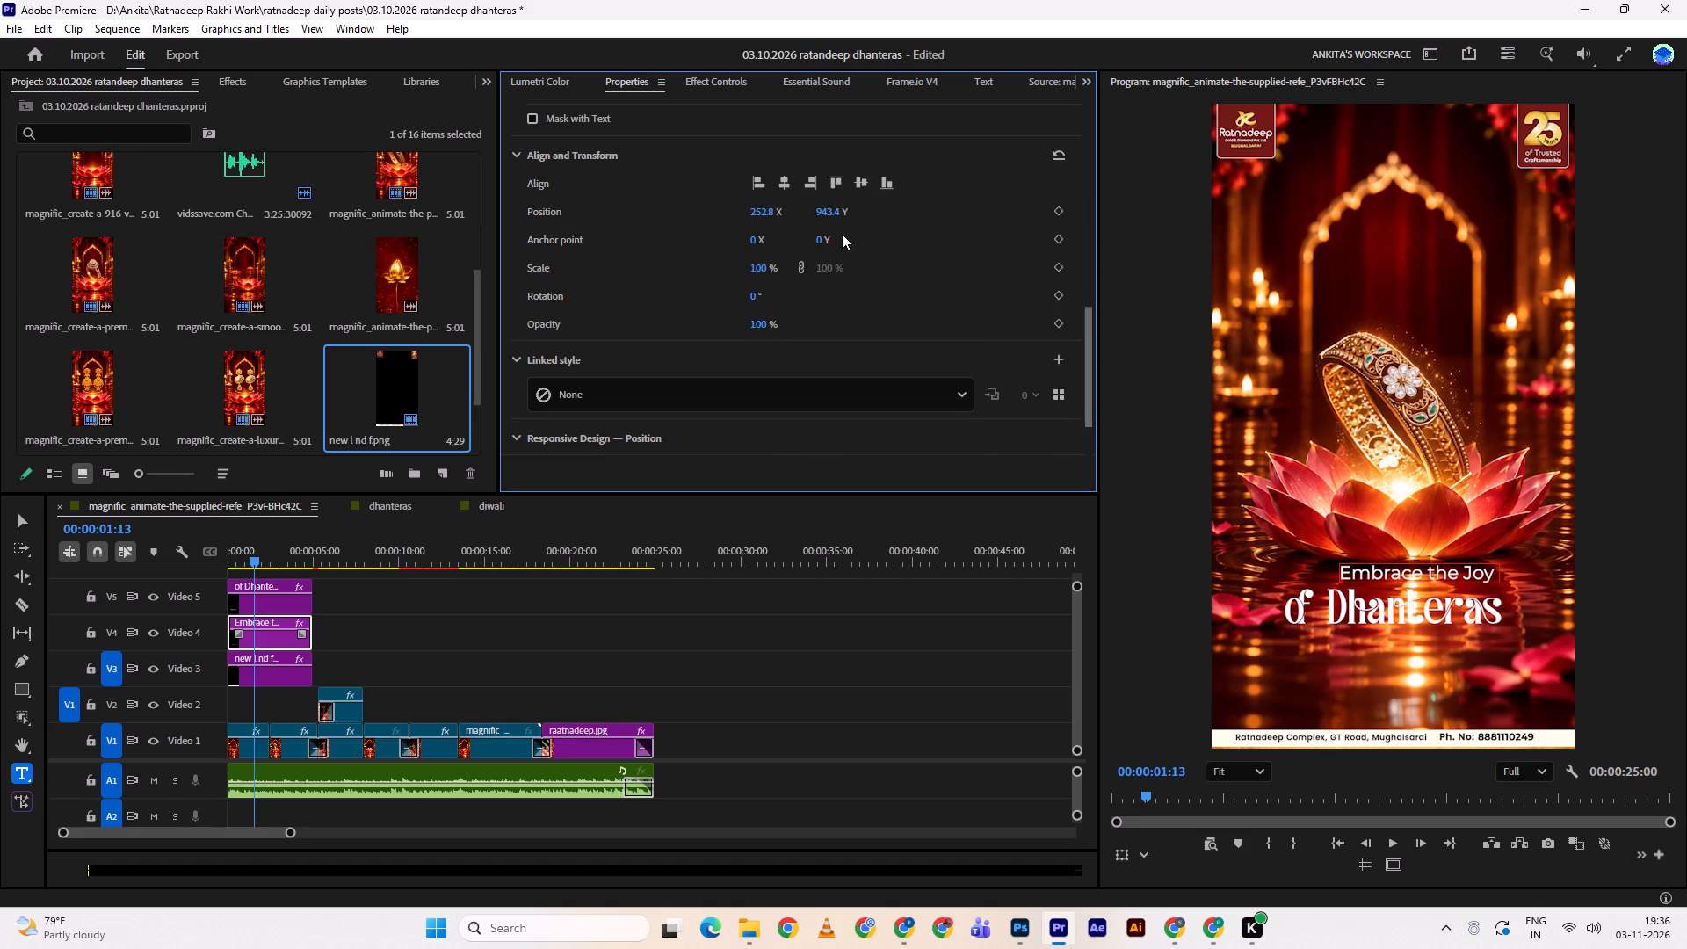
{"action": "left_click", "coordinate": [782, 177]}
{"action": "left_click_drag", "start_coordinate": [768, 206], "coordinate": [752, 216]}
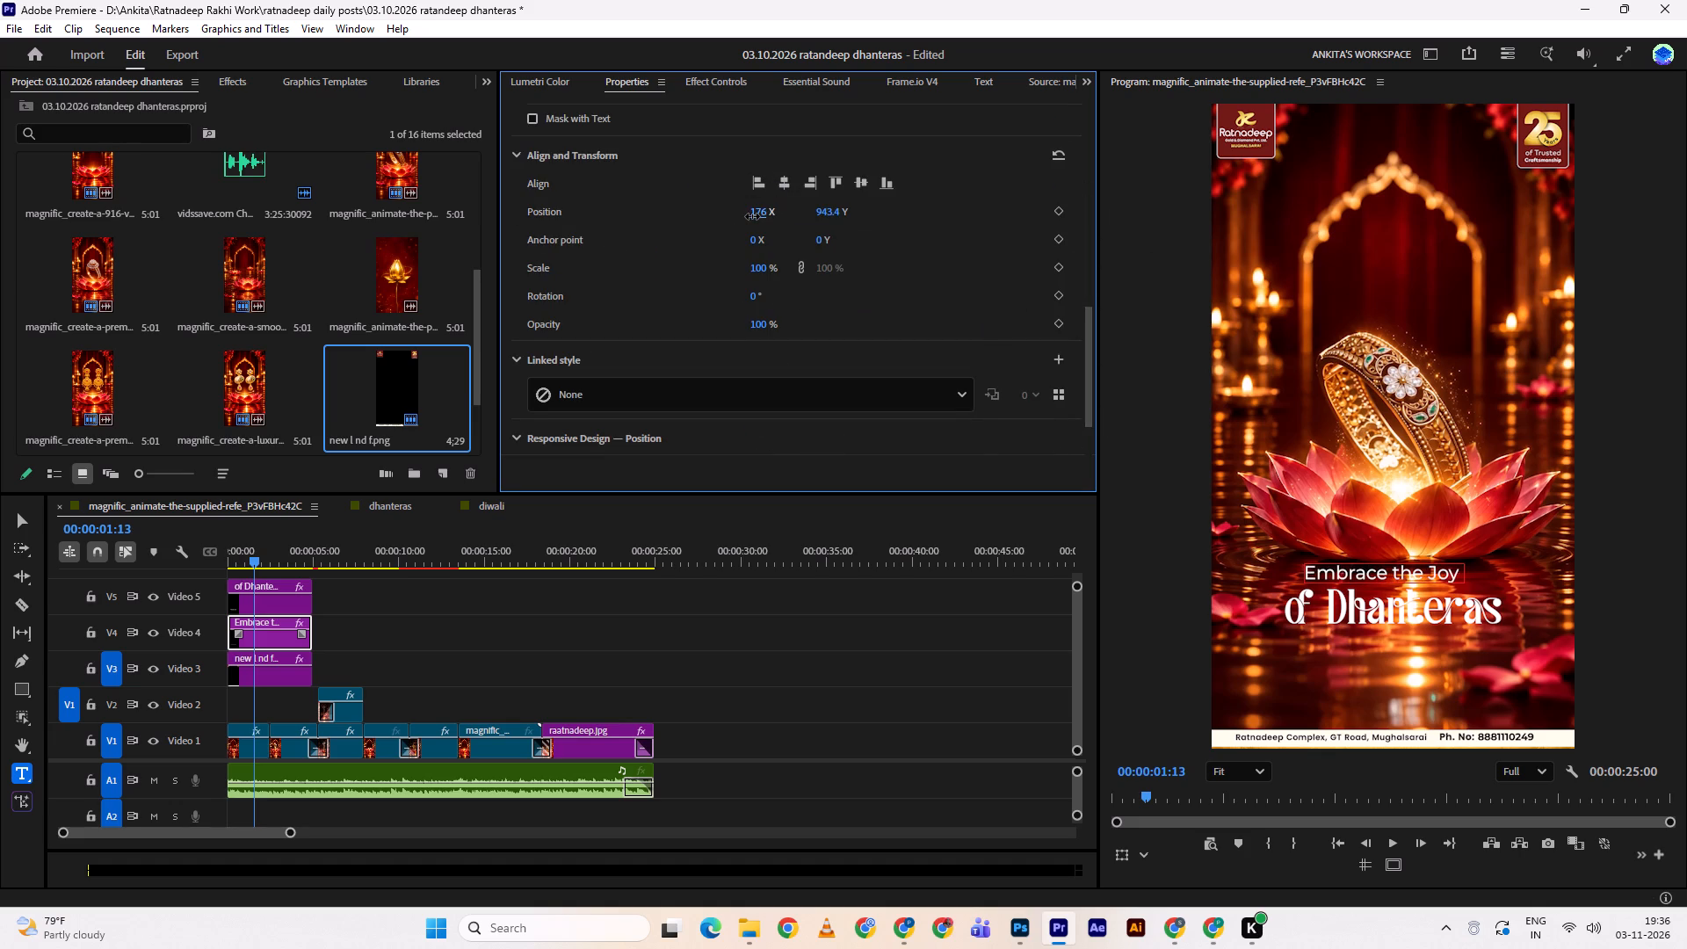
{"action": "left_click_drag", "start_coordinate": [752, 216], "coordinate": [685, 223]}
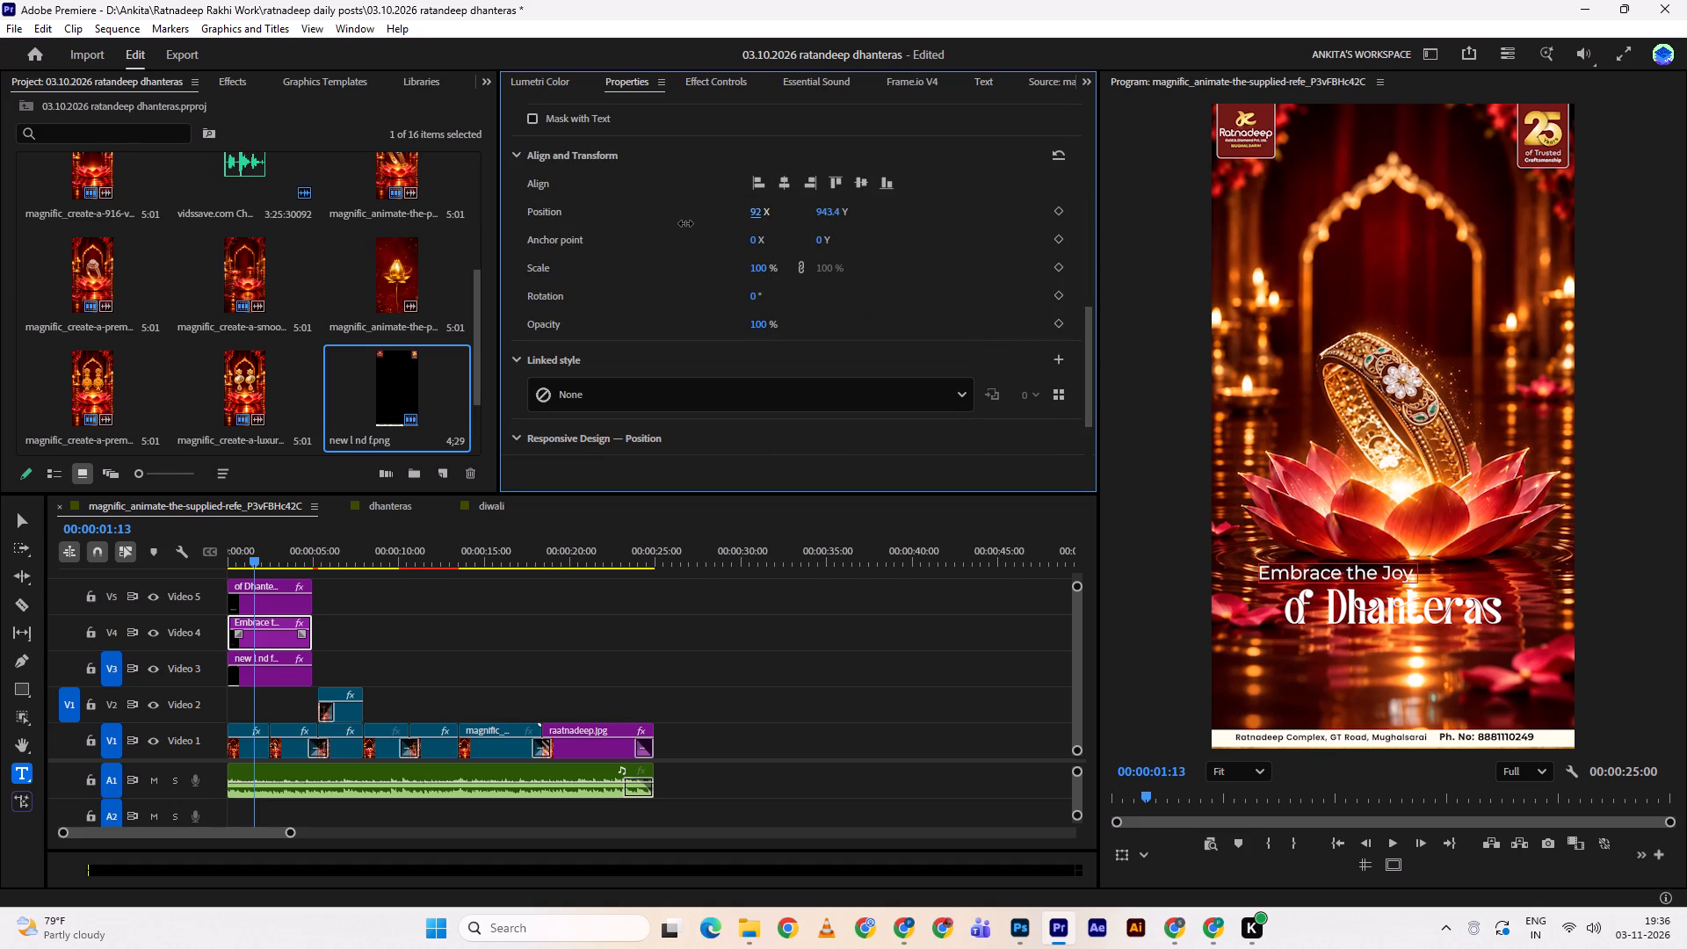
{"action": "left_click_drag", "start_coordinate": [685, 223], "coordinate": [895, 225]}
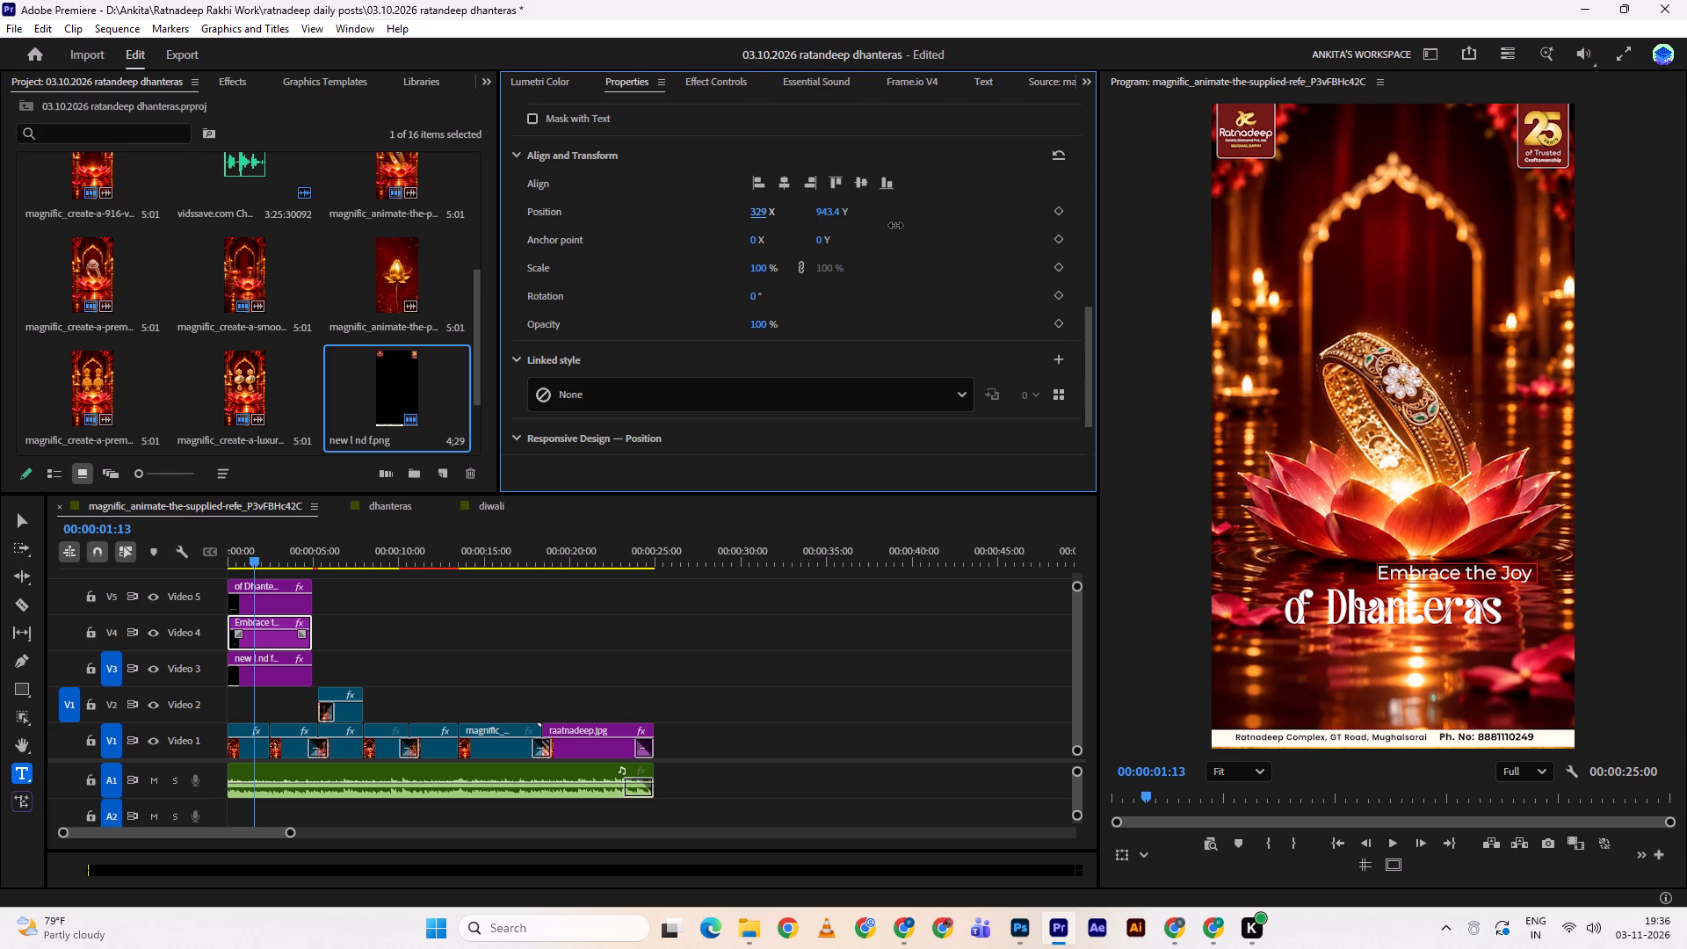
{"action": "left_click_drag", "start_coordinate": [895, 225], "coordinate": [840, 229]}
{"action": "left_click", "coordinate": [841, 209]}
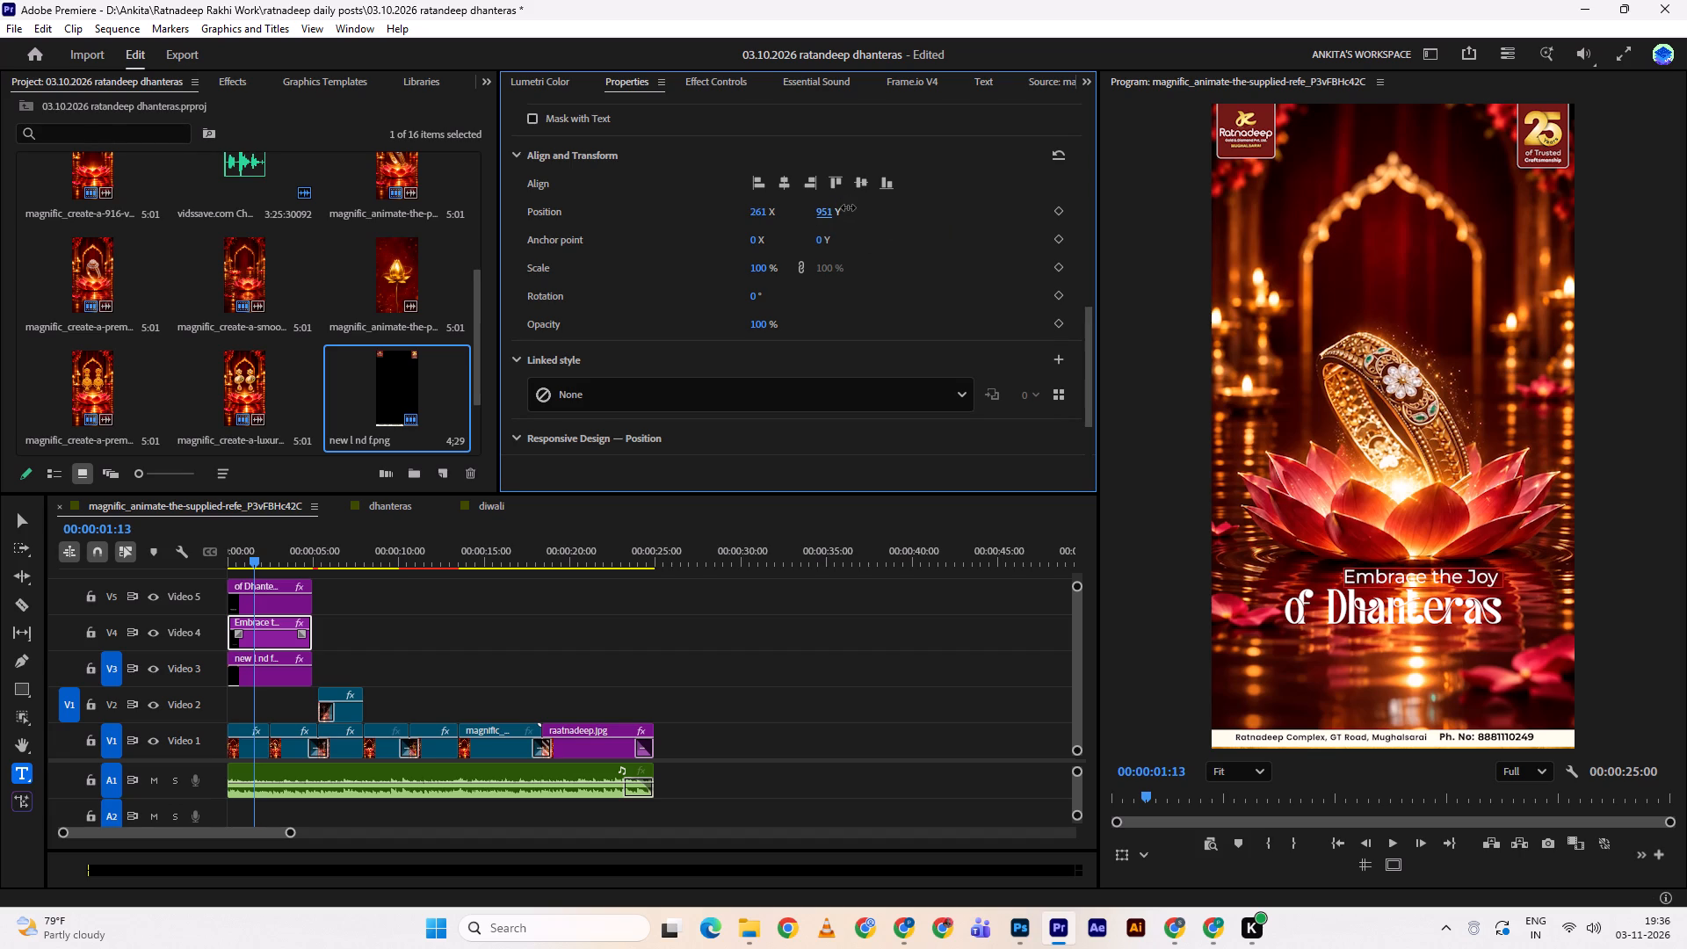
{"action": "left_click", "coordinate": [848, 207]}
{"action": "left_click_drag", "start_coordinate": [759, 212], "coordinate": [760, 212]}
{"action": "left_click_drag", "start_coordinate": [760, 212], "coordinate": [767, 214]}
{"action": "left_click_drag", "start_coordinate": [818, 206], "coordinate": [826, 204]}
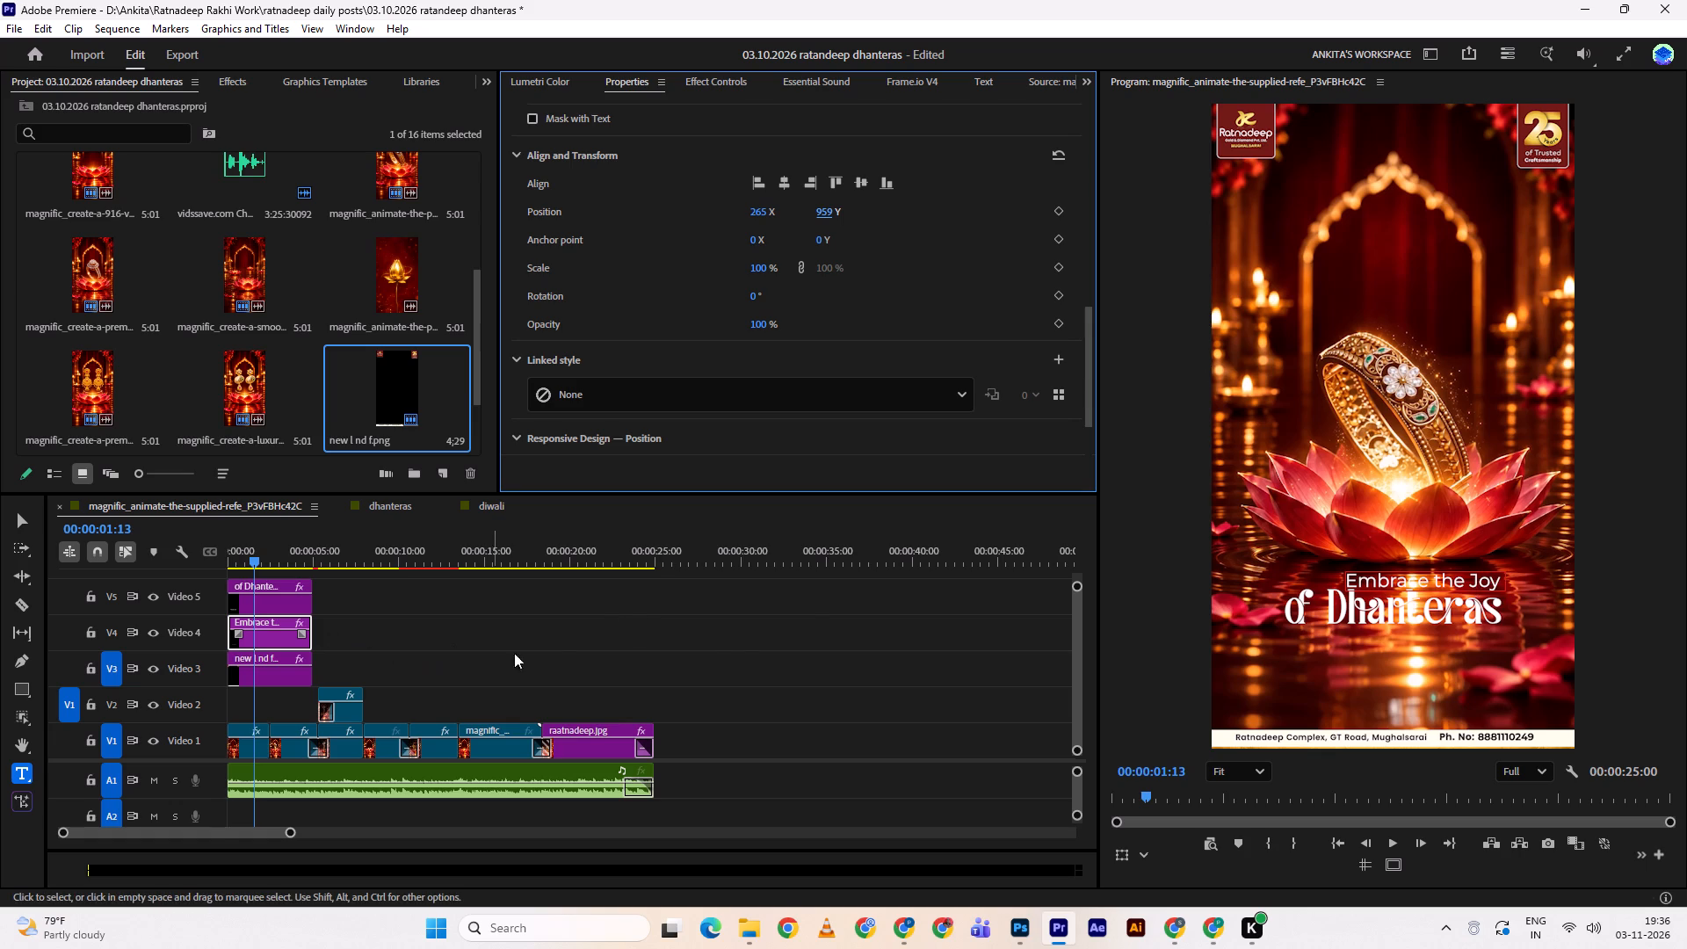
Delete "of" and the leftover leading space from the Video 5 text so it reads "Dhanteras".
{"action": "left_click", "coordinate": [250, 606]}
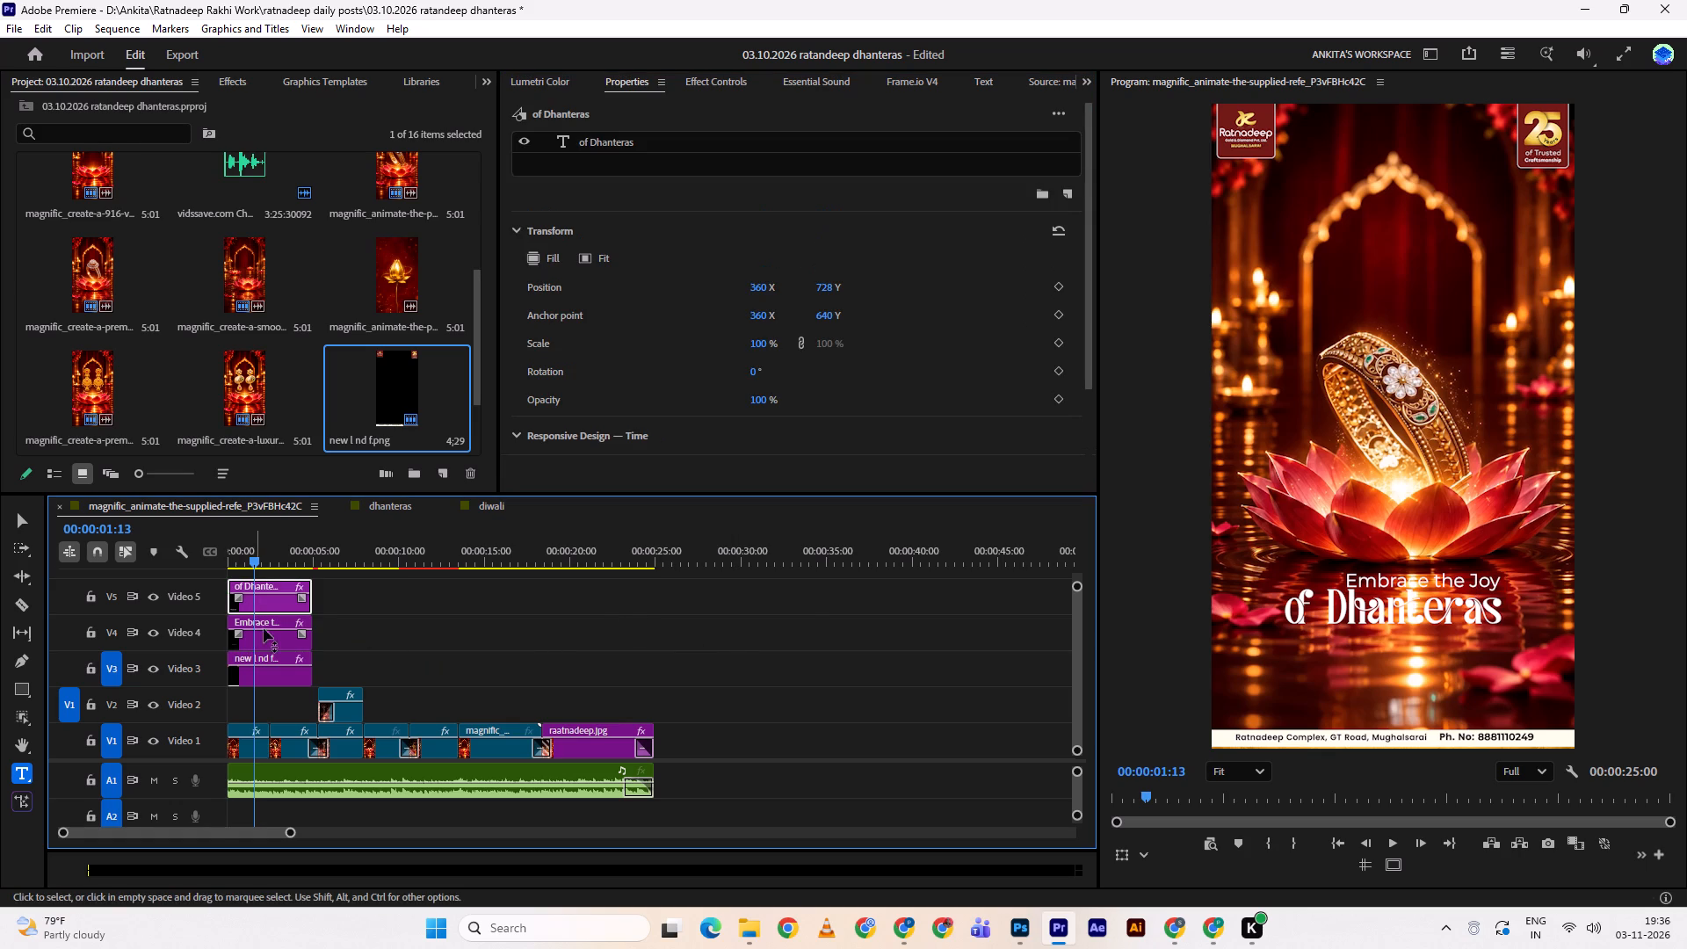
{"action": "double_click", "coordinate": [664, 141]}
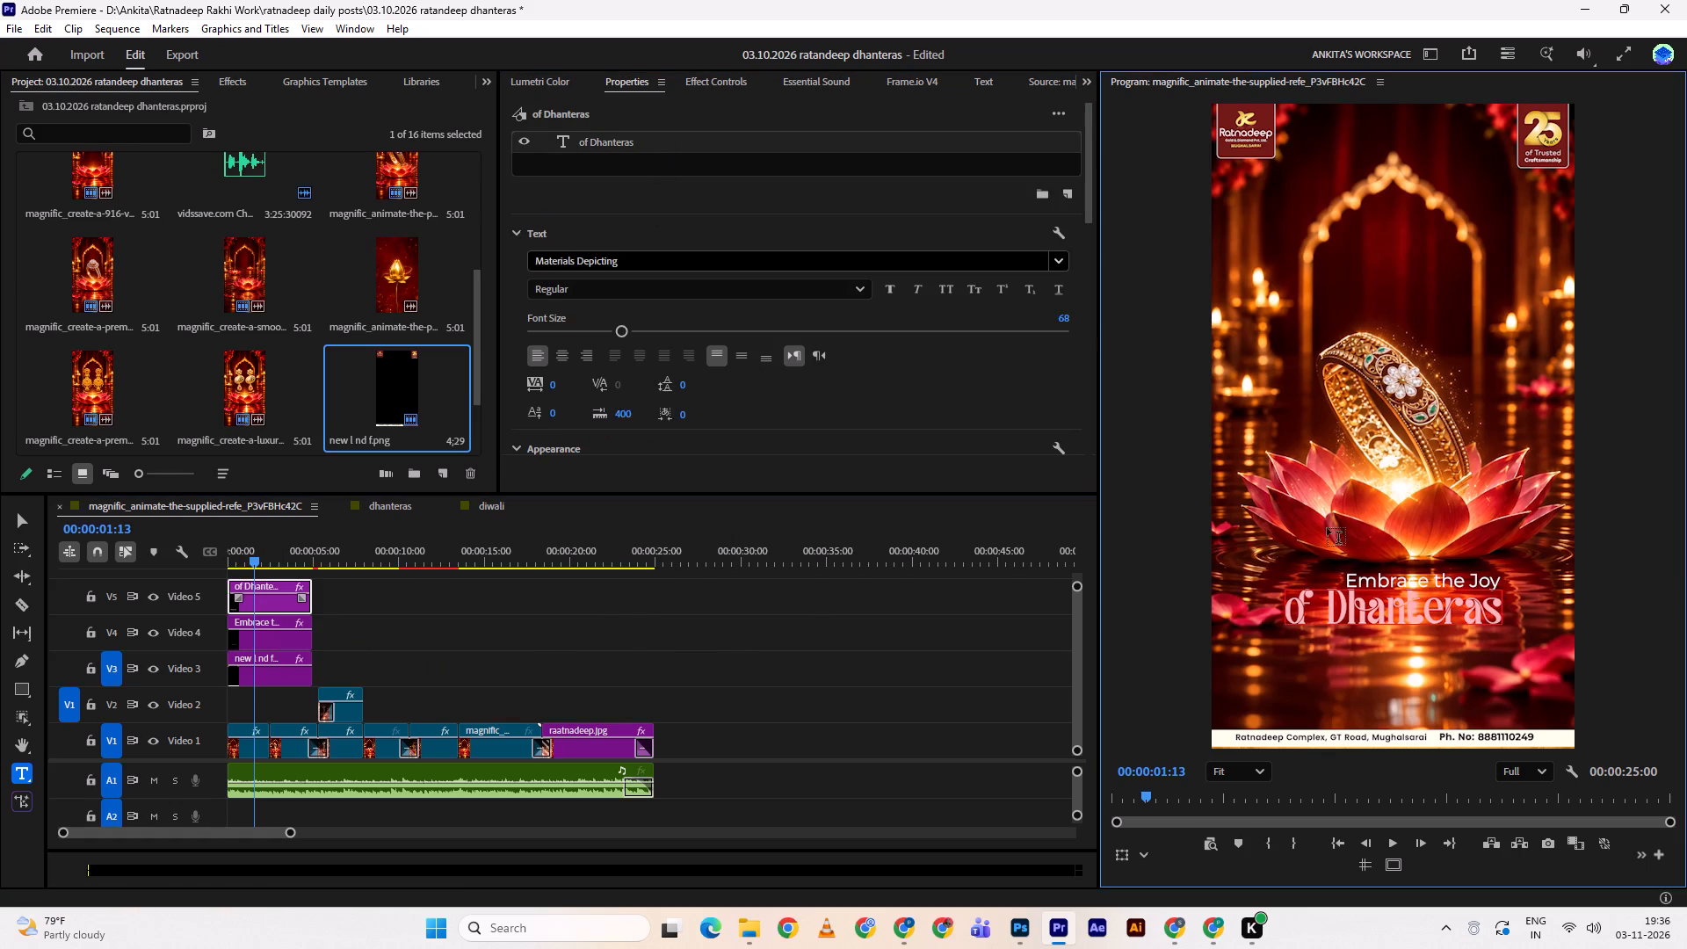
{"action": "left_click_drag", "start_coordinate": [1316, 599], "coordinate": [1252, 611]}
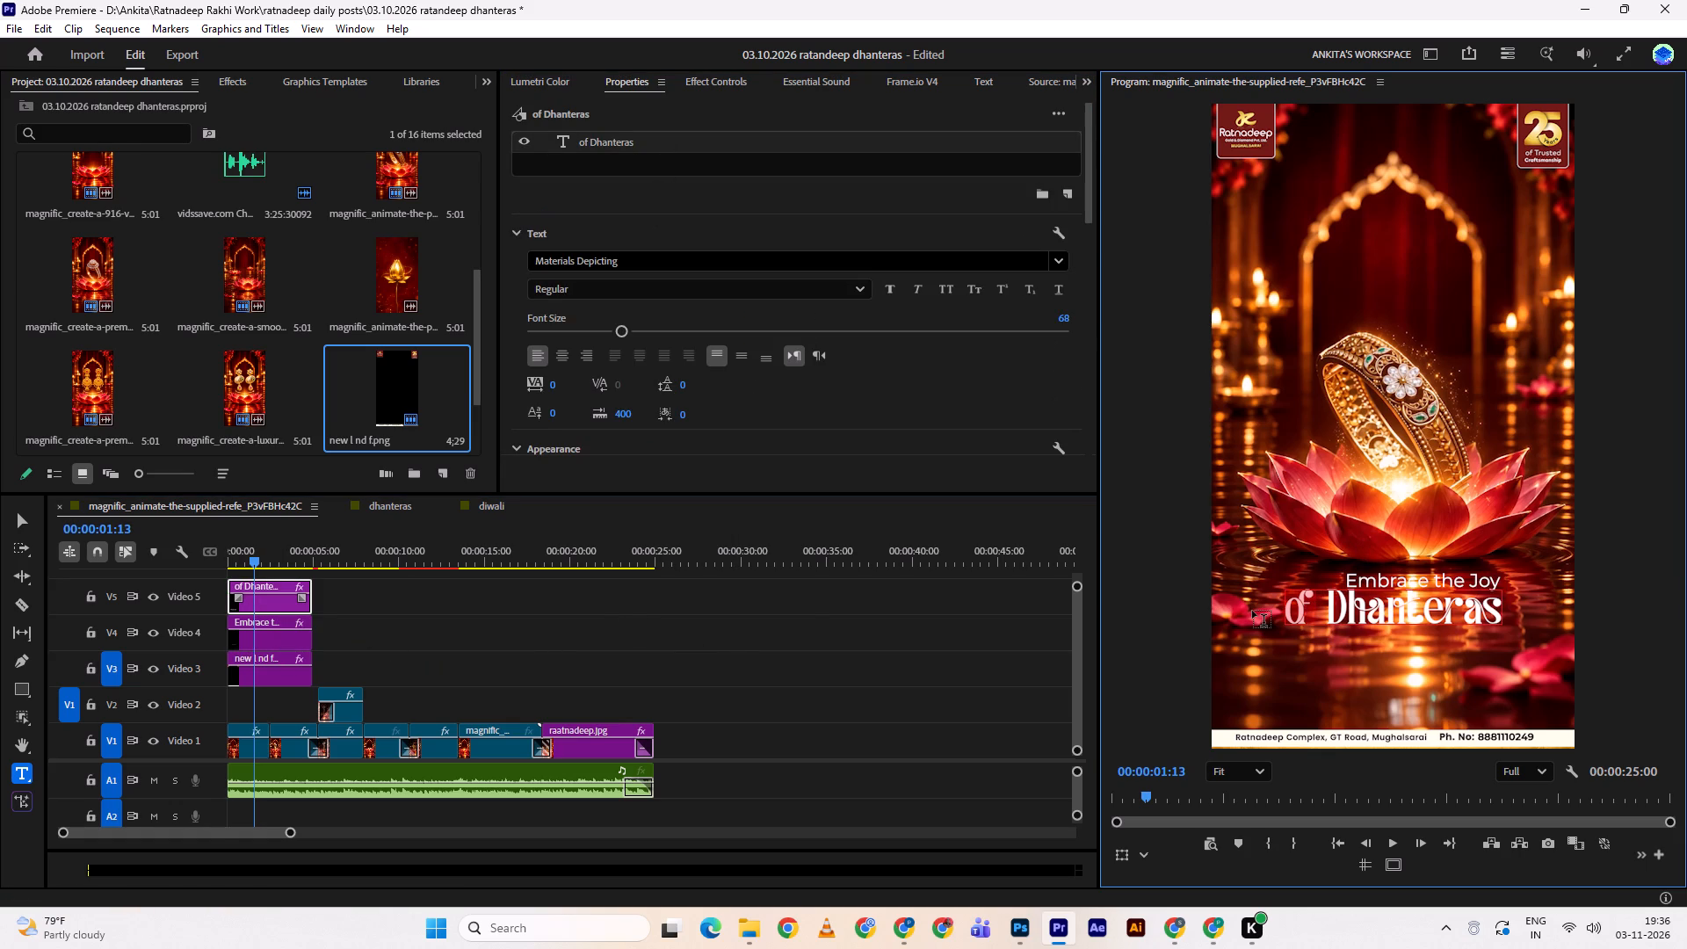
{"action": "key", "text": "BackSpace"}
{"action": "left_click", "coordinate": [458, 670]}
{"action": "double_click", "coordinate": [257, 631]}
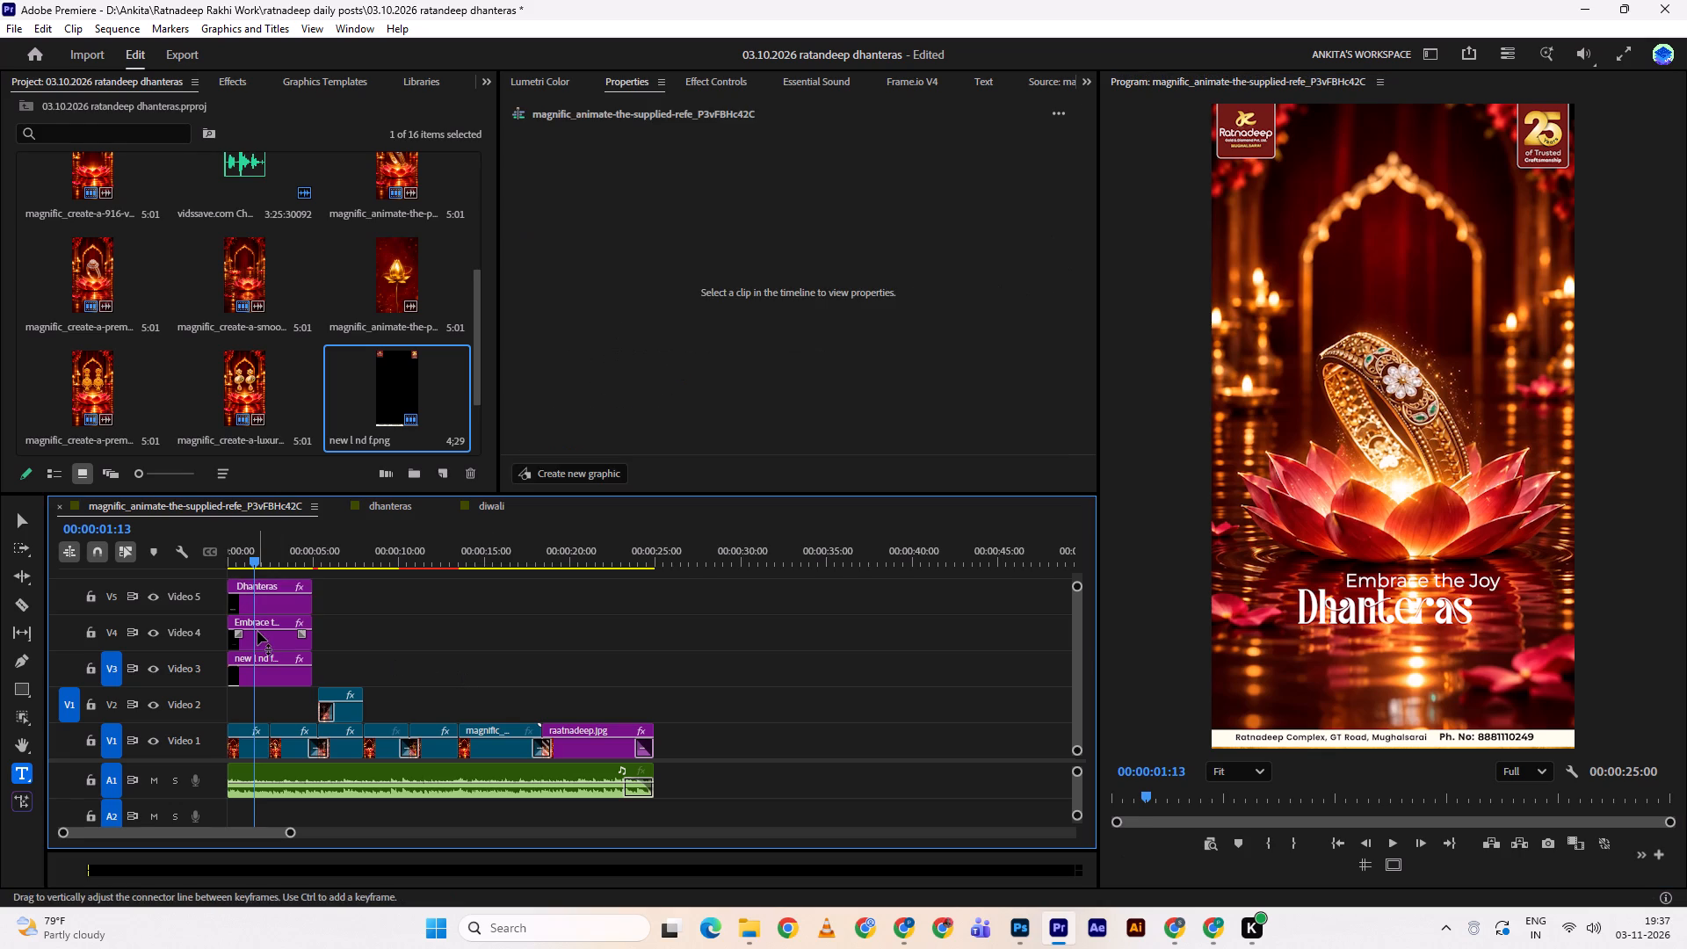
{"action": "left_click", "coordinate": [677, 136]}
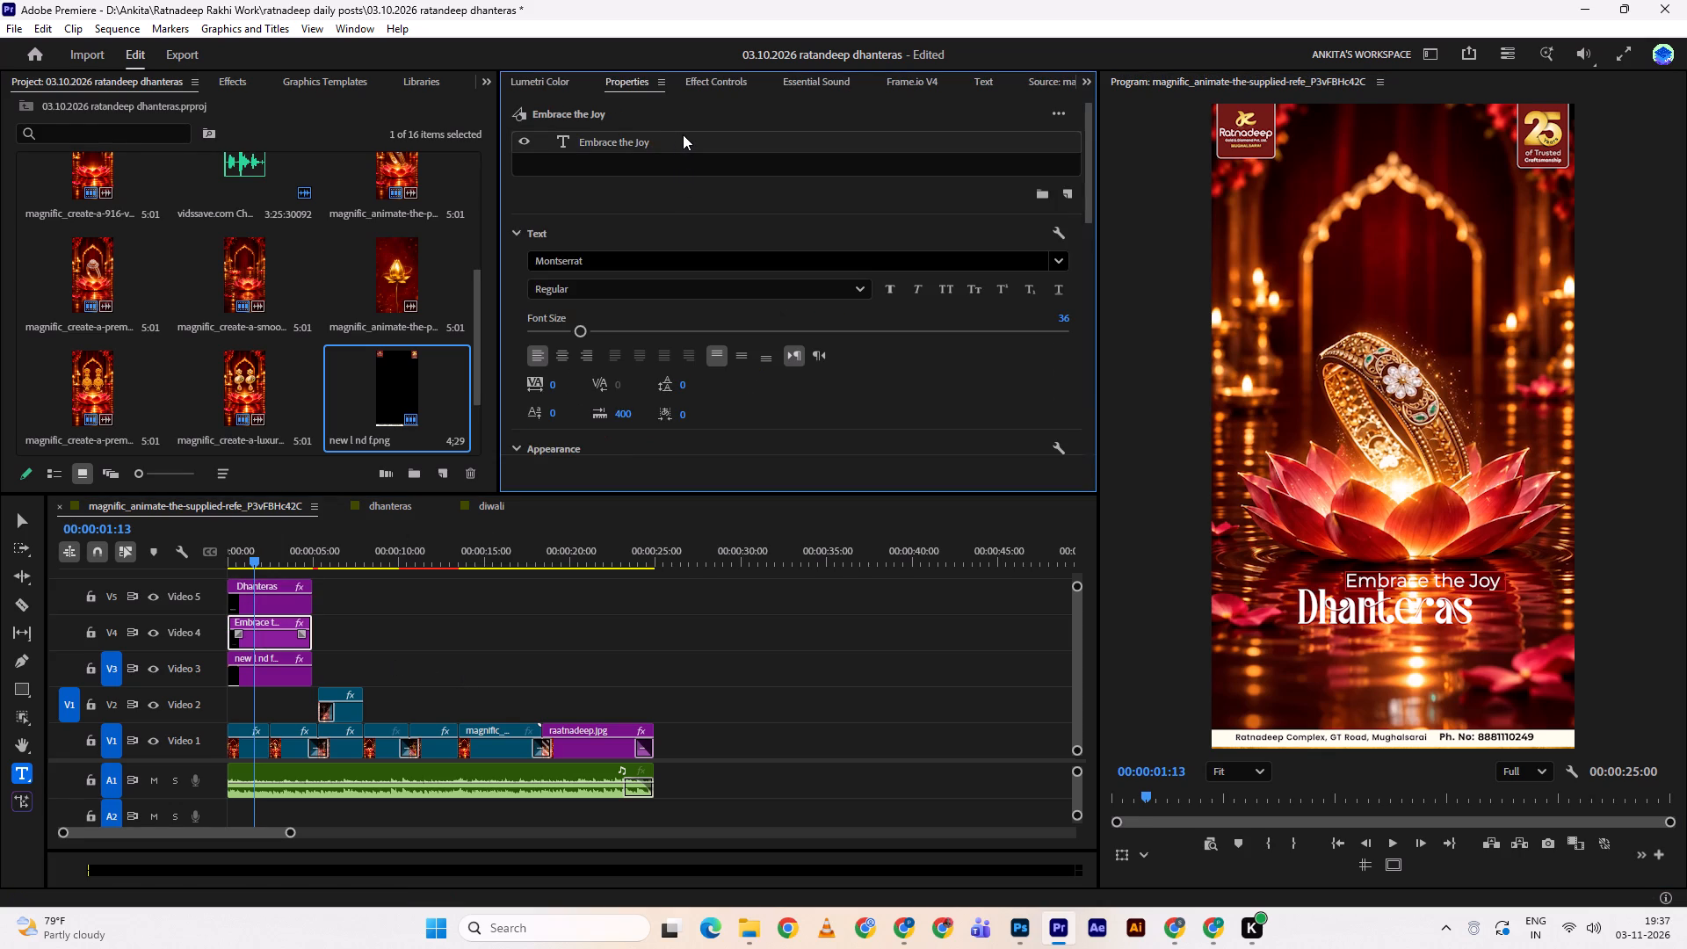
{"action": "left_click", "coordinate": [271, 602]}
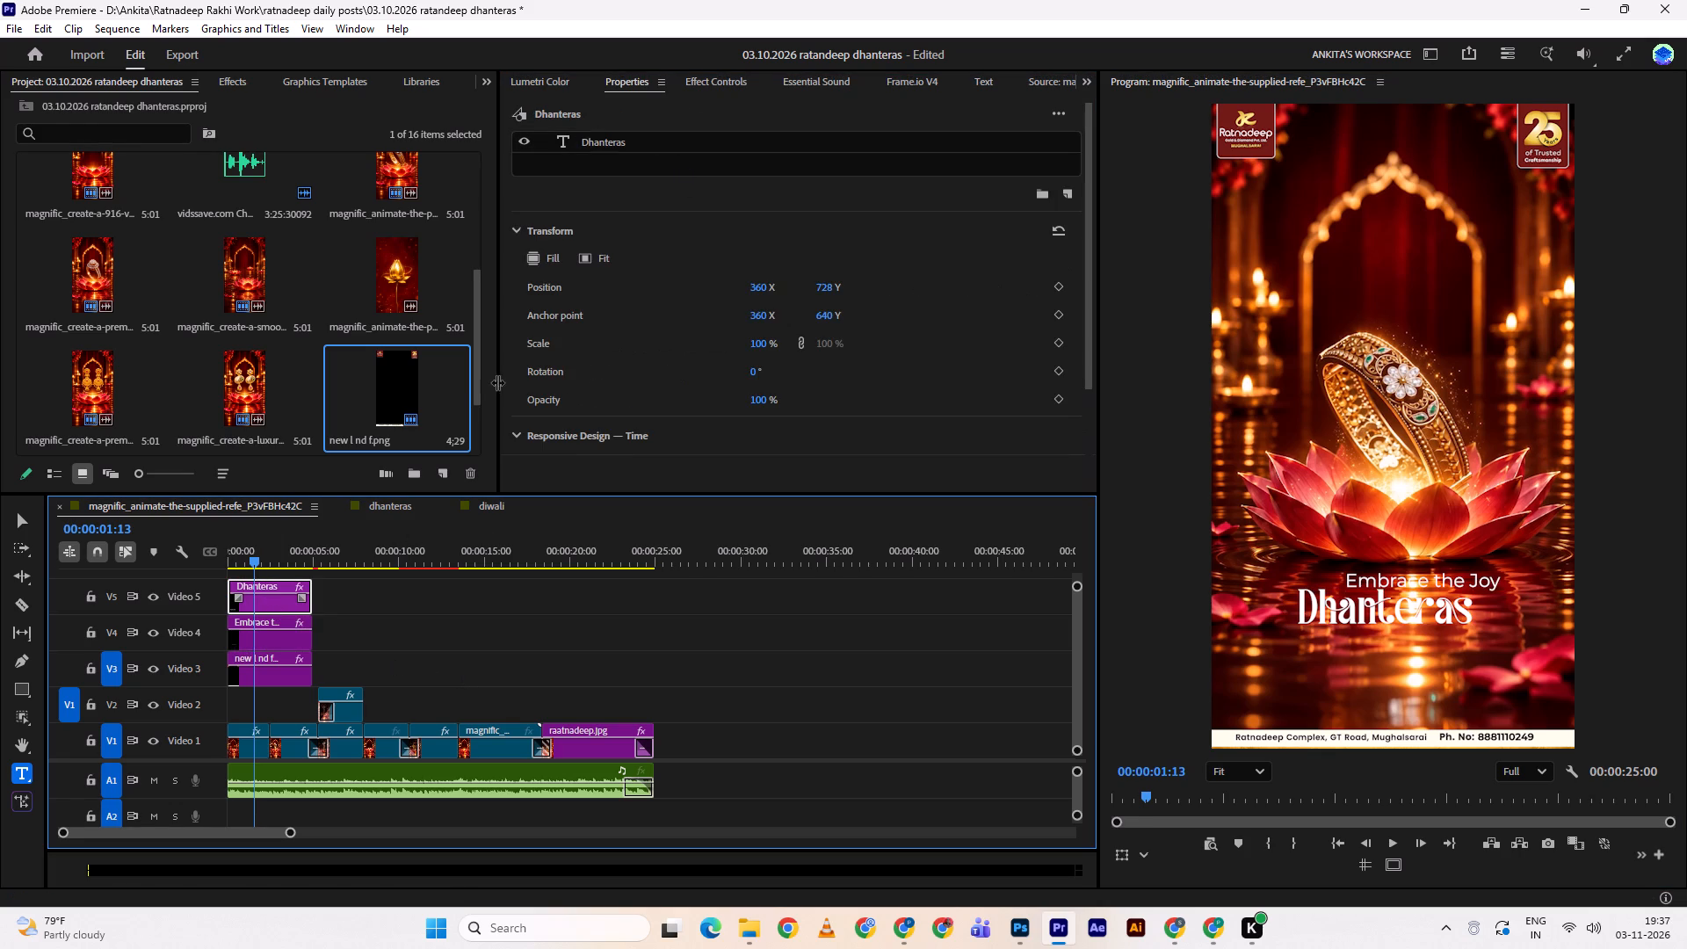
{"action": "double_click", "coordinate": [614, 138]}
{"action": "left_click_drag", "start_coordinate": [1294, 606], "coordinate": [1258, 596]}
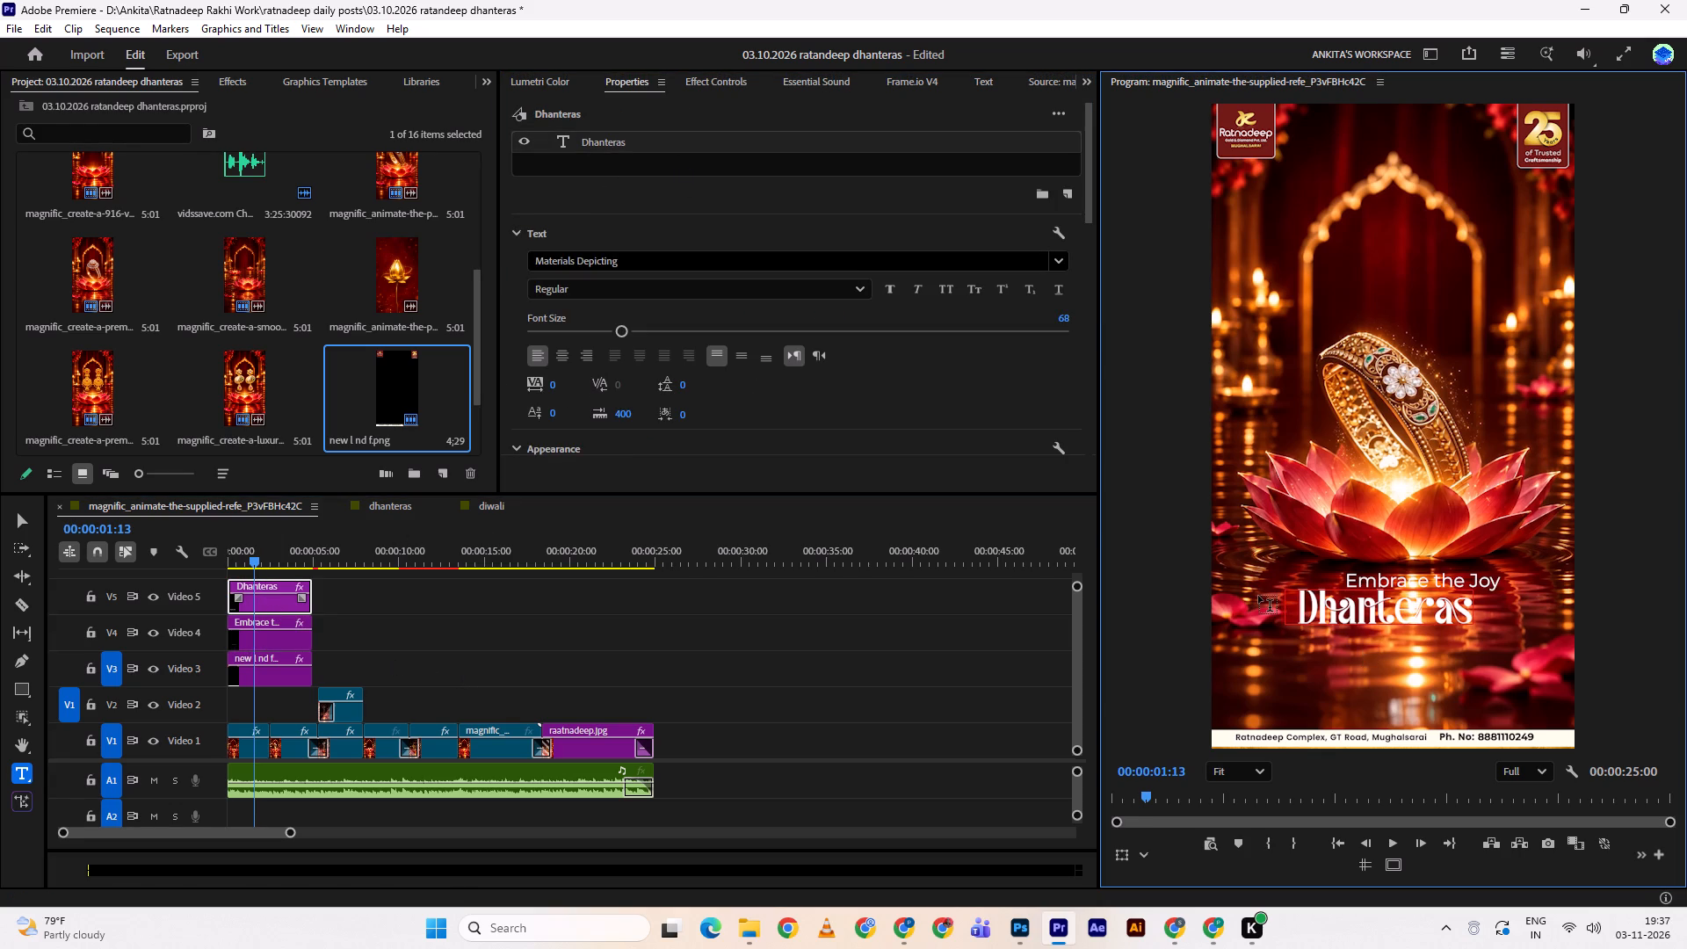
{"action": "key", "text": "BackSpace"}
{"action": "left_click", "coordinate": [387, 634]}
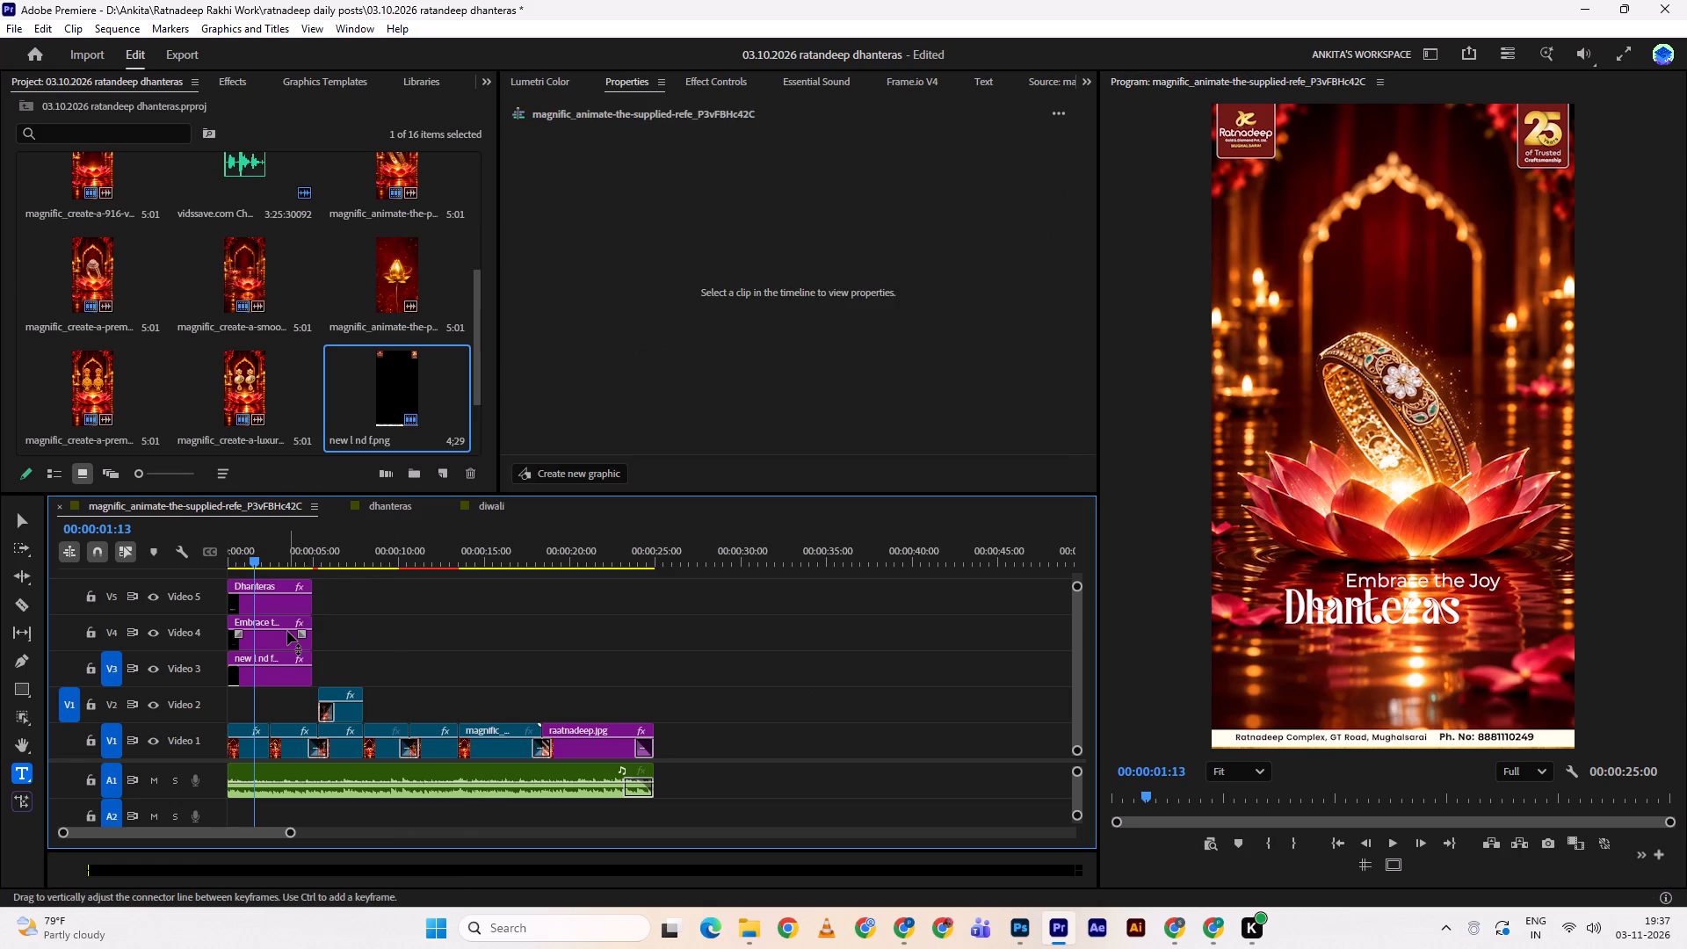
Add "of" to the end of the Video 4 text so it reads "Embrace the Joy of".
{"action": "left_click", "coordinate": [287, 631]}
{"action": "double_click", "coordinate": [744, 146]}
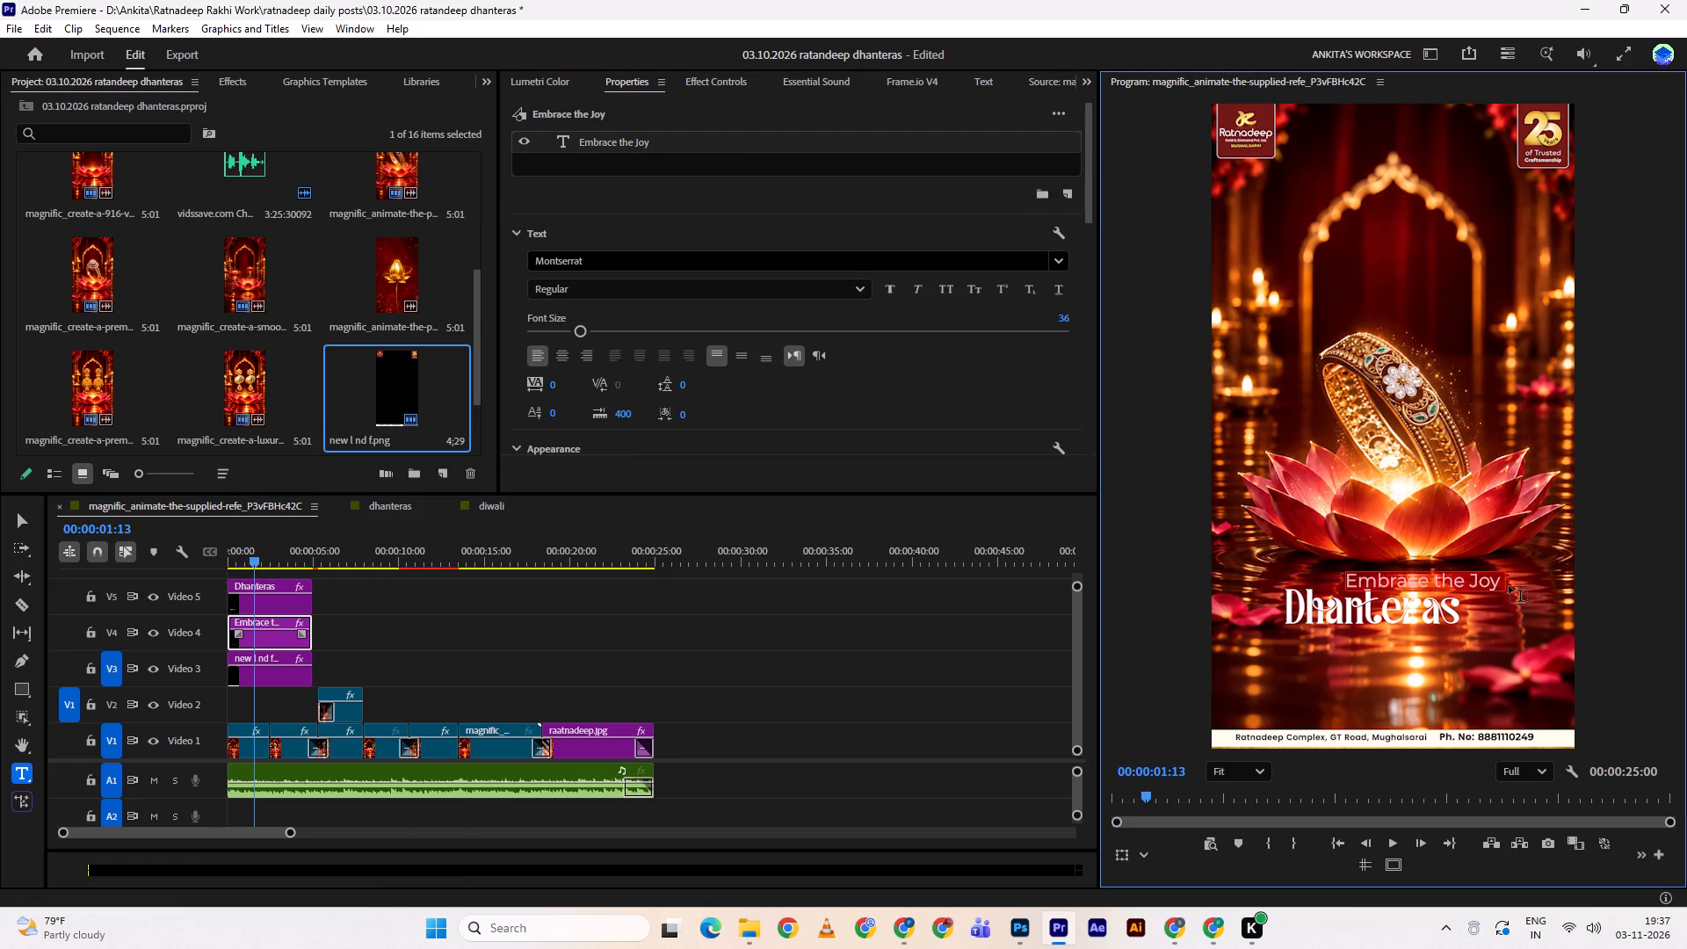
{"action": "left_click", "coordinate": [1498, 577]}
{"action": "key", "text": "space"}
{"action": "type", "text": "of"}
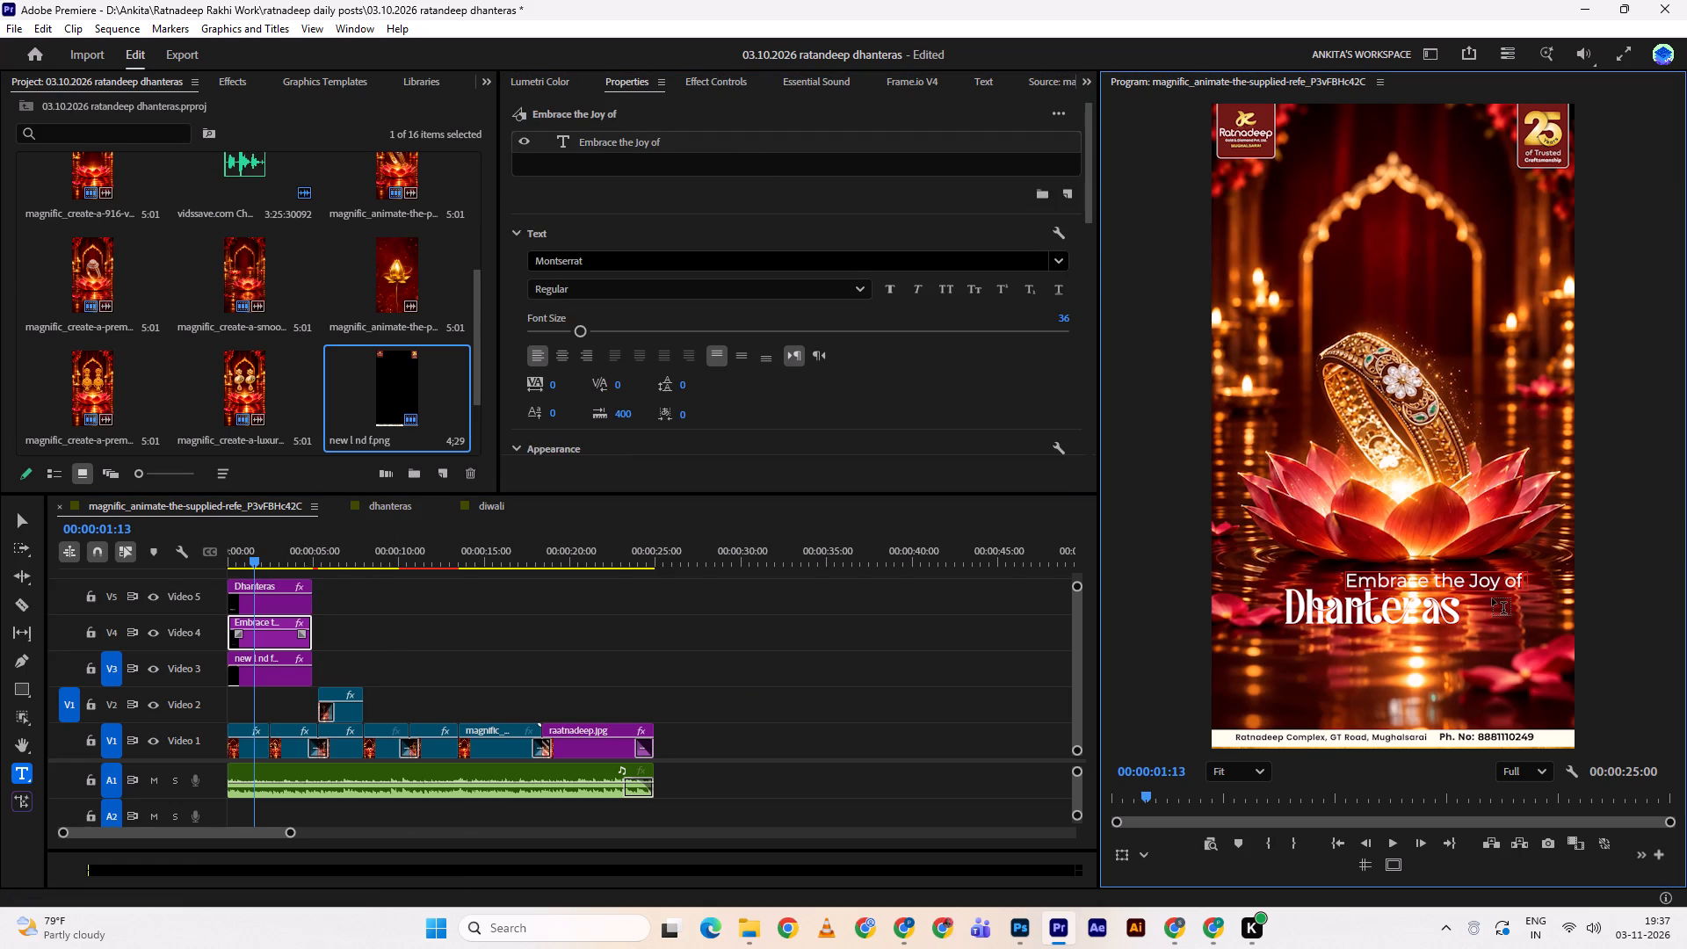
Return the playhead to the start of the sequence and centre the Dhanteras text layer on Video 5 horizontally in the frame.
{"action": "left_click", "coordinate": [571, 554]}
{"action": "left_click_drag", "start_coordinate": [353, 561], "coordinate": [63, 529]}
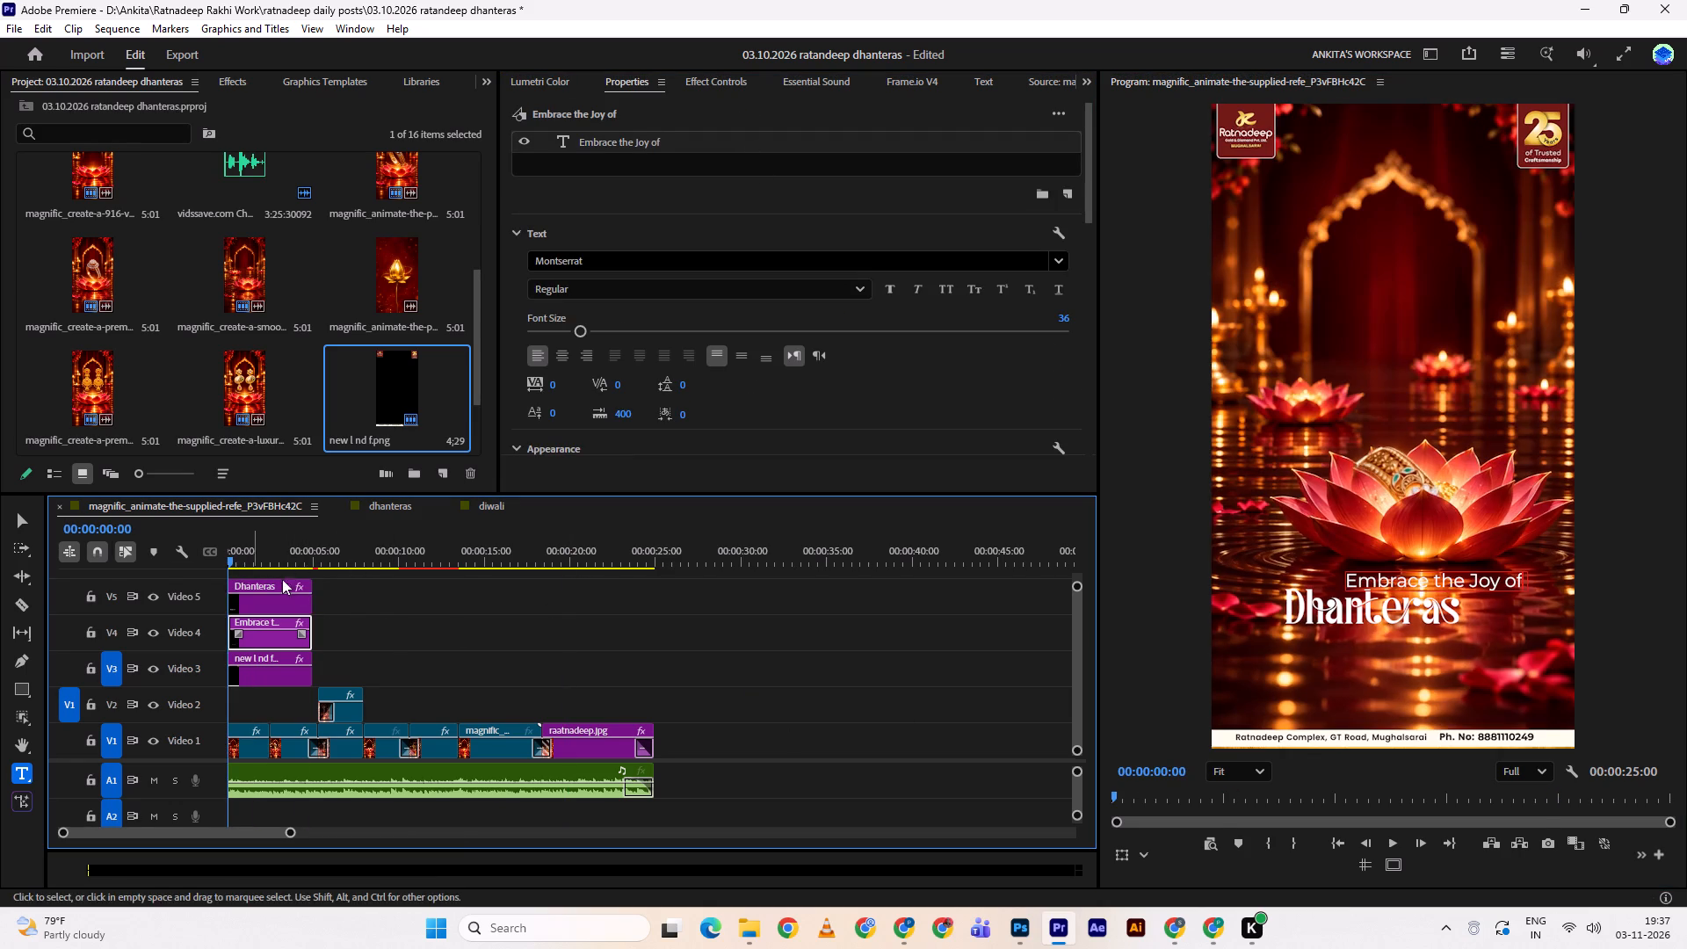
{"action": "double_click", "coordinate": [337, 578]}
{"action": "left_click", "coordinate": [272, 596]}
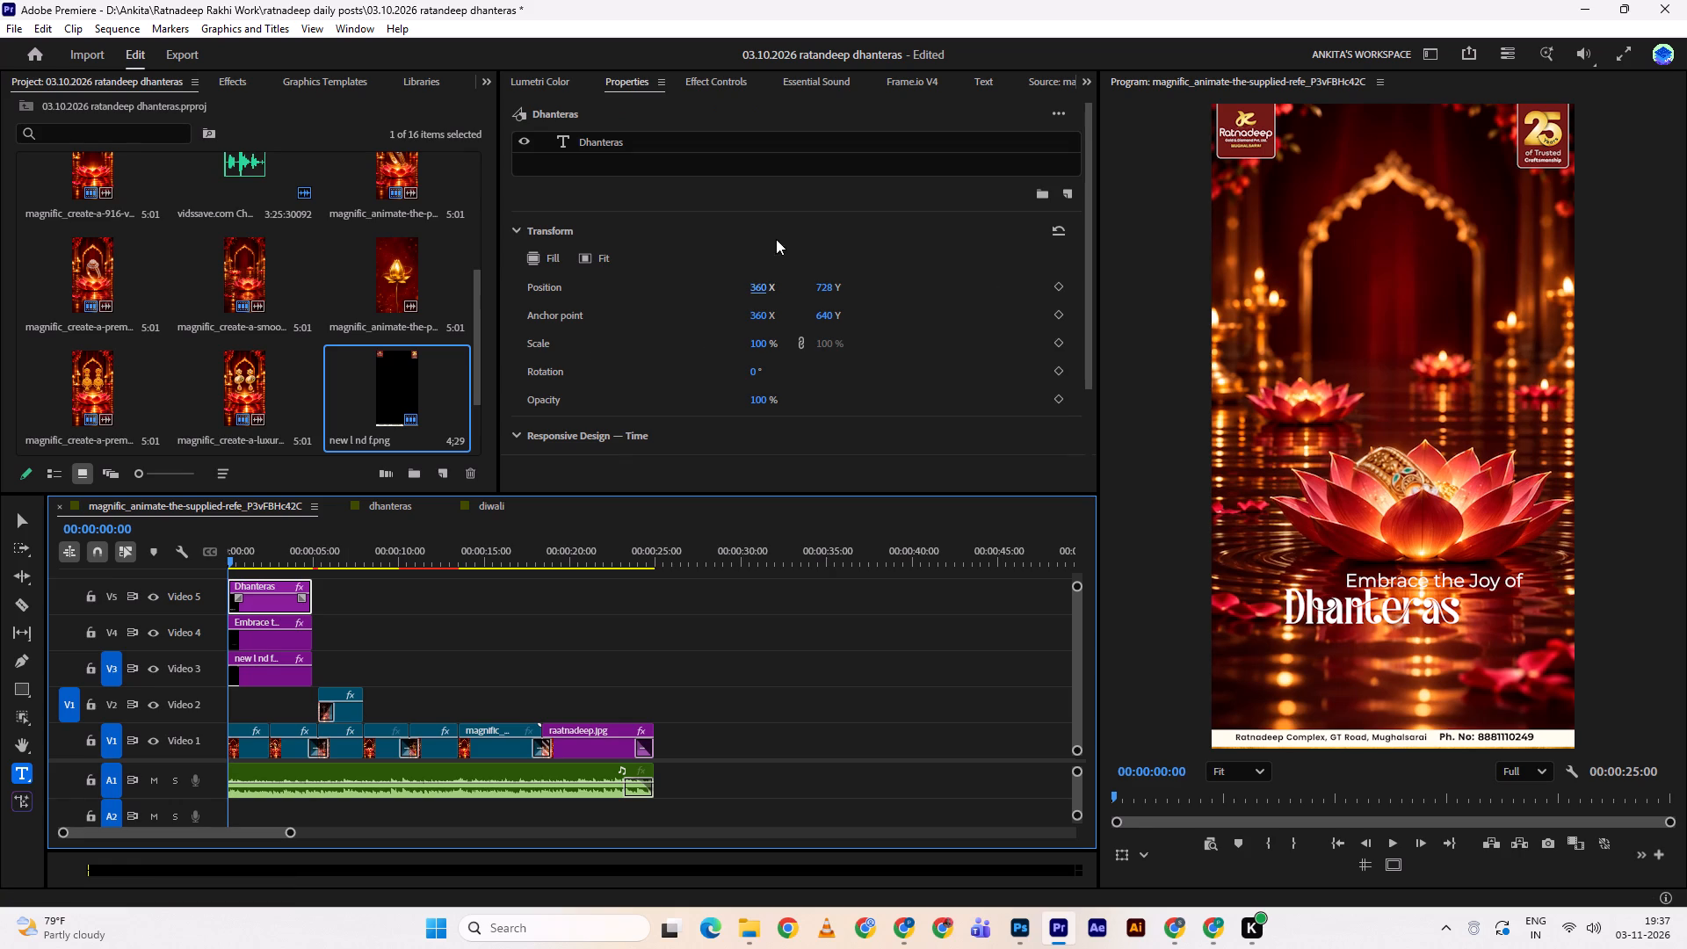
{"action": "left_click", "coordinate": [797, 148]}
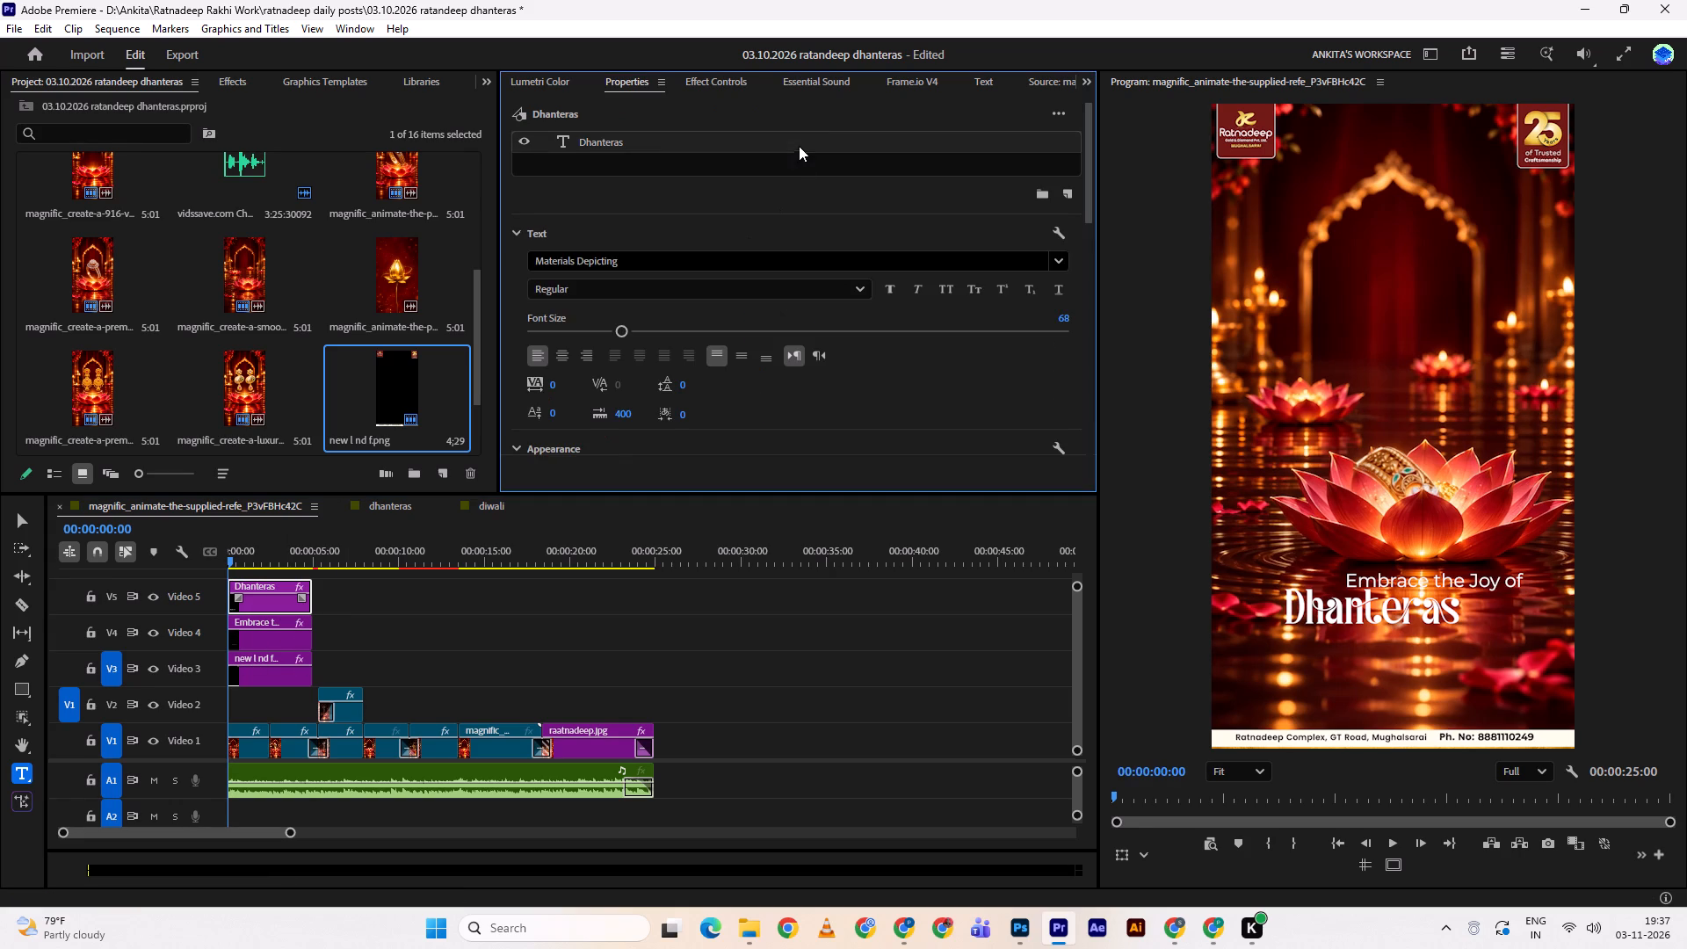
{"action": "left_click_drag", "start_coordinate": [1090, 177], "coordinate": [1083, 415]}
{"action": "scroll", "coordinate": [875, 191], "scroll_direction": "up", "scroll_amount": 3}
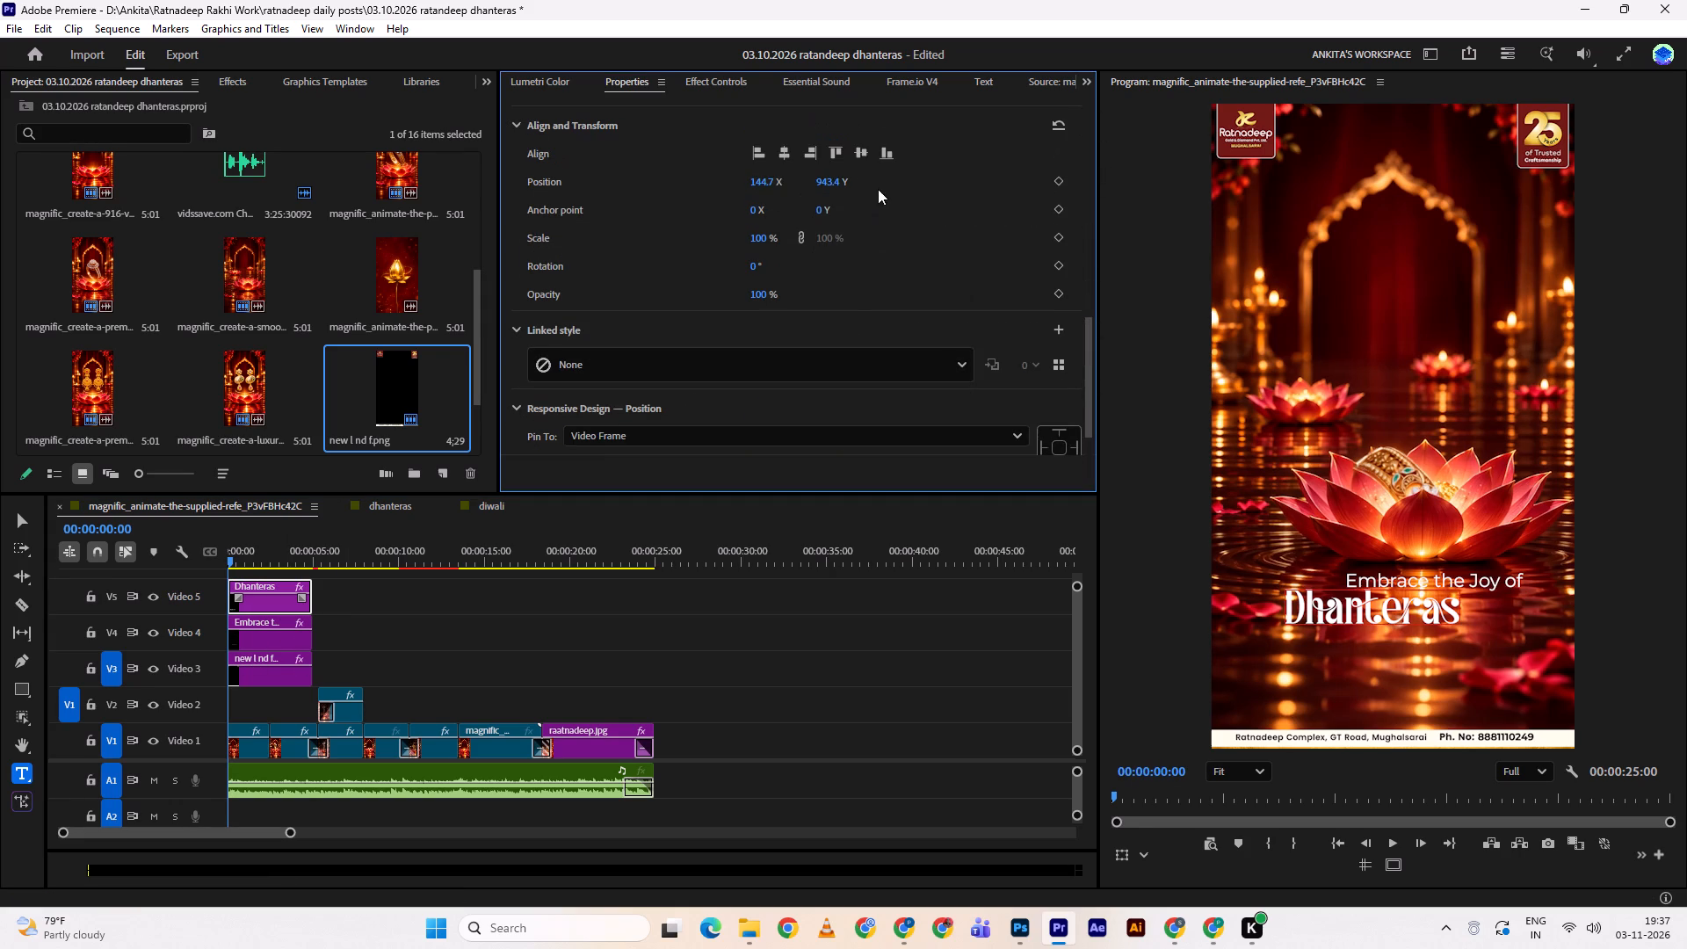
{"action": "triple_click", "coordinate": [781, 145]}
{"action": "left_click", "coordinate": [781, 145]}
Enlarge the Dhanteras text to font size 95.
{"action": "scroll", "coordinate": [1026, 260], "scroll_direction": "up", "scroll_amount": 3}
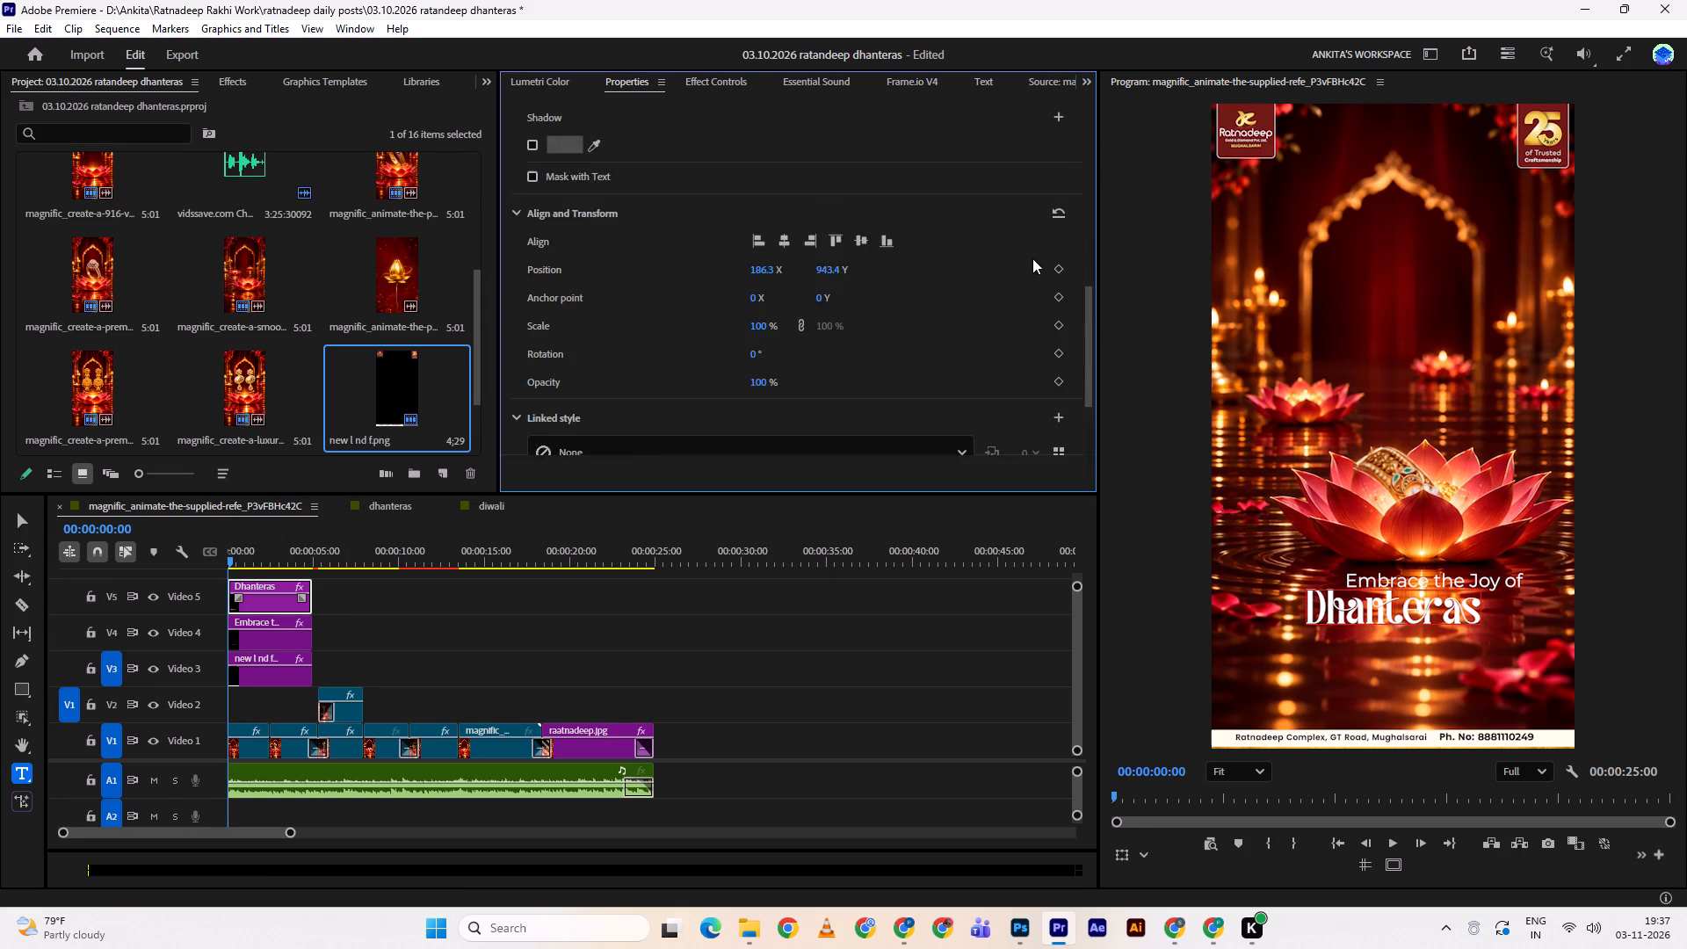
{"action": "scroll", "coordinate": [1032, 258], "scroll_direction": "up", "scroll_amount": 20}
{"action": "scroll", "coordinate": [1032, 258], "scroll_direction": "up", "scroll_amount": 5}
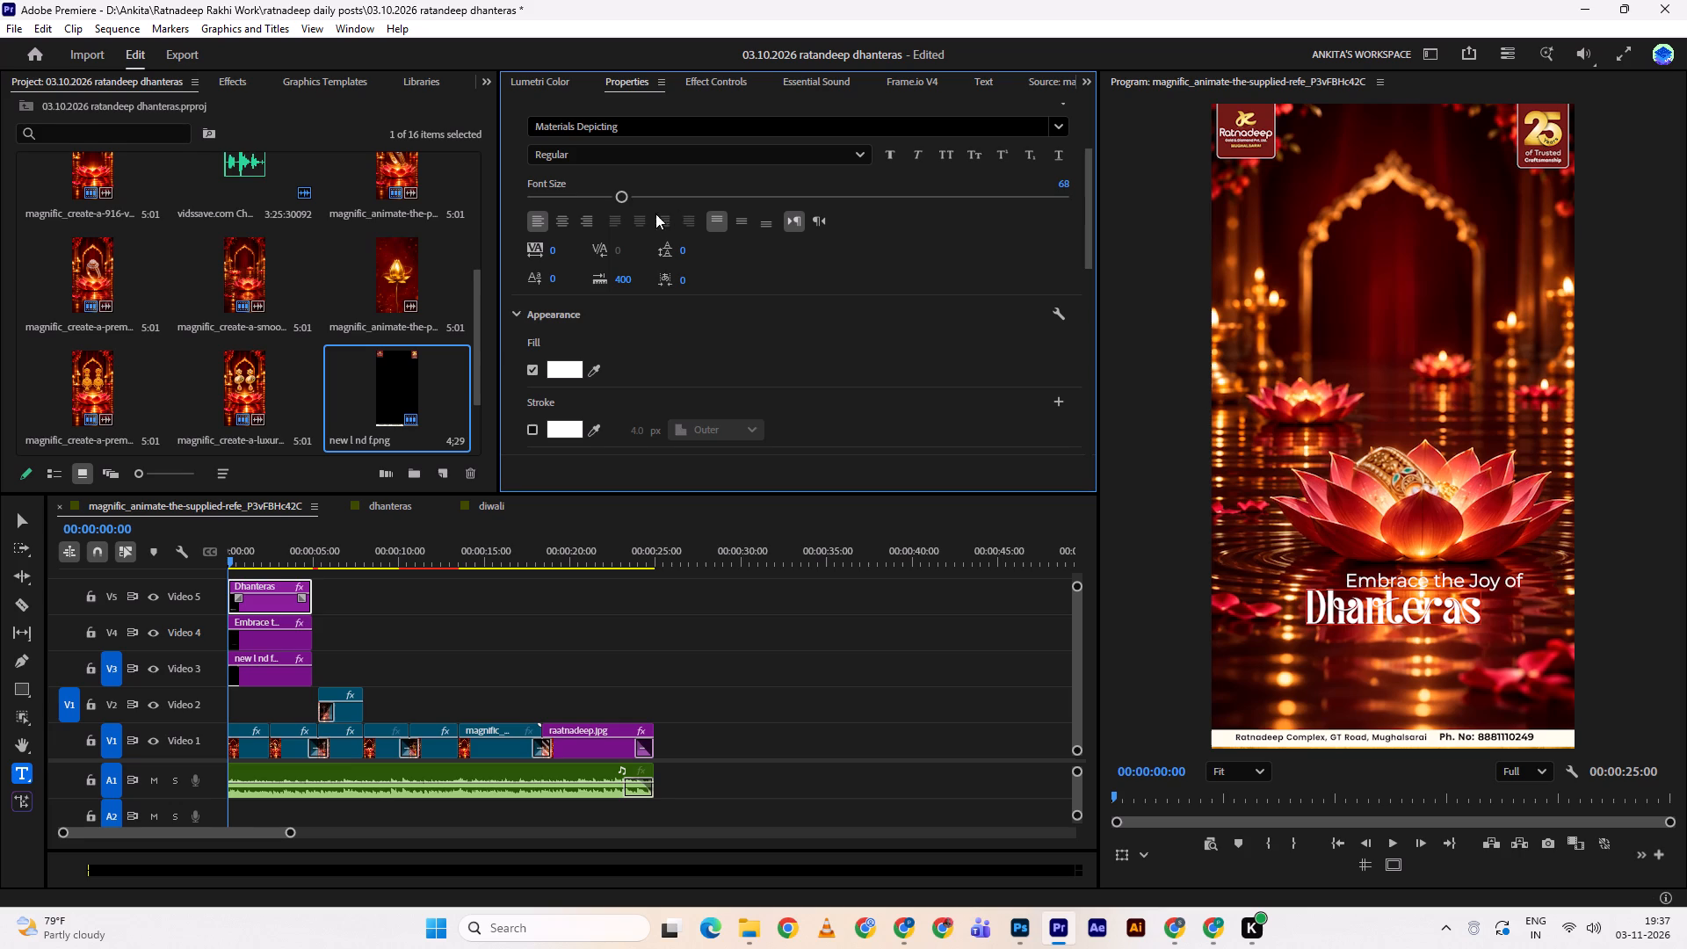
{"action": "left_click_drag", "start_coordinate": [625, 197], "coordinate": [659, 194]}
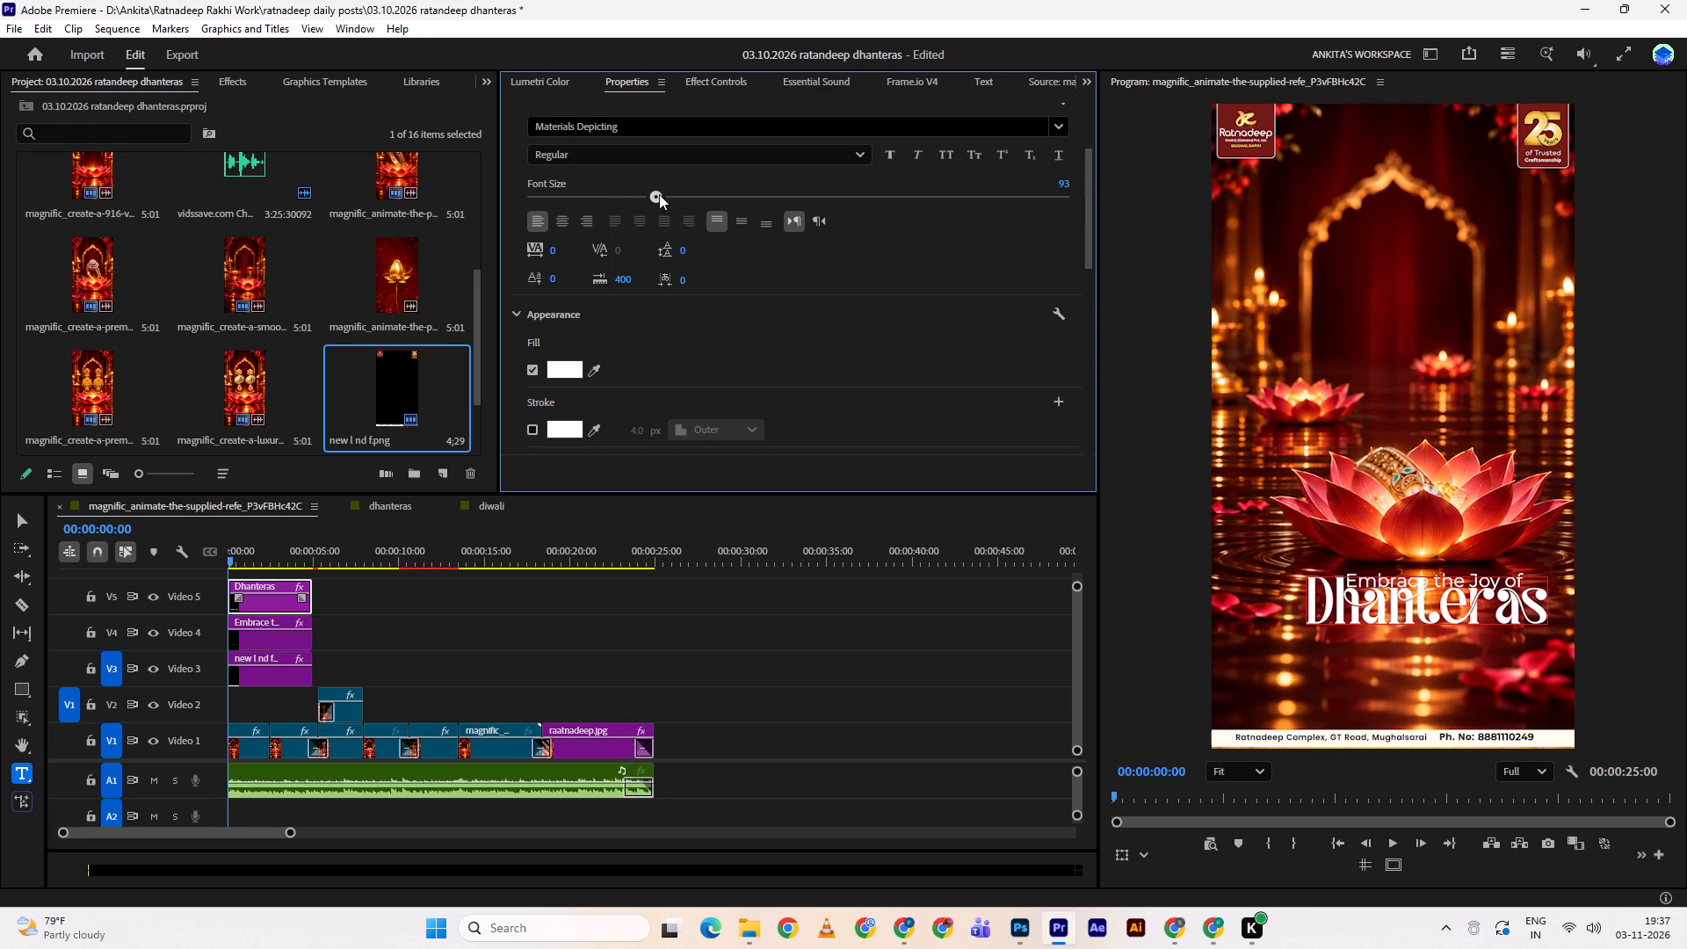
{"action": "left_click_drag", "start_coordinate": [659, 194], "coordinate": [662, 193]}
Re-centre the enlarged Dhanteras text horizontally and lower it to Y 965.
{"action": "left_click_drag", "start_coordinate": [1089, 212], "coordinate": [1086, 384]}
{"action": "triple_click", "coordinate": [782, 140]}
{"action": "left_click", "coordinate": [782, 140]}
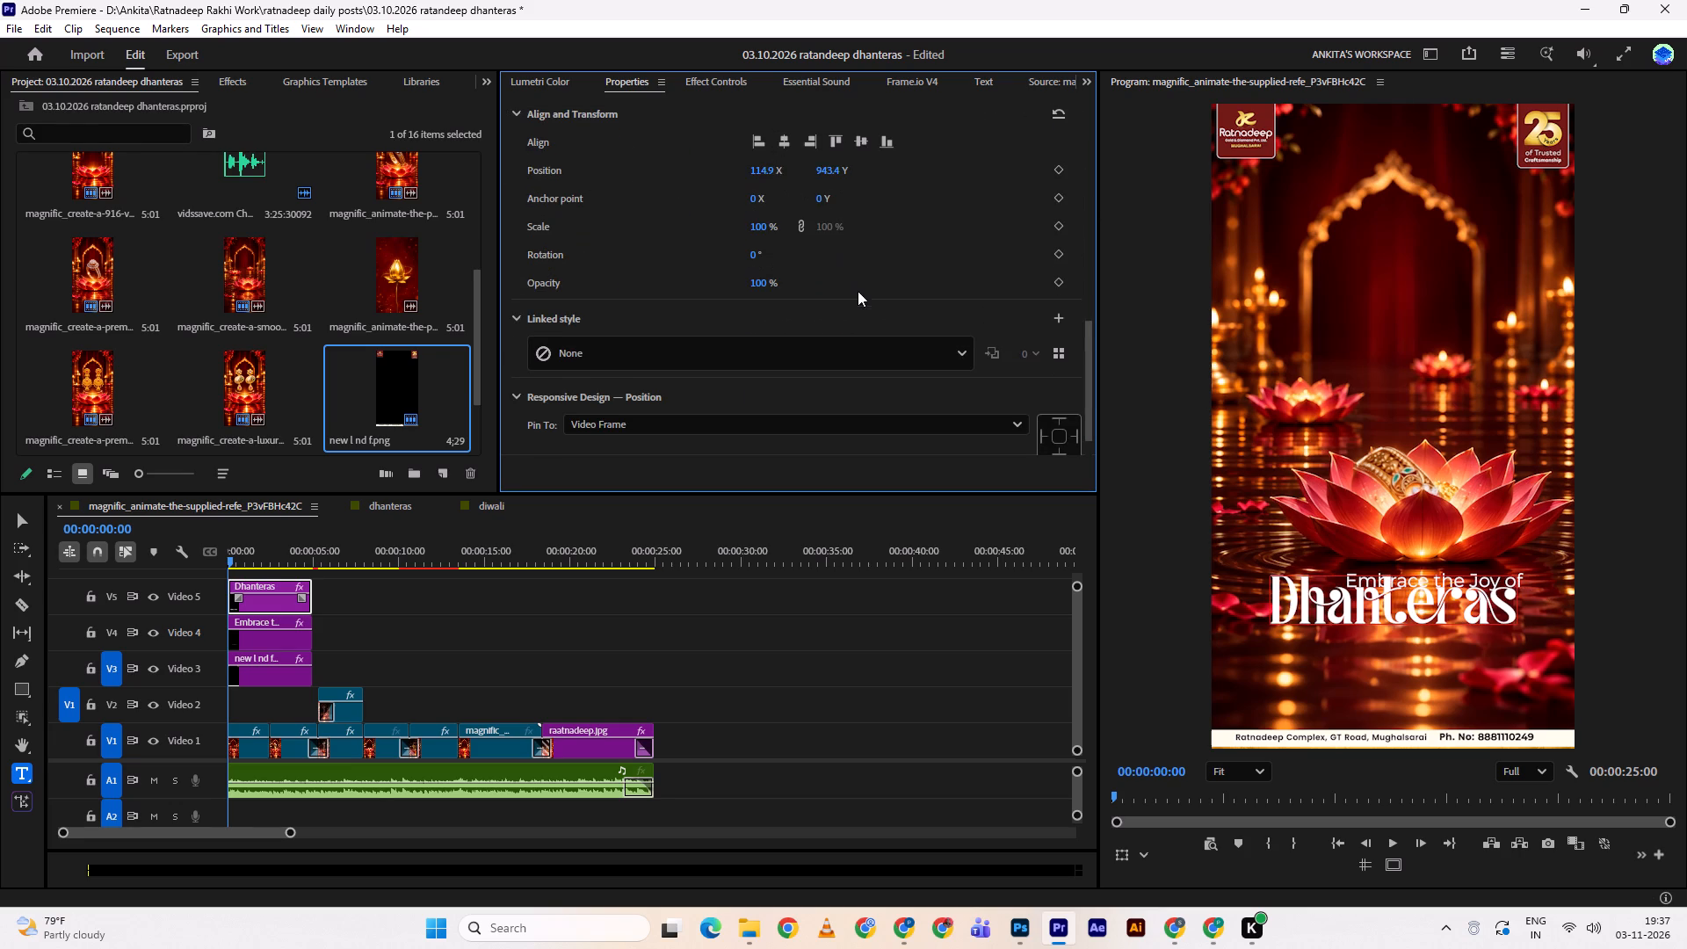
{"action": "scroll", "coordinate": [965, 252], "scroll_direction": "up", "scroll_amount": 2}
{"action": "left_click_drag", "start_coordinate": [830, 201], "coordinate": [849, 199]}
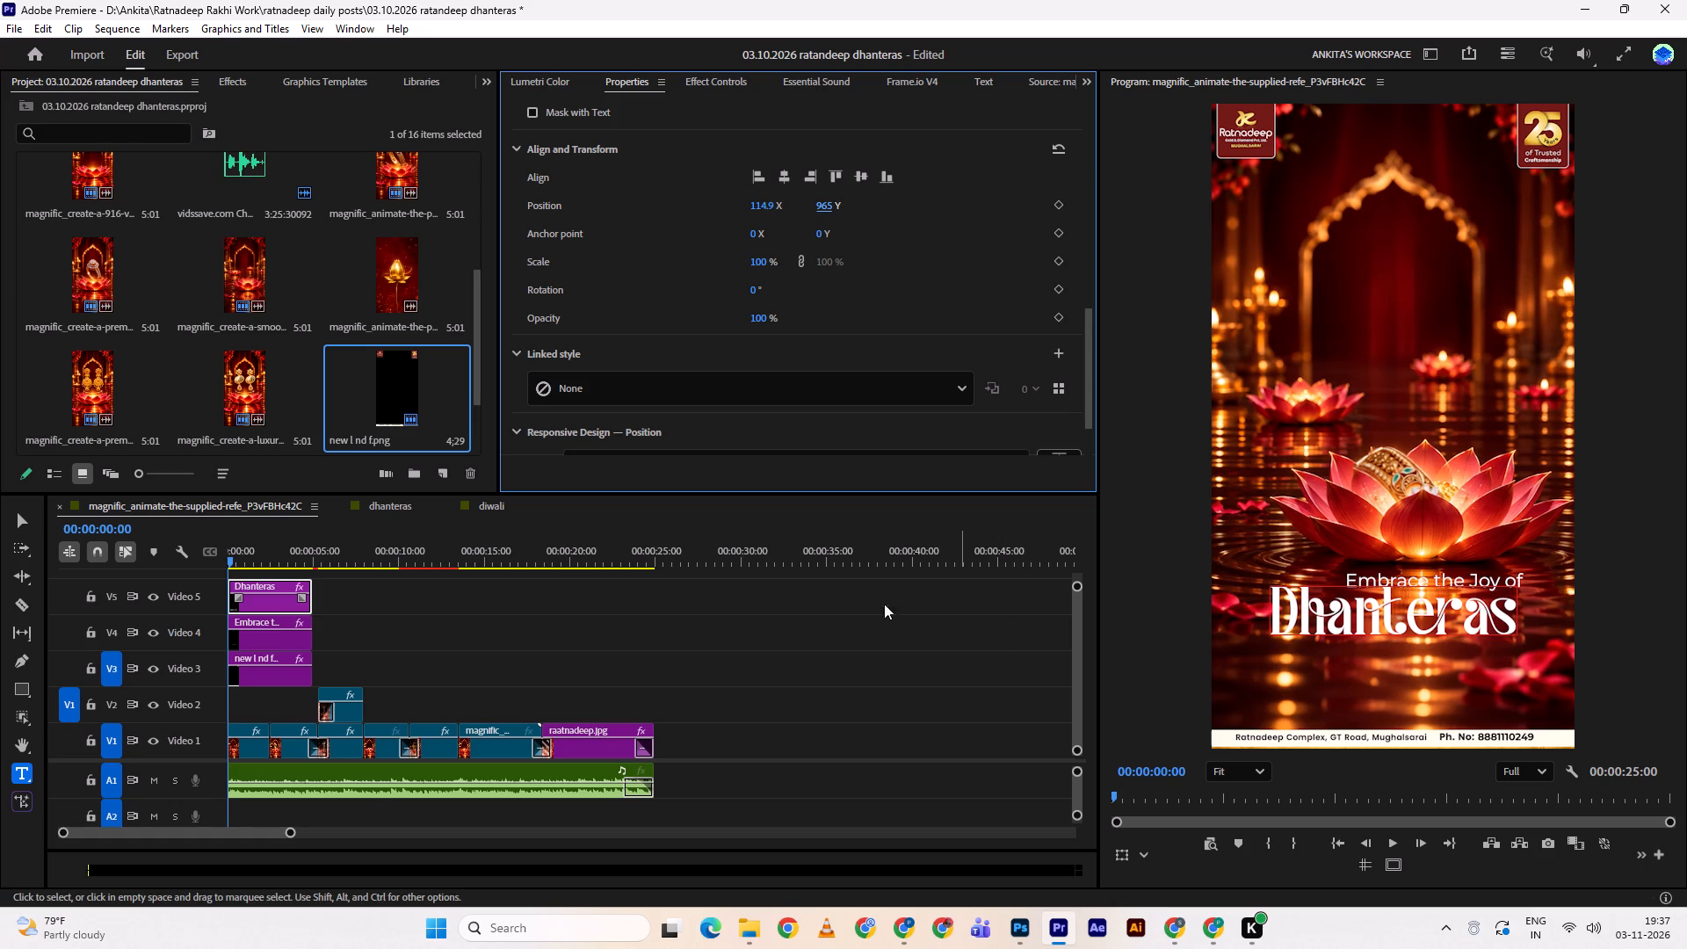
{"action": "left_click", "coordinate": [774, 615]}
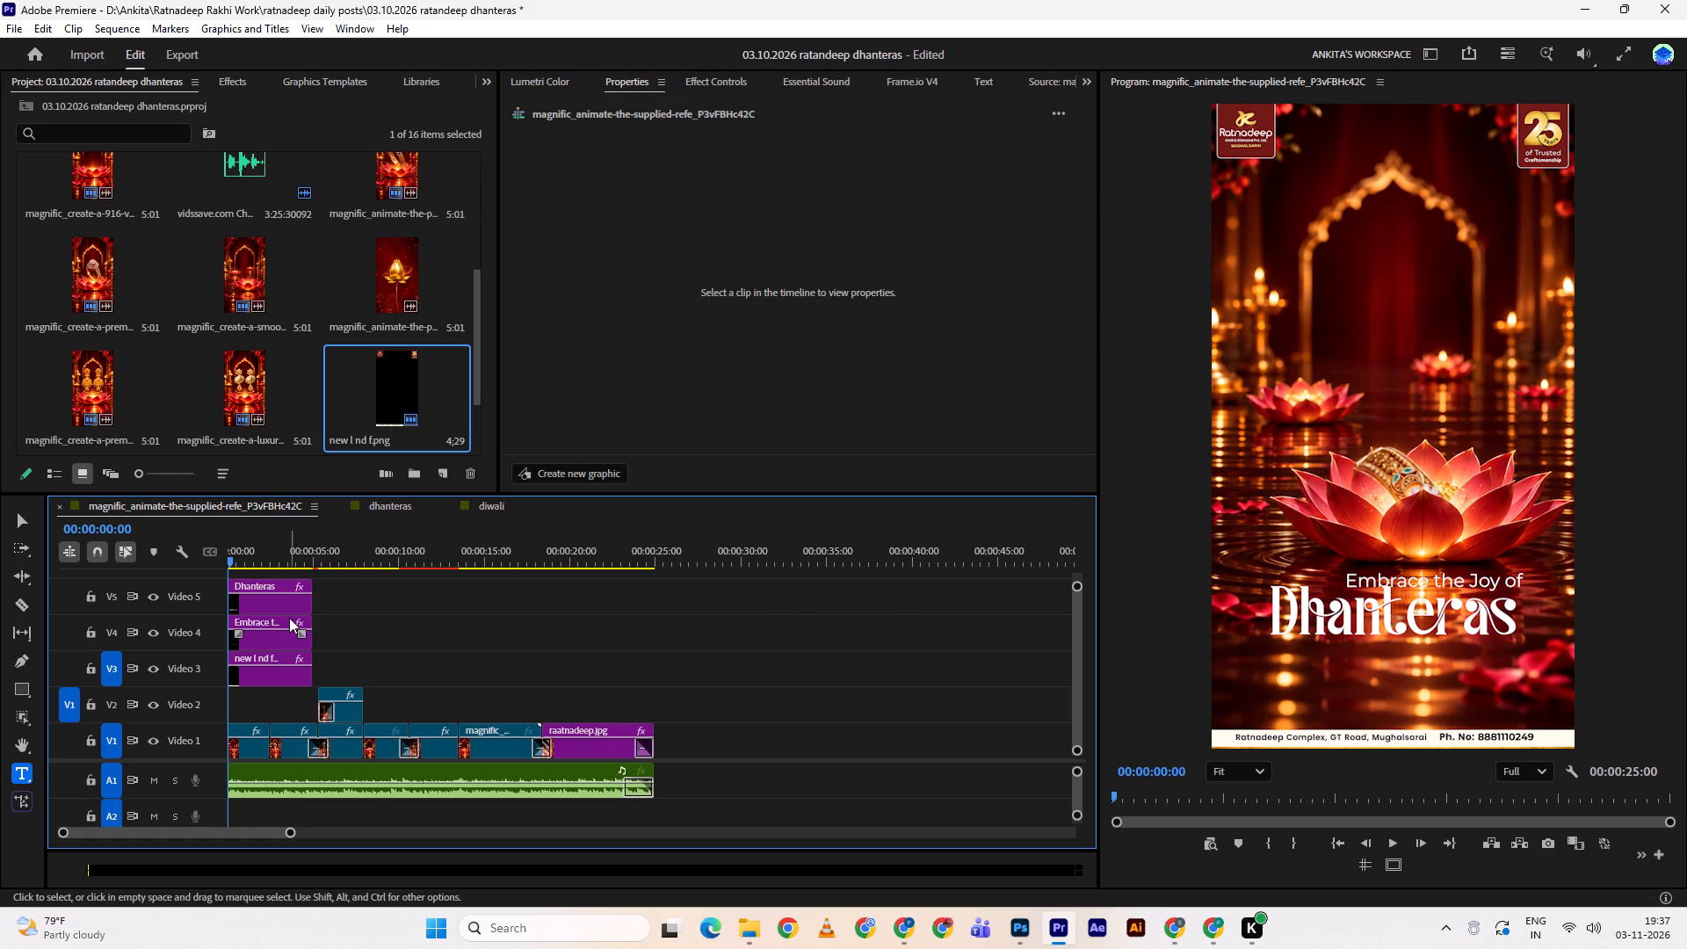
Move the "Embrace the Joy of" graphic on Video 4 to X 335, Y 630, just above the Dhanteras line.
{"action": "left_click", "coordinate": [270, 630]}
{"action": "left_click_drag", "start_coordinate": [825, 284], "coordinate": [817, 284]}
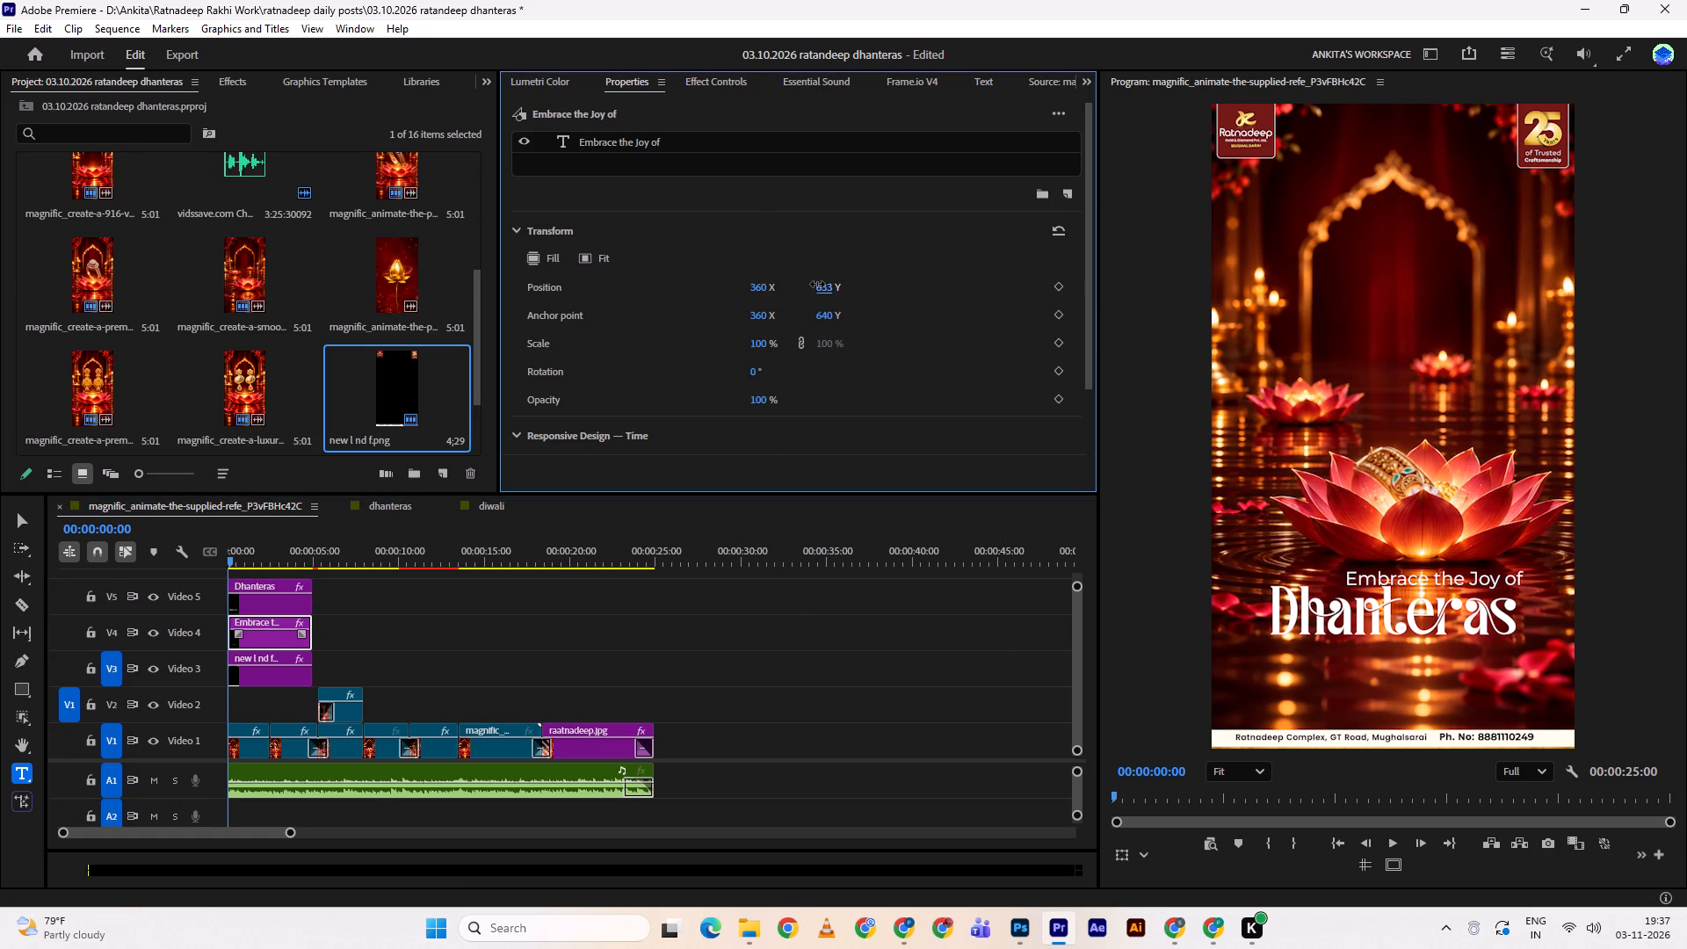
{"action": "left_click_drag", "start_coordinate": [817, 284], "coordinate": [813, 282]}
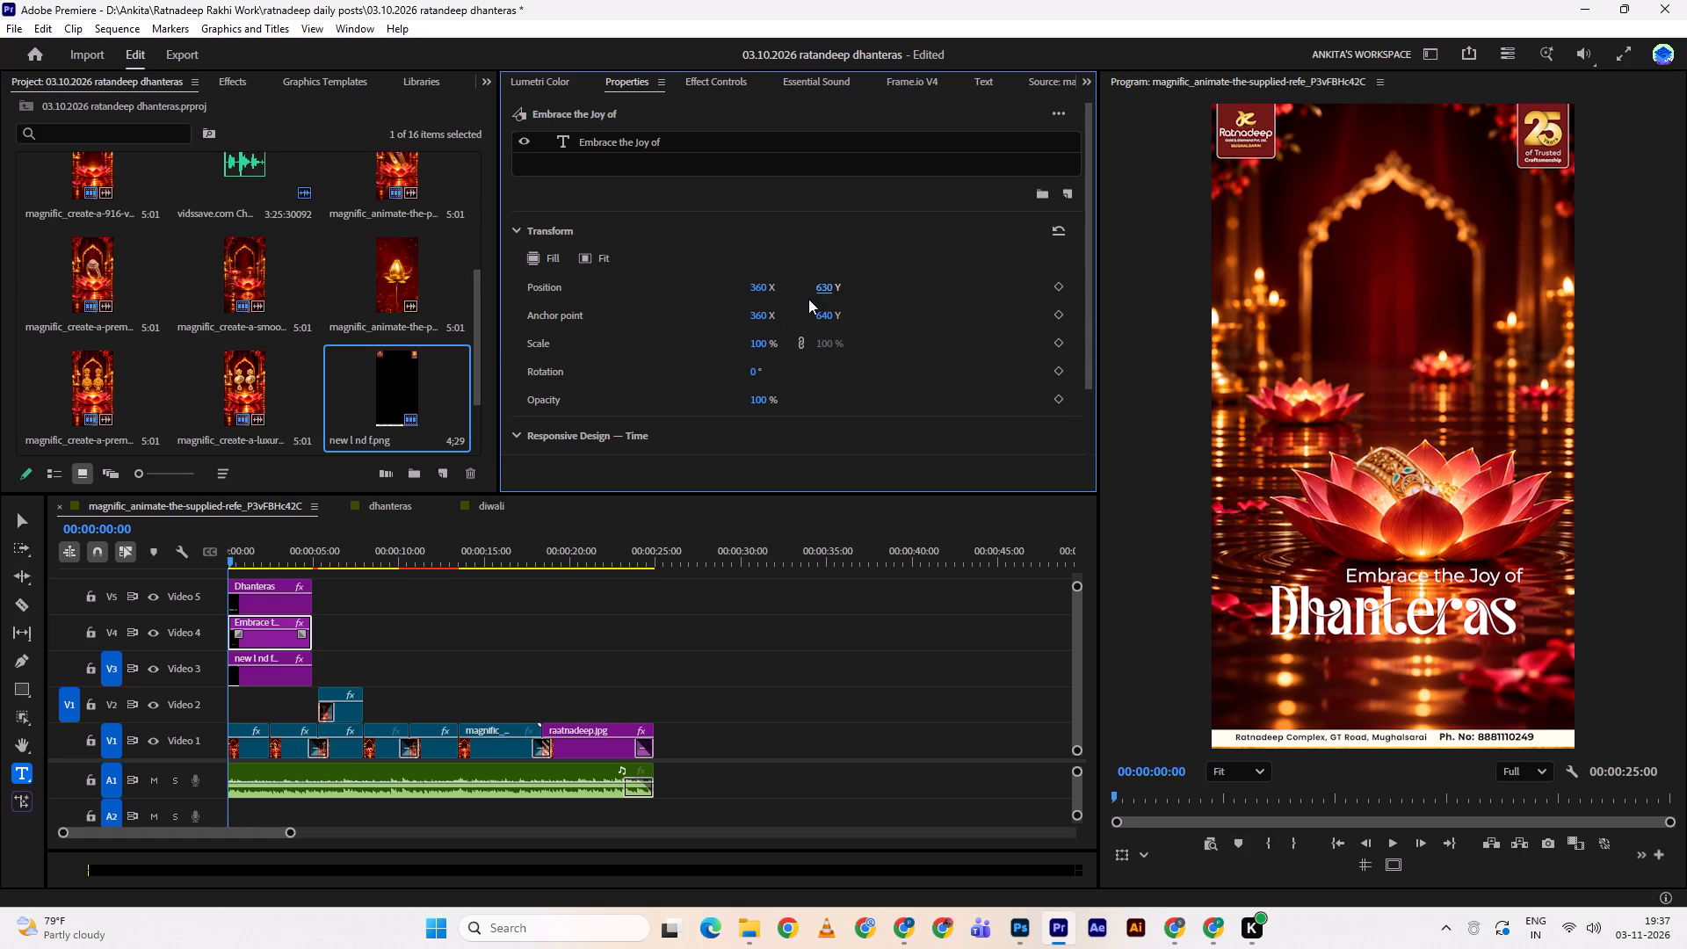
{"action": "left_click_drag", "start_coordinate": [768, 287], "coordinate": [744, 287]}
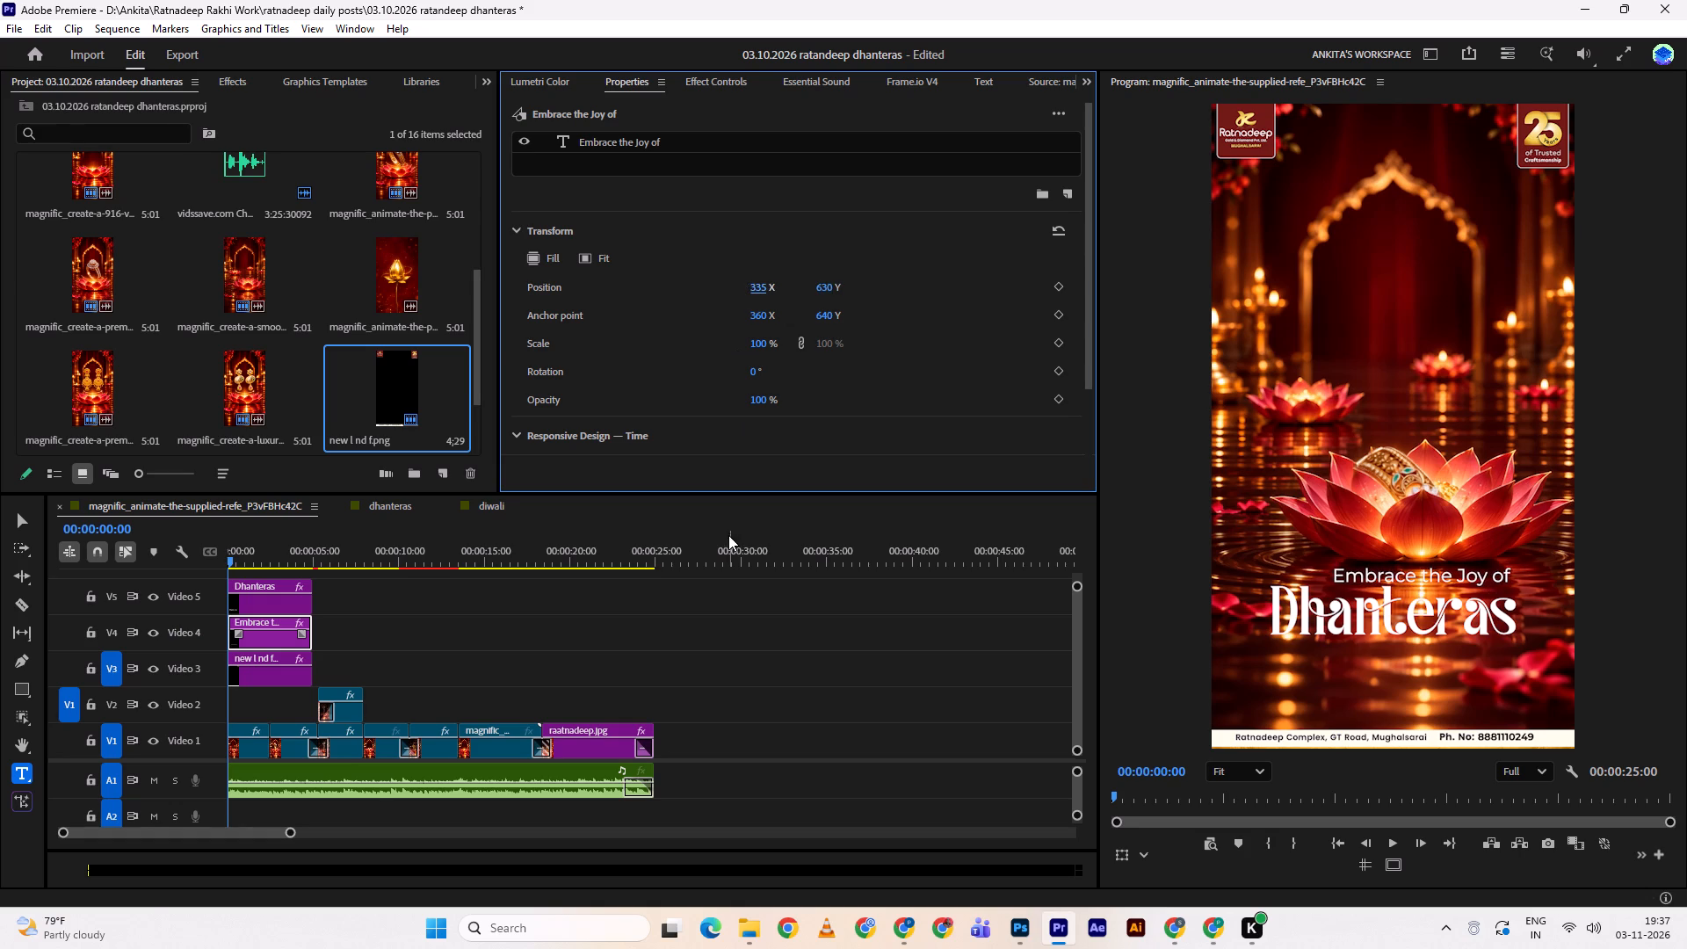
Change the Dhanteras text fill to a linear gradient with a yellow FFEC1B starting colour.
{"action": "left_click", "coordinate": [250, 605]}
{"action": "left_click", "coordinate": [662, 149]}
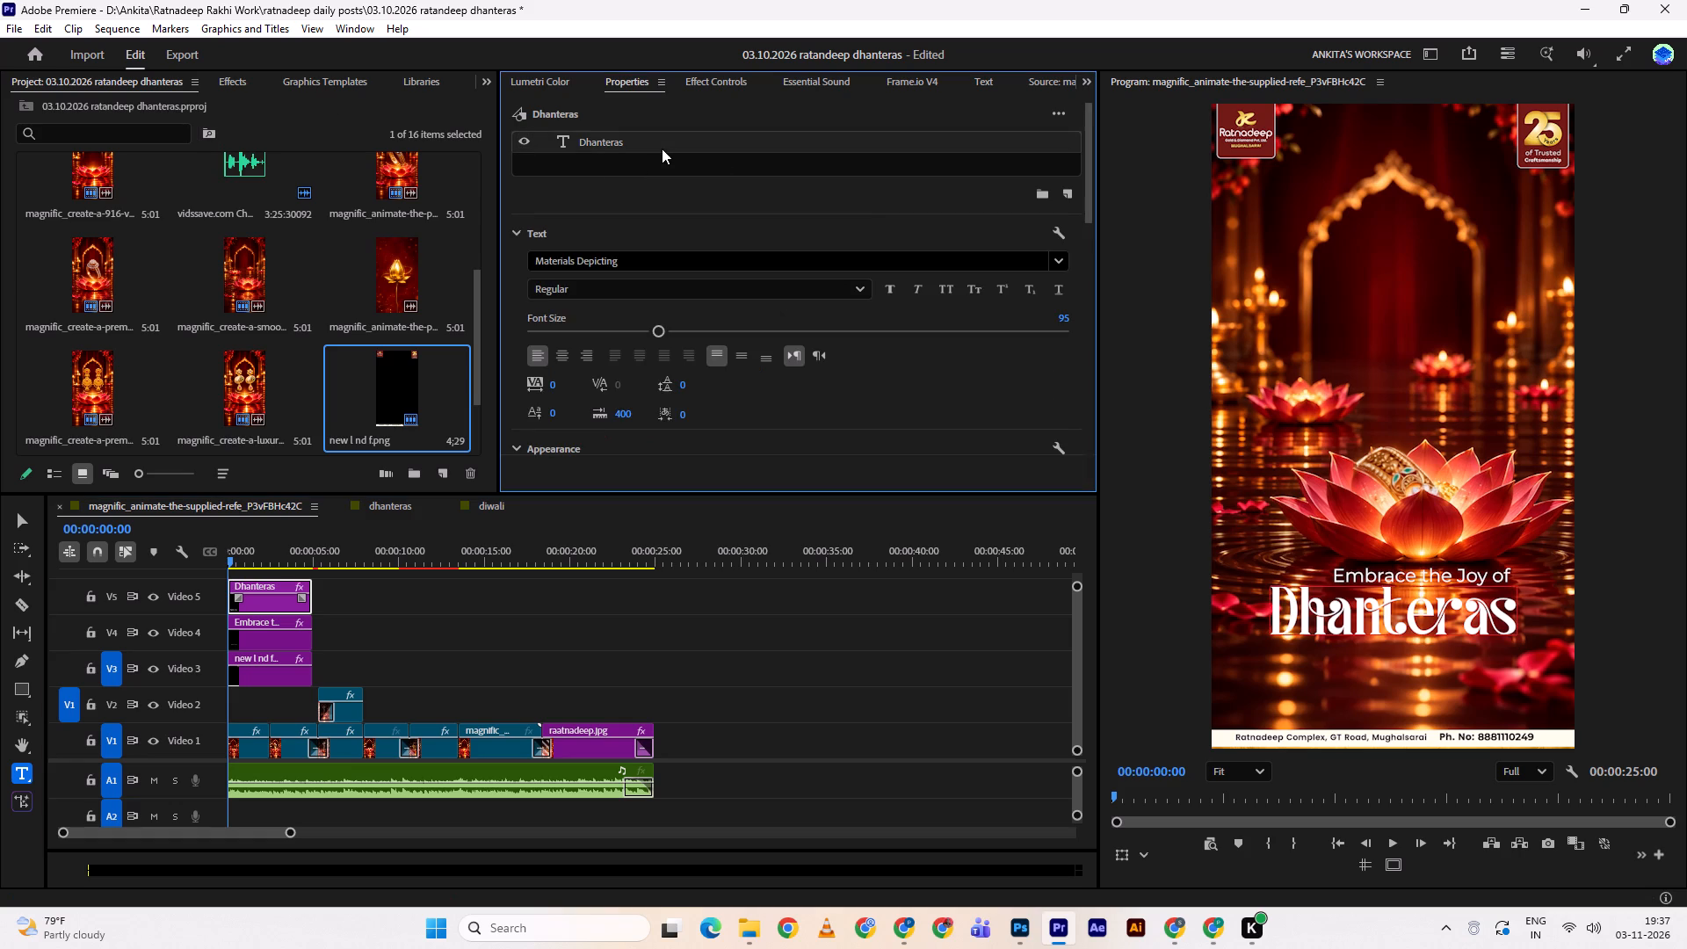
{"action": "scroll", "coordinate": [1087, 270], "scroll_direction": "down", "scroll_amount": 7}
{"action": "scroll", "coordinate": [713, 385], "scroll_direction": "down", "scroll_amount": 4}
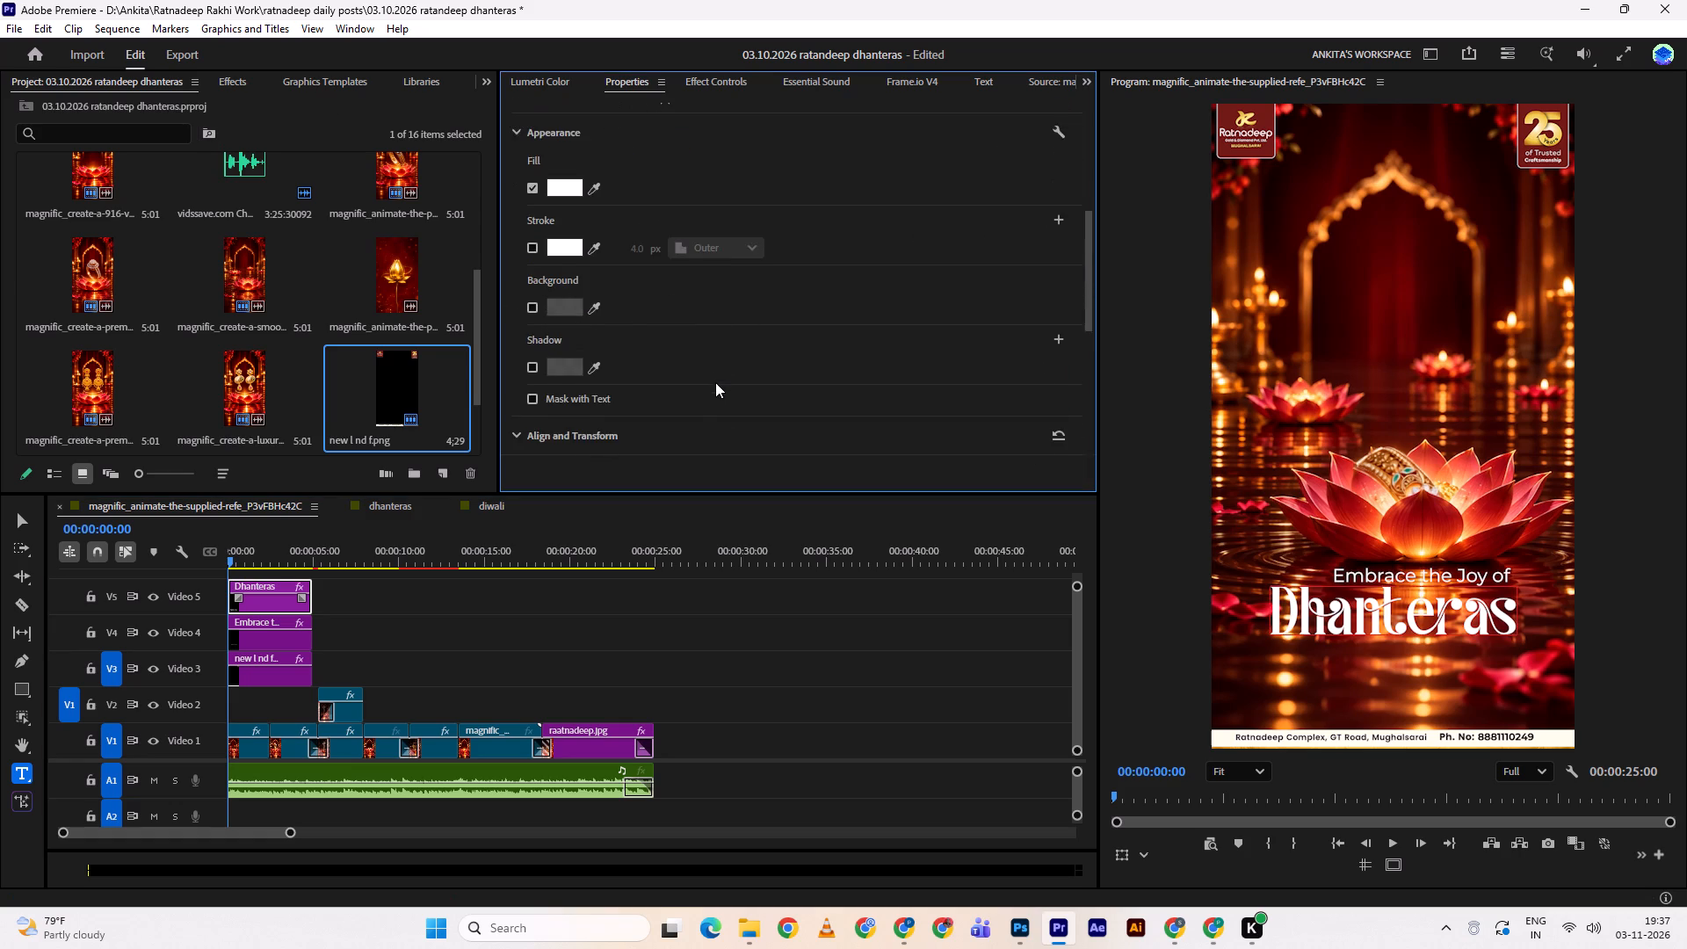
{"action": "scroll", "coordinate": [715, 381], "scroll_direction": "down", "scroll_amount": 3}
{"action": "scroll", "coordinate": [664, 378], "scroll_direction": "up", "scroll_amount": 2}
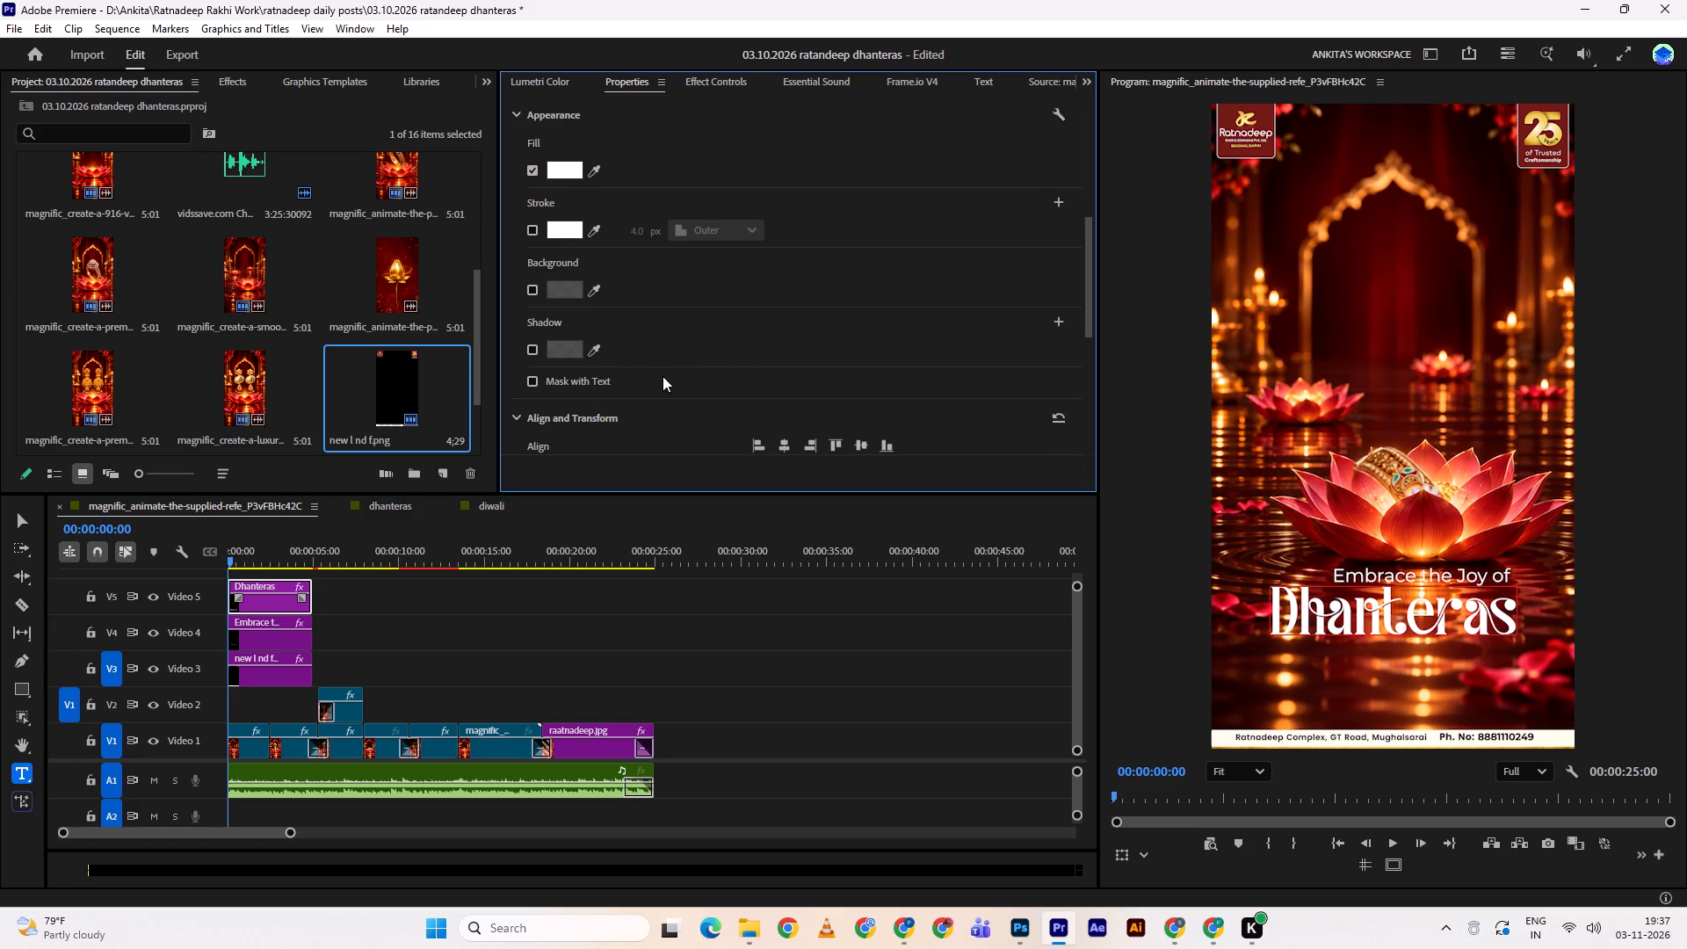
{"action": "scroll", "coordinate": [662, 376], "scroll_direction": "up", "scroll_amount": 1}
{"action": "left_click", "coordinate": [562, 187]}
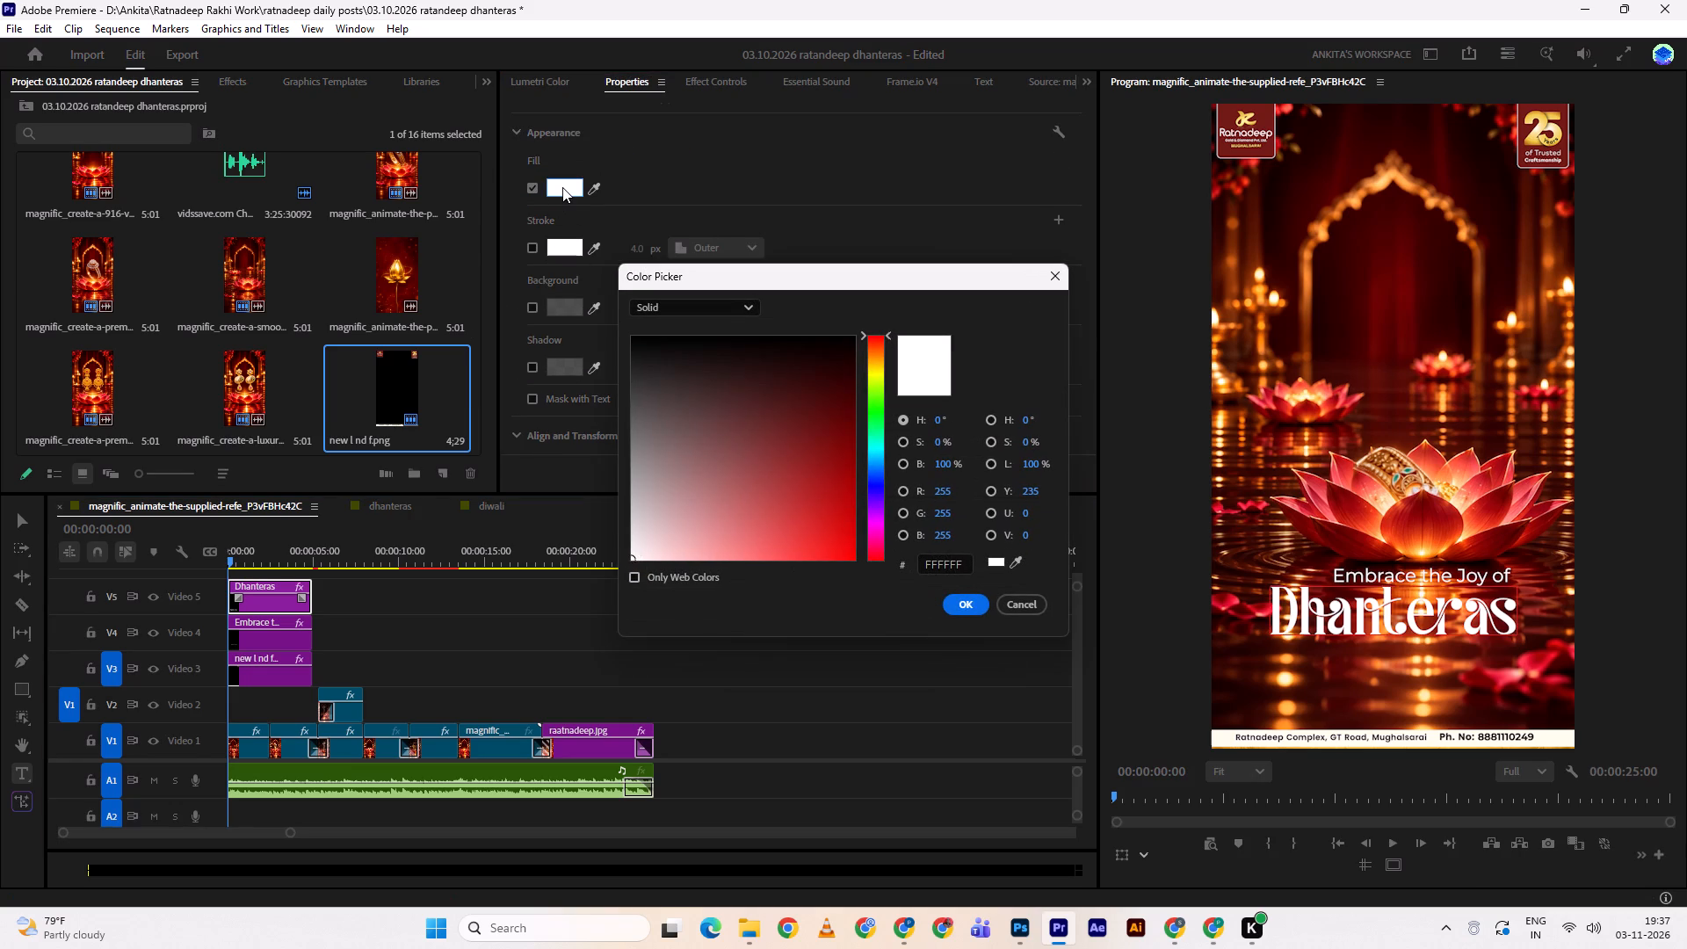
{"action": "left_click", "coordinate": [691, 308]}
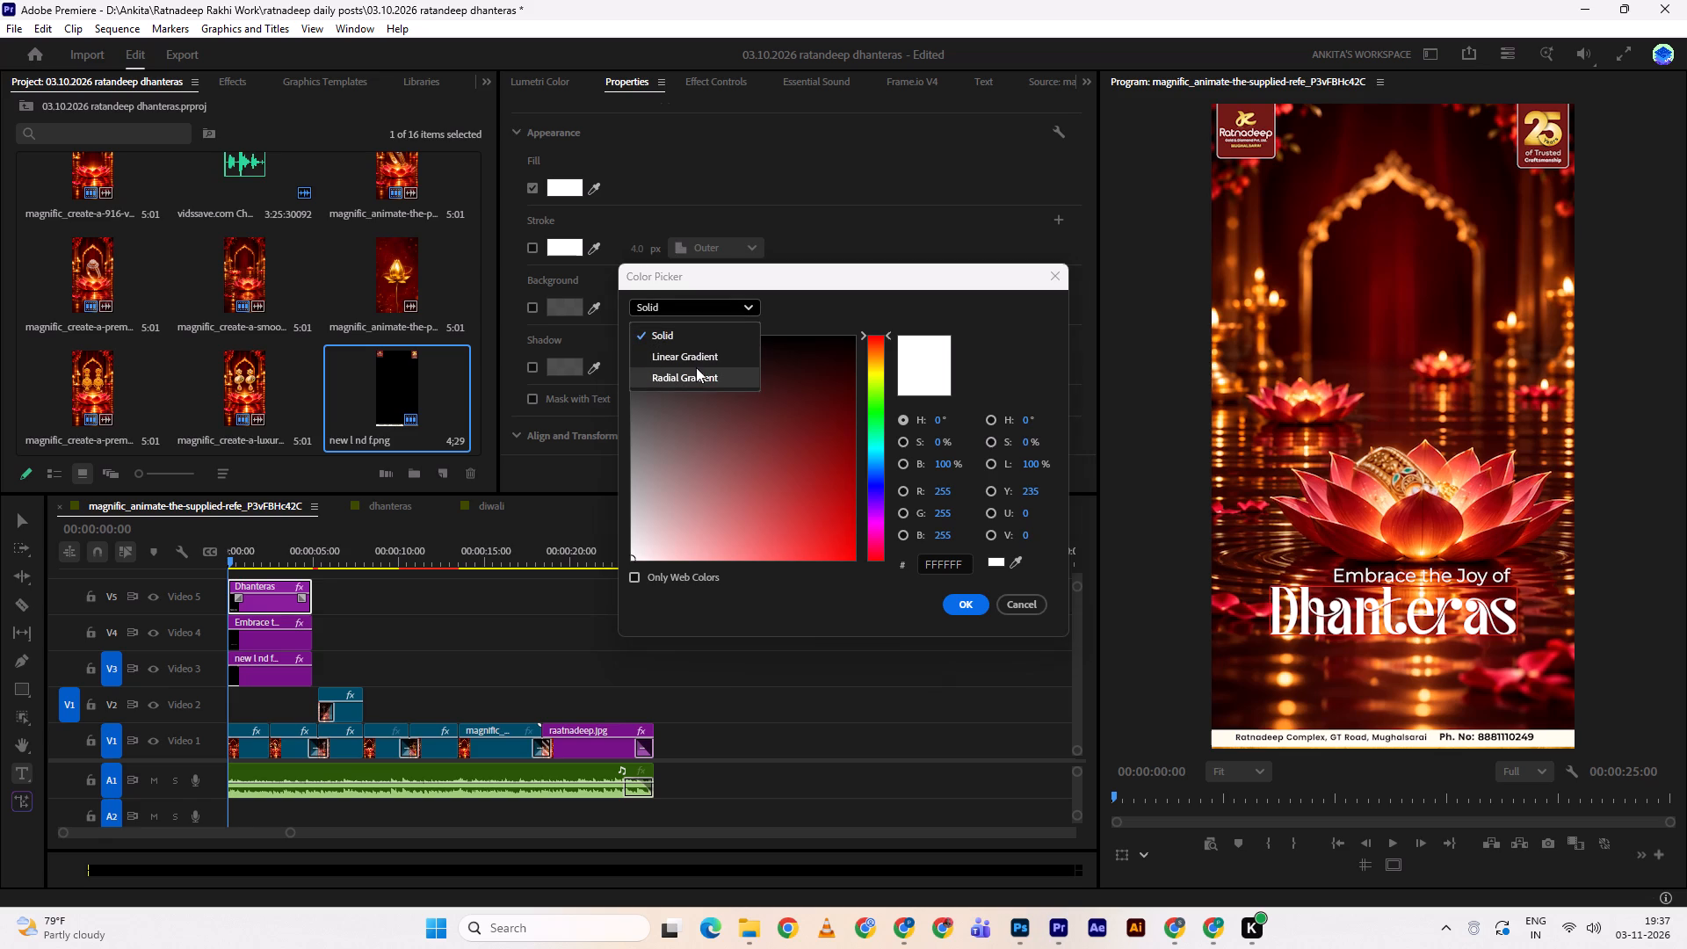
{"action": "left_click", "coordinate": [696, 356]}
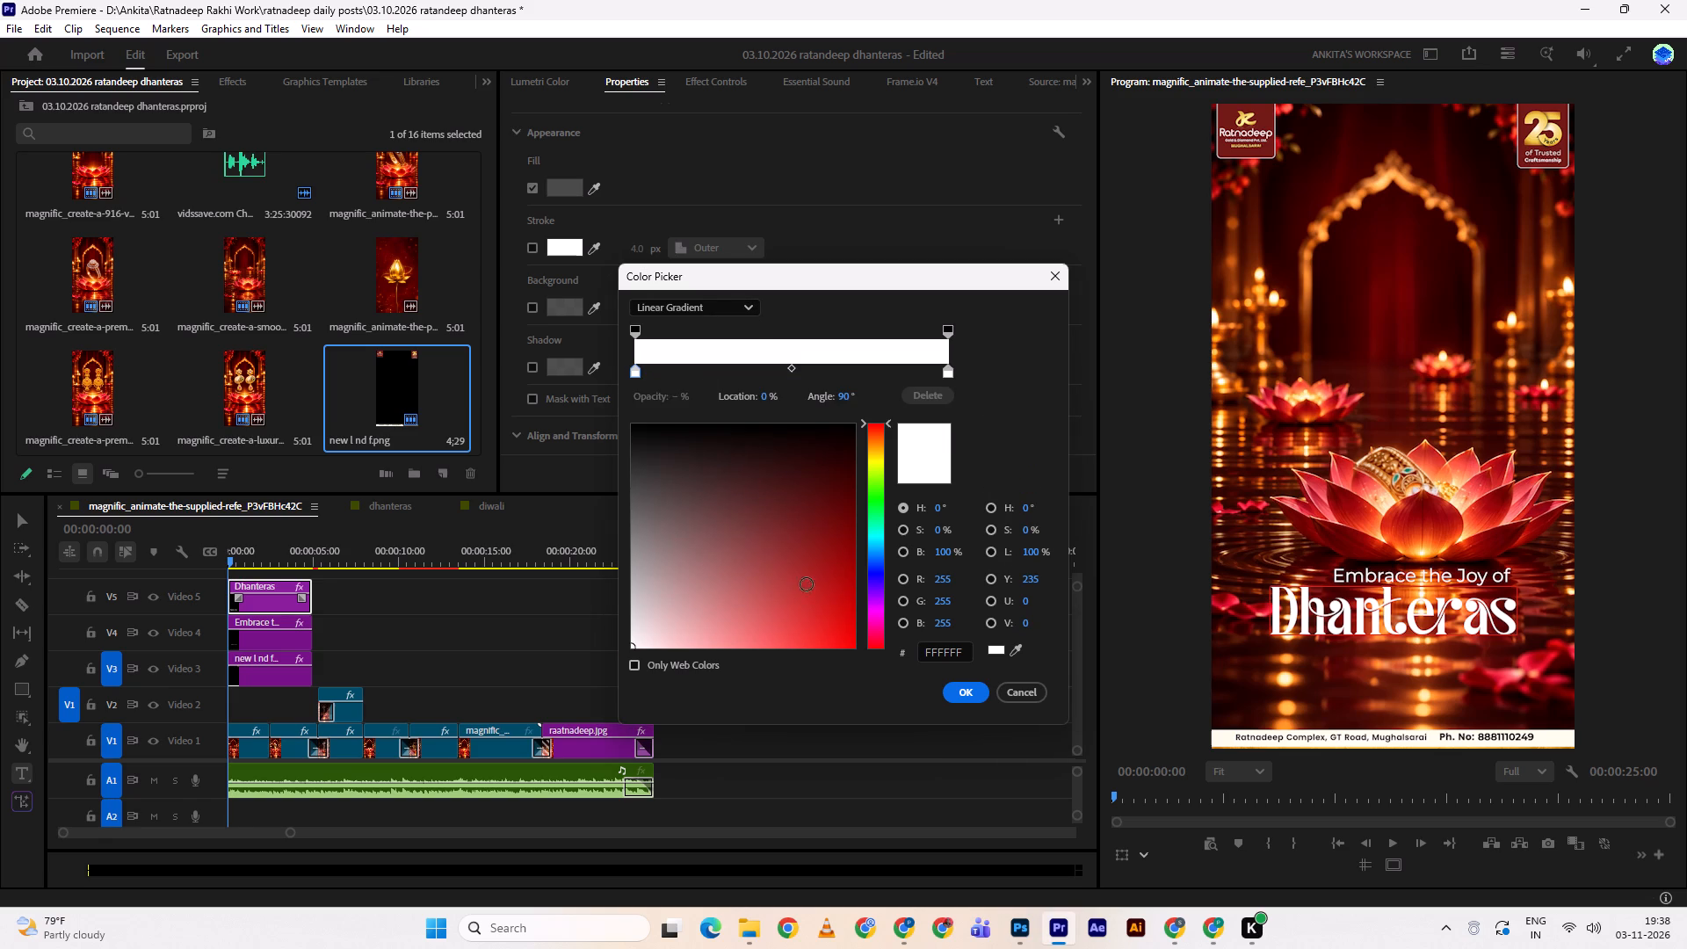
{"action": "double_click", "coordinate": [876, 458]}
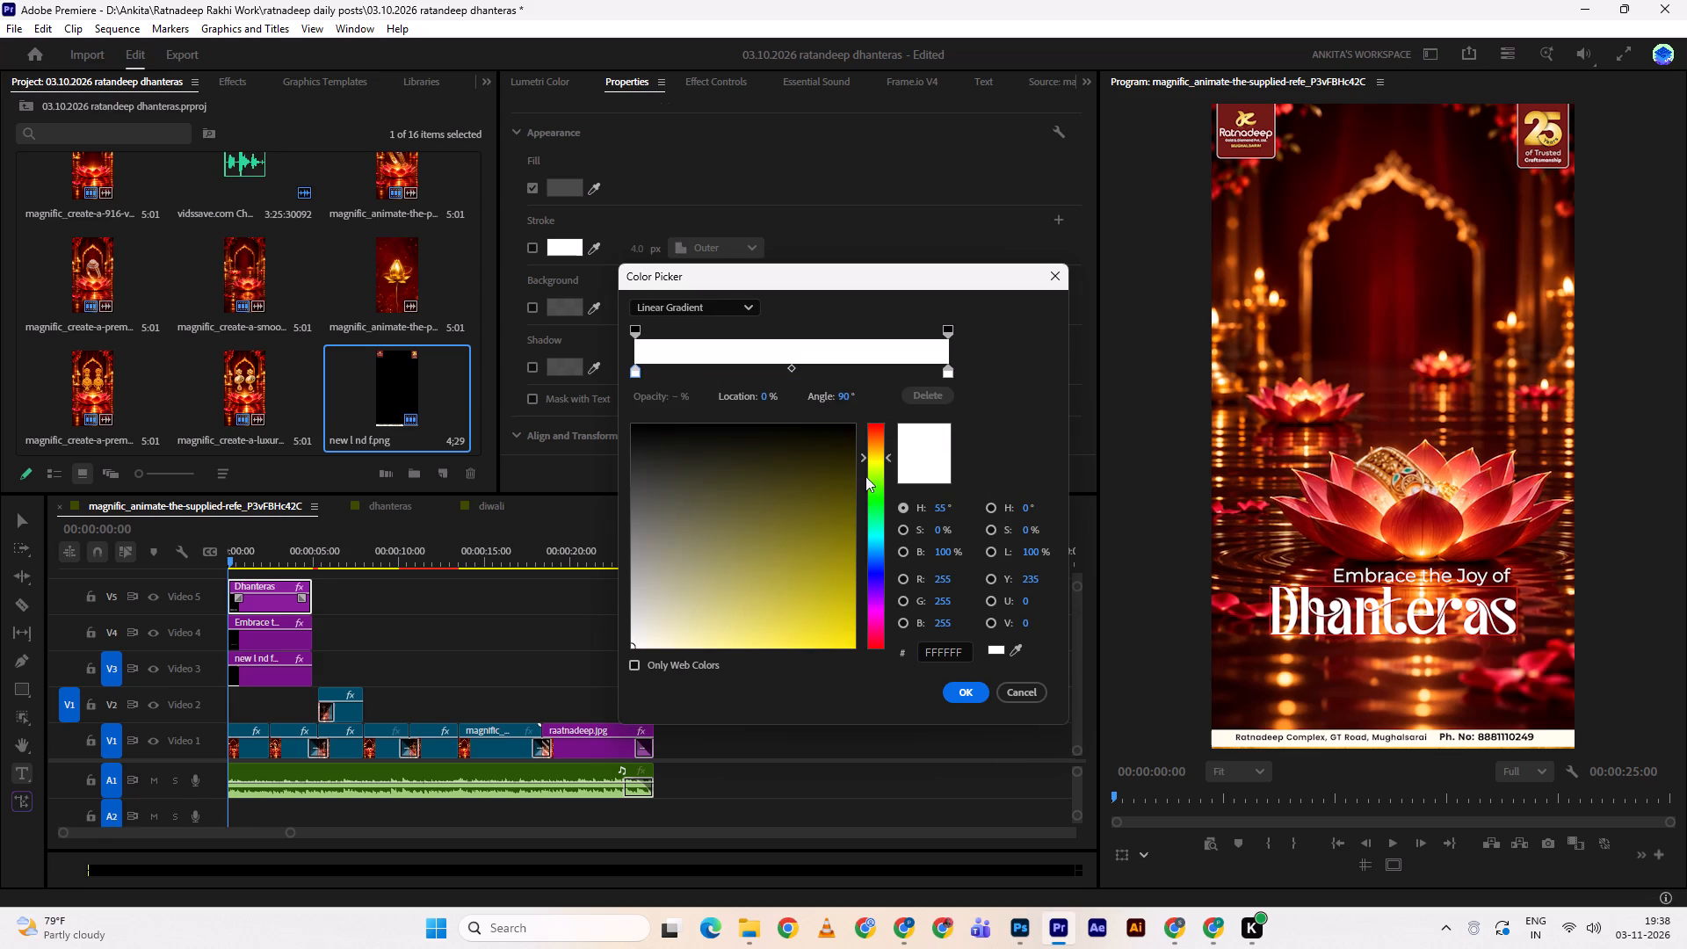
{"action": "left_click_drag", "start_coordinate": [790, 632], "coordinate": [831, 686]}
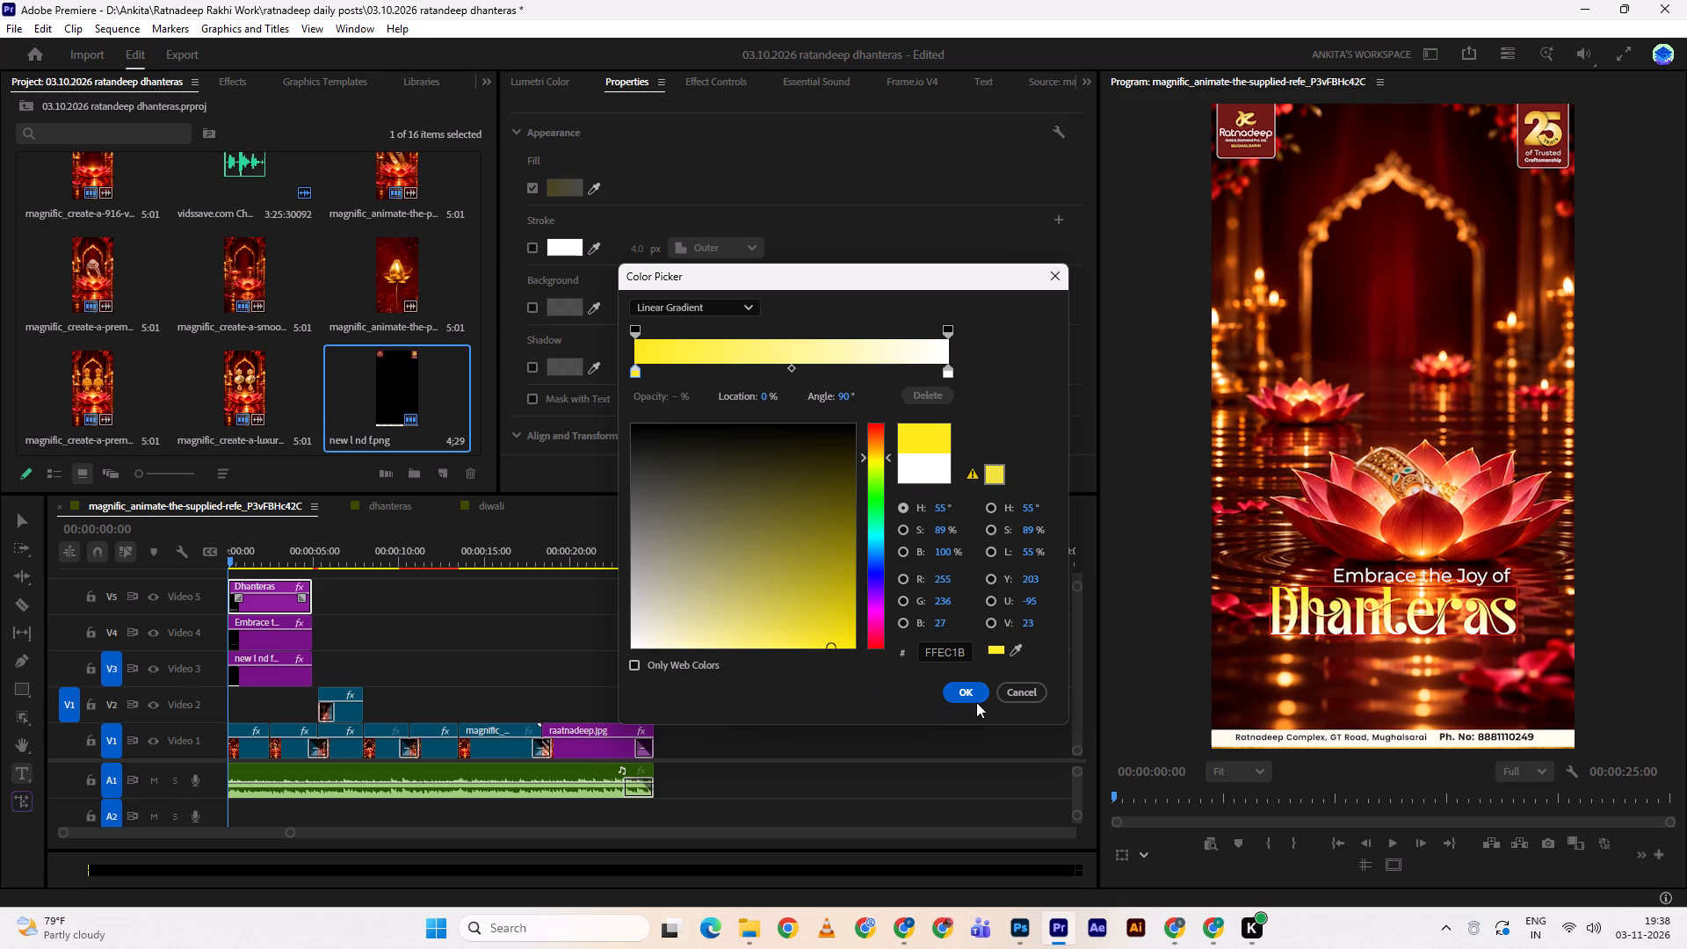
Try gold, brown and cream shades for the gradient's end stop, settle on near-white FFFEFA, and apply the fill.
{"action": "left_click", "coordinate": [952, 373]}
{"action": "left_click", "coordinate": [880, 450]}
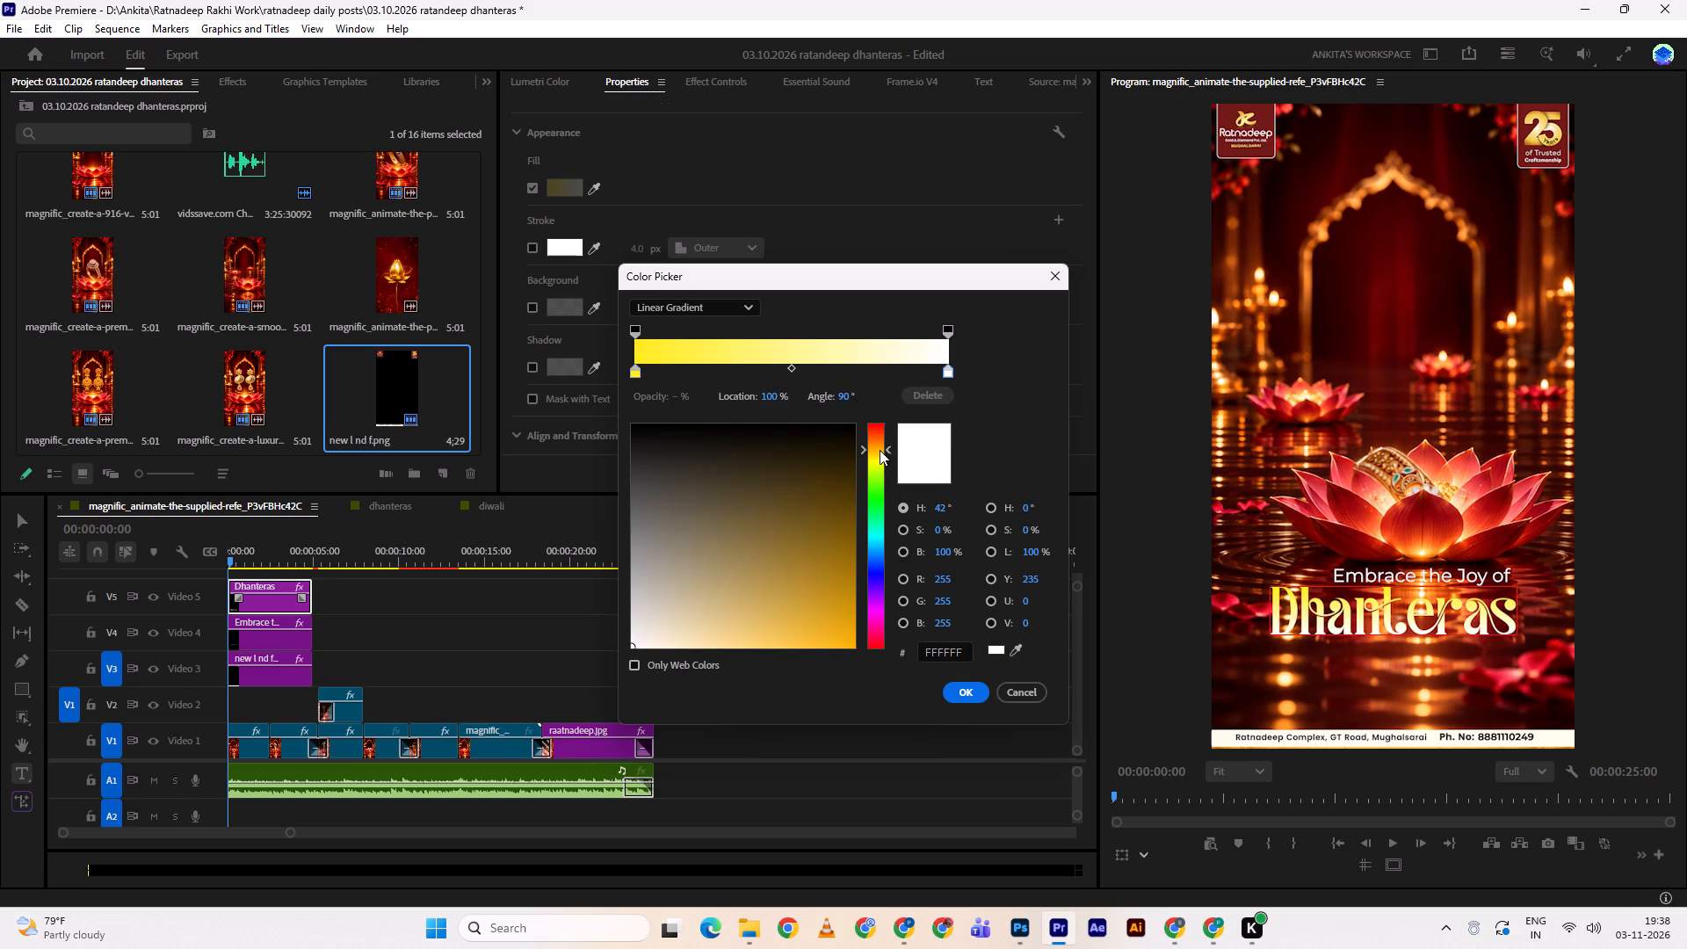
{"action": "left_click_drag", "start_coordinate": [835, 618], "coordinate": [855, 656]}
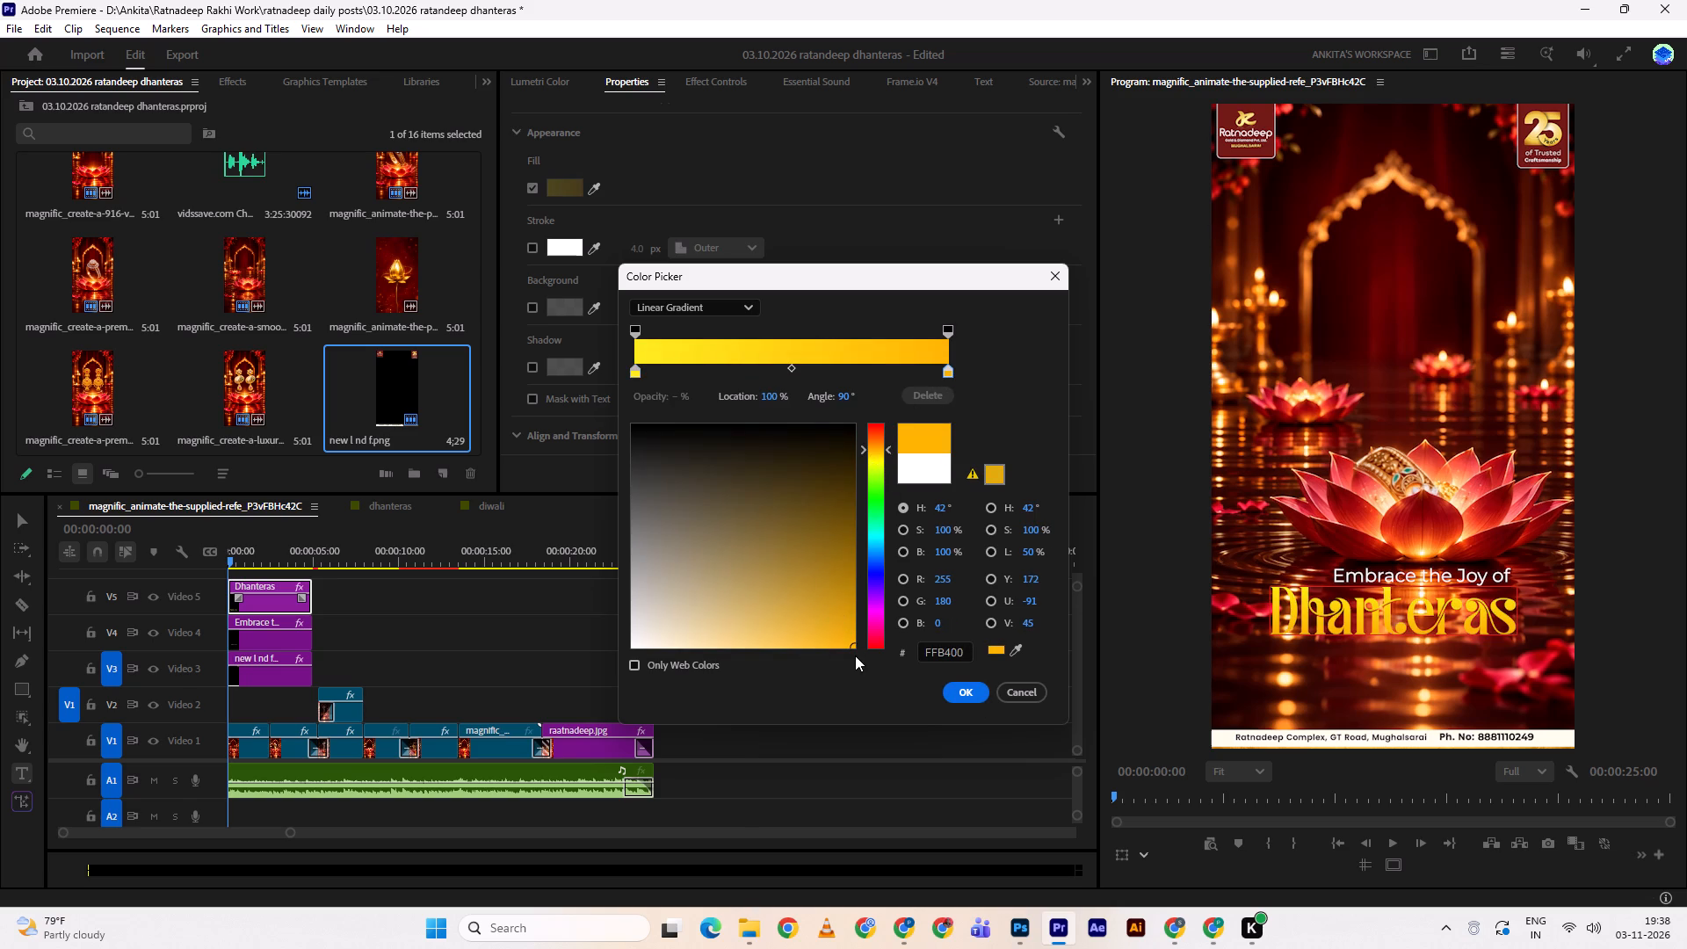
{"action": "left_click", "coordinate": [836, 520]}
{"action": "left_click_drag", "start_coordinate": [821, 549], "coordinate": [807, 554]}
{"action": "left_click", "coordinate": [806, 554]}
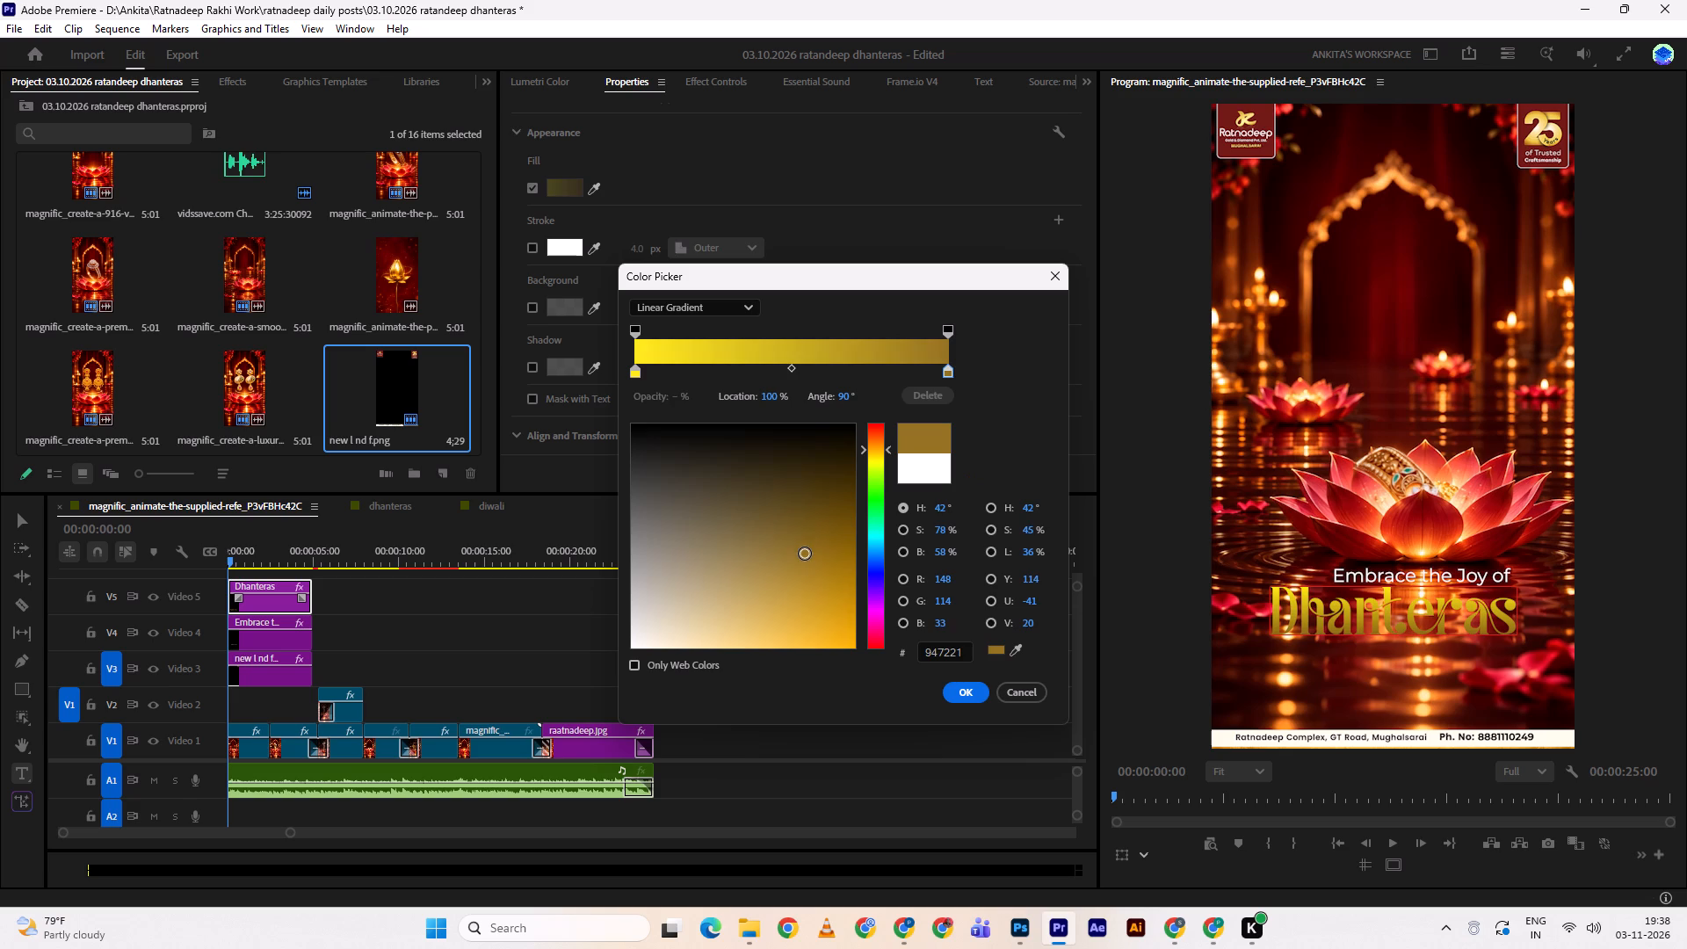
{"action": "left_click_drag", "start_coordinate": [800, 551], "coordinate": [714, 549]}
{"action": "left_click_drag", "start_coordinate": [755, 571], "coordinate": [720, 586]}
{"action": "left_click_drag", "start_coordinate": [720, 597], "coordinate": [691, 622]}
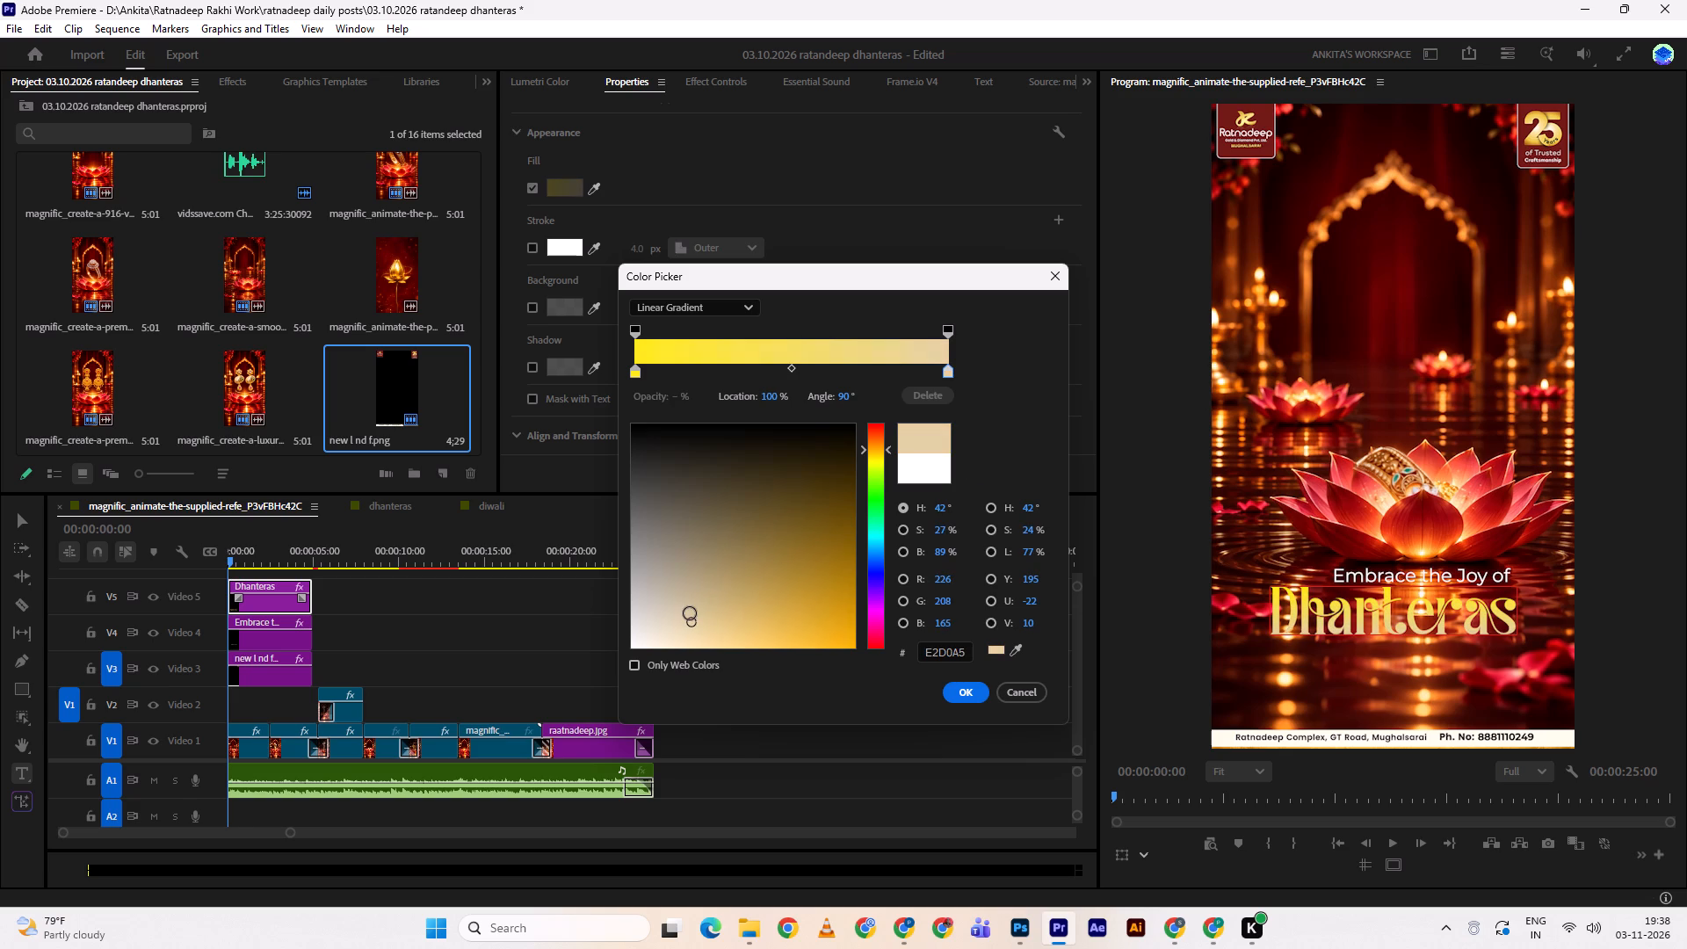
{"action": "left_click_drag", "start_coordinate": [690, 613], "coordinate": [659, 627]}
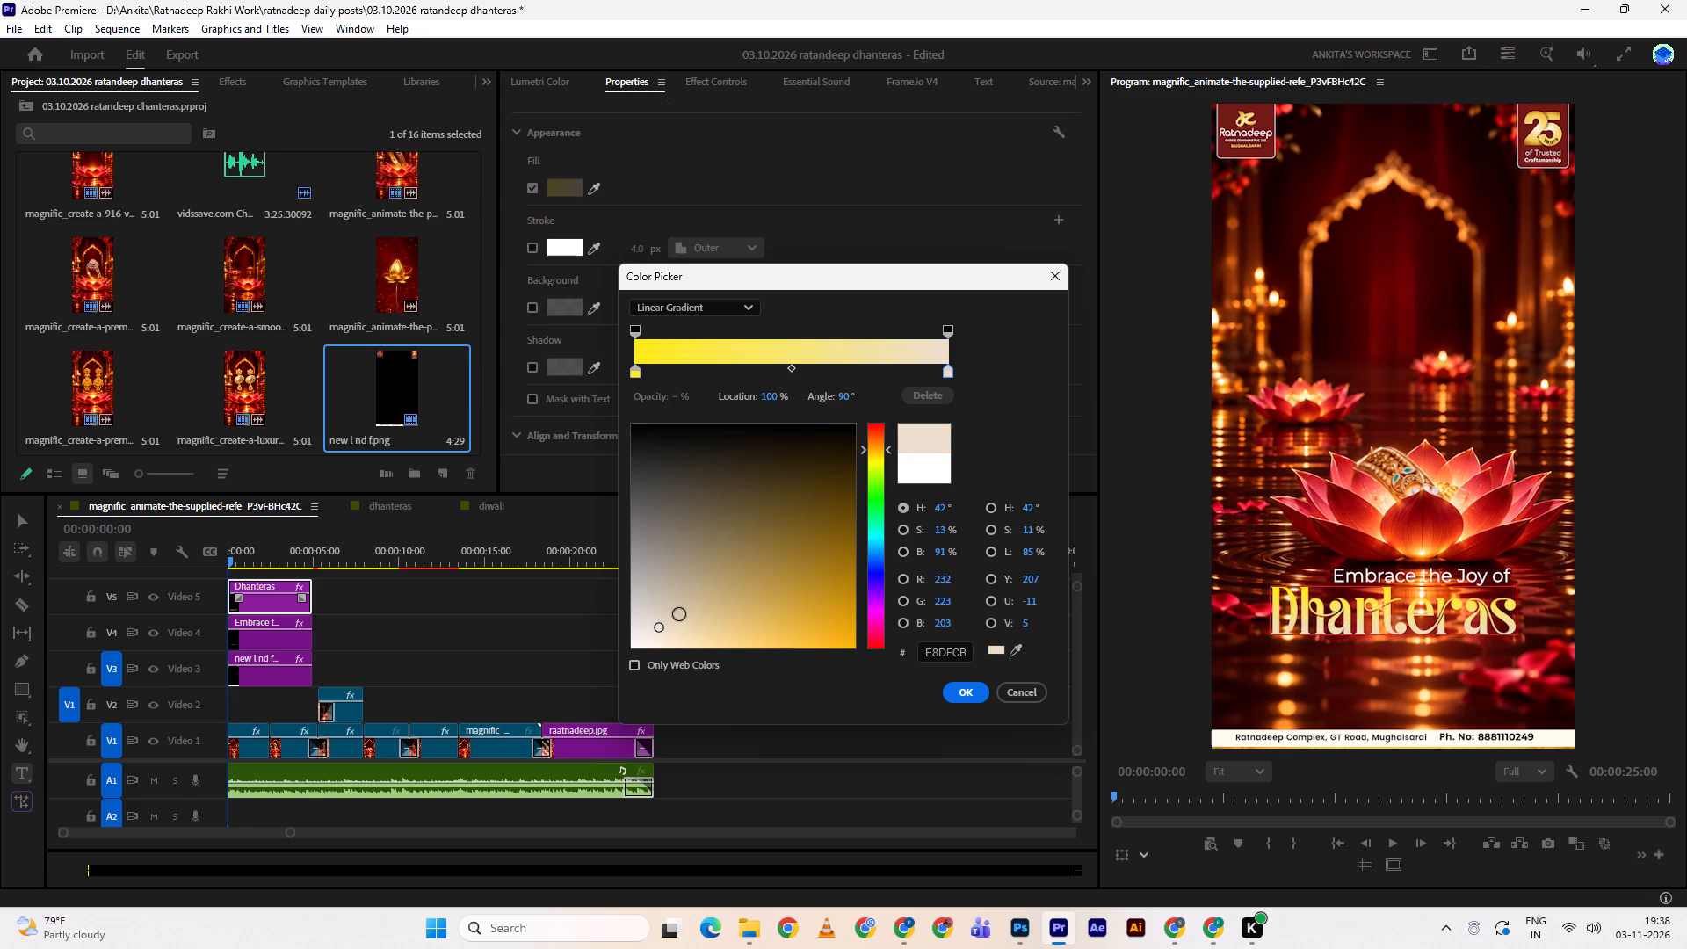
{"action": "left_click", "coordinate": [679, 614]}
{"action": "left_click", "coordinate": [668, 637]}
{"action": "left_click_drag", "start_coordinate": [662, 640], "coordinate": [635, 650]}
{"action": "left_click", "coordinate": [959, 688]}
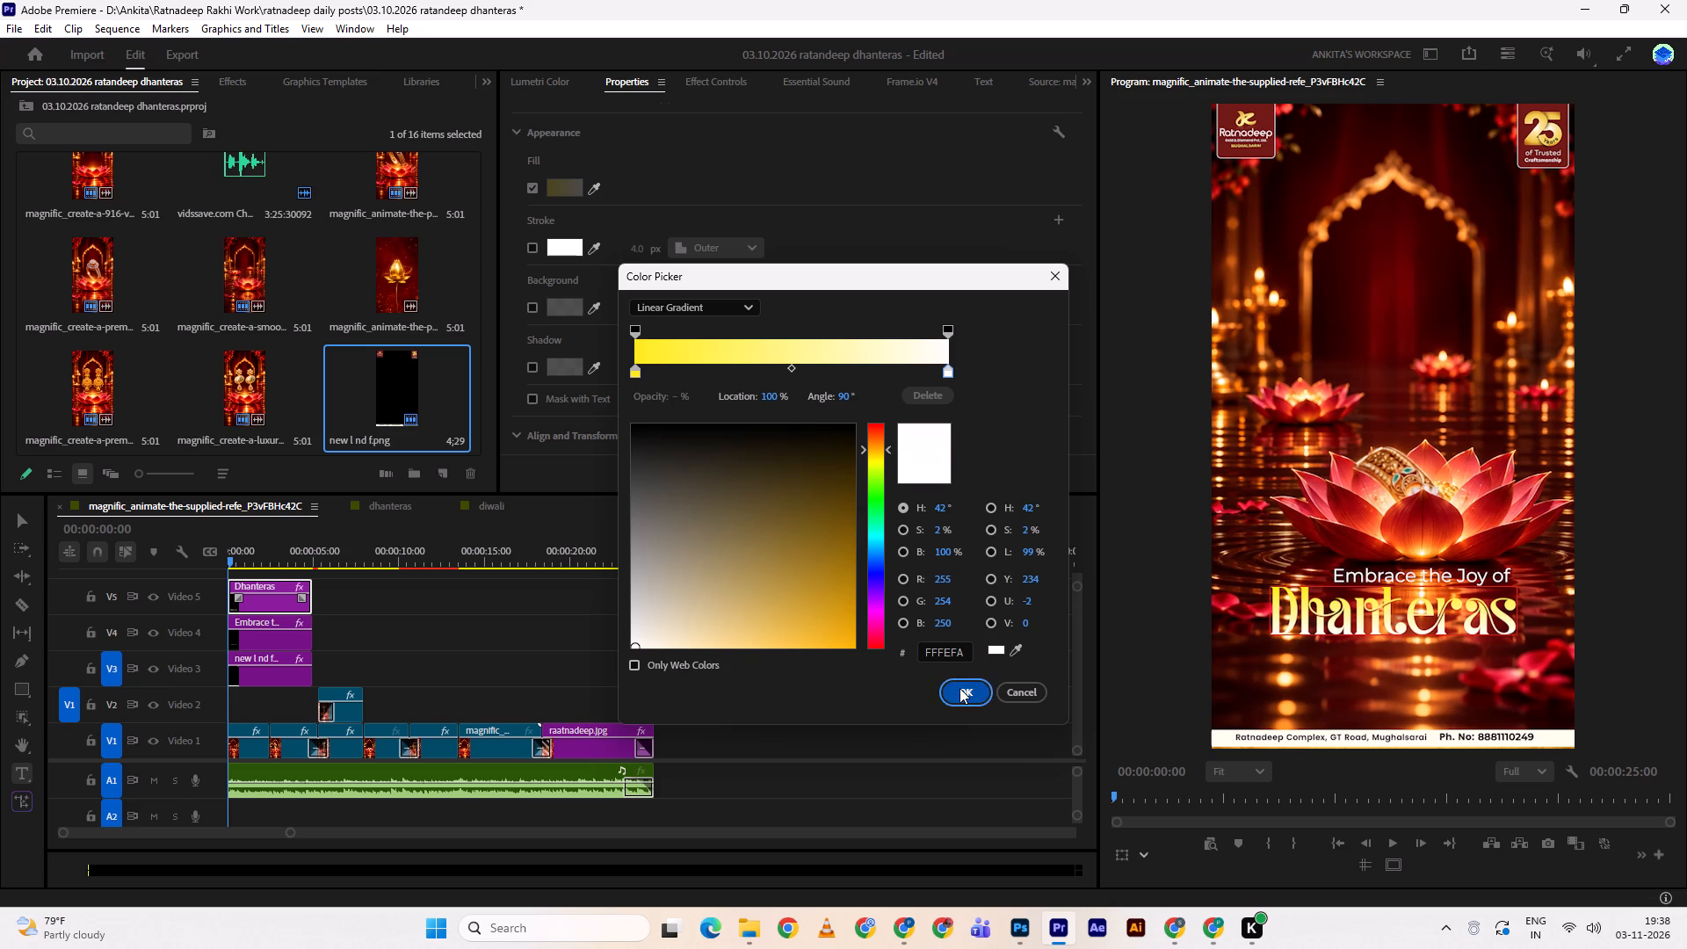
Enable a shadow on the Dhanteras text with 100% opacity and near-black colour 080808.
{"action": "scroll", "coordinate": [651, 344], "scroll_direction": "down", "scroll_amount": 3}
{"action": "left_click", "coordinate": [528, 313]}
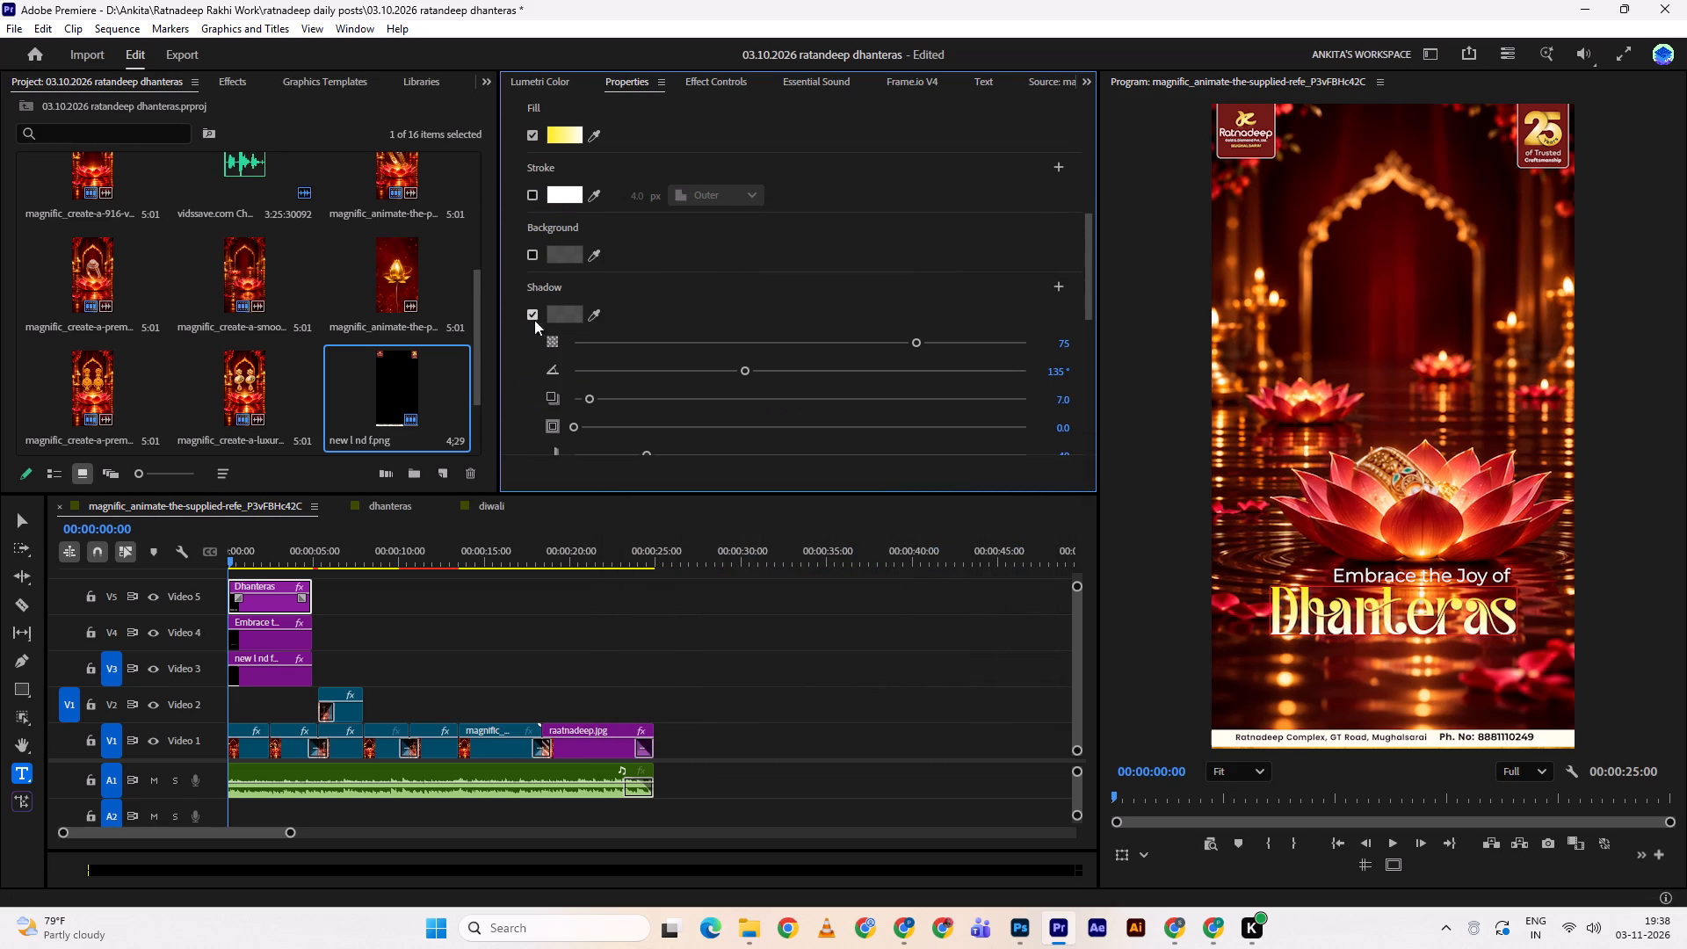
{"action": "left_click_drag", "start_coordinate": [918, 339], "coordinate": [1063, 351]}
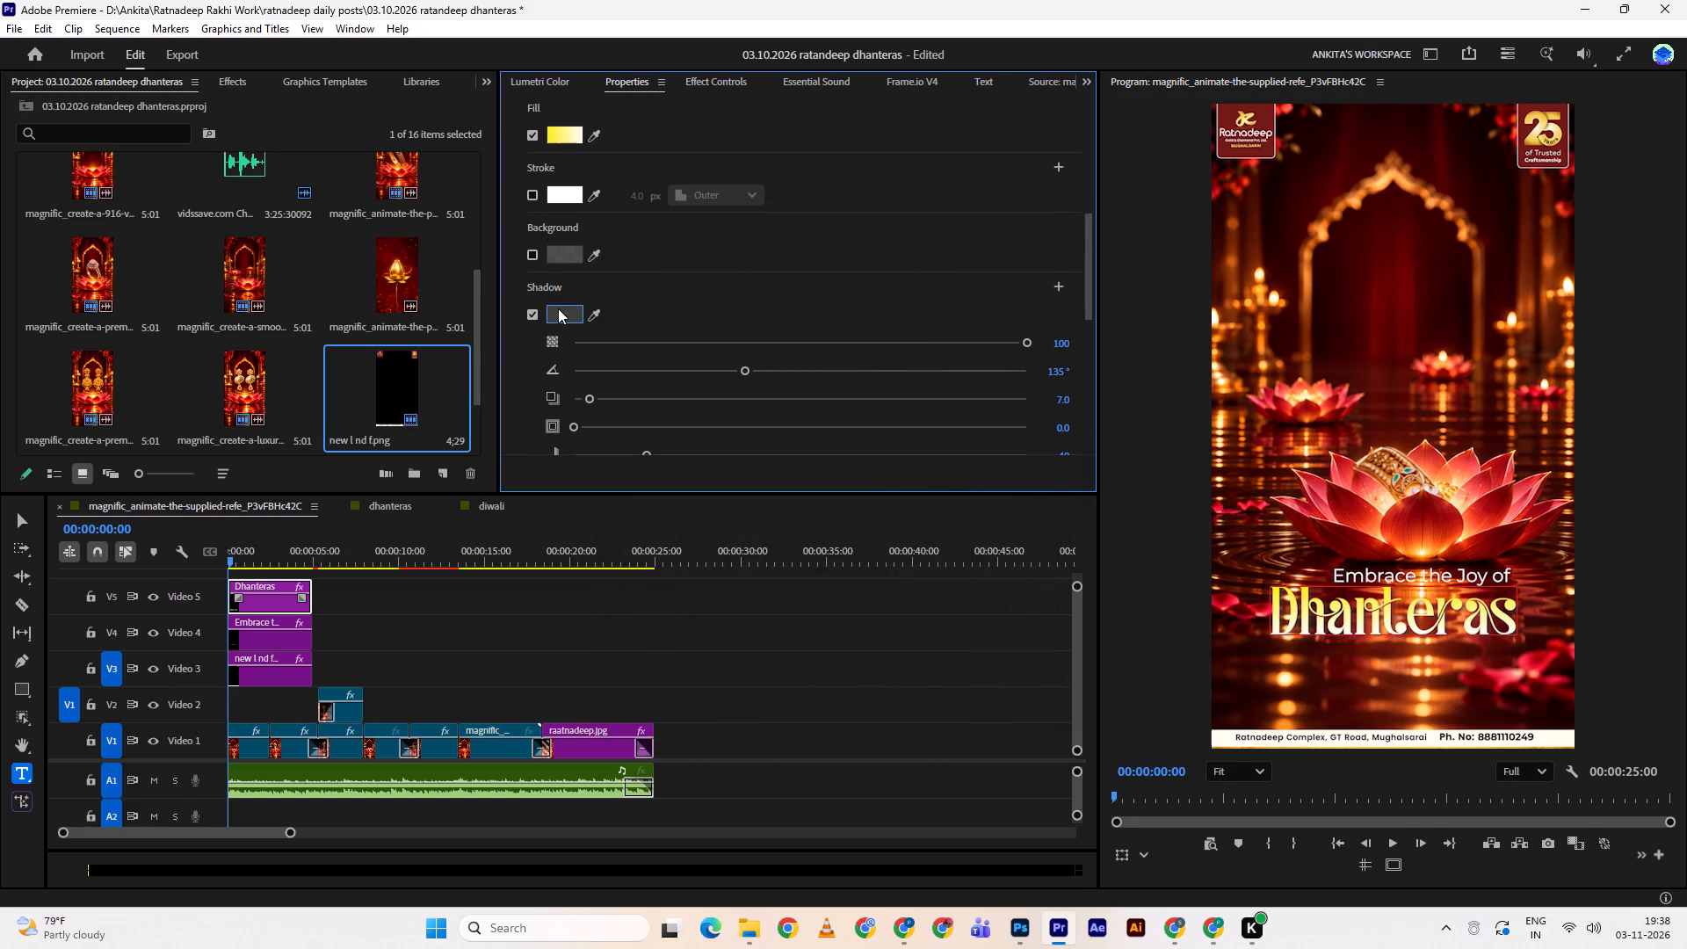
{"action": "left_click", "coordinate": [558, 308]}
{"action": "left_click_drag", "start_coordinate": [653, 378], "coordinate": [633, 343]}
{"action": "left_click", "coordinate": [633, 343]}
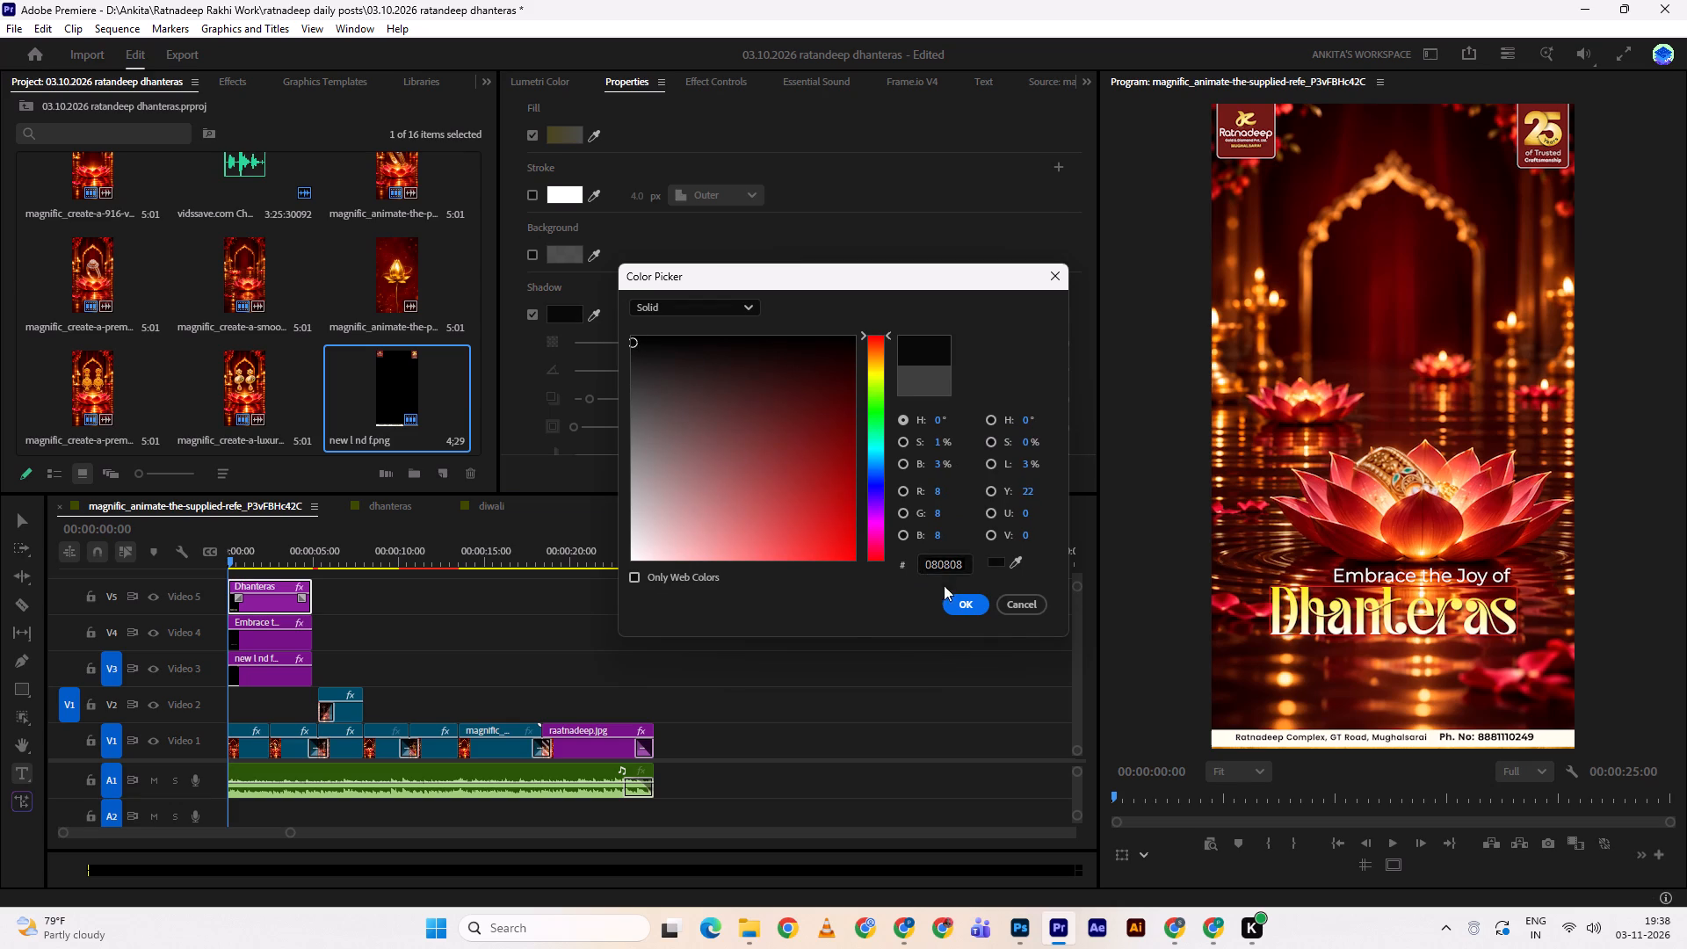
{"action": "left_click", "coordinate": [959, 605]}
Increase the Dhanteras text shadow's size to 10.1.
{"action": "scroll", "coordinate": [799, 305], "scroll_direction": "down", "scroll_amount": 1}
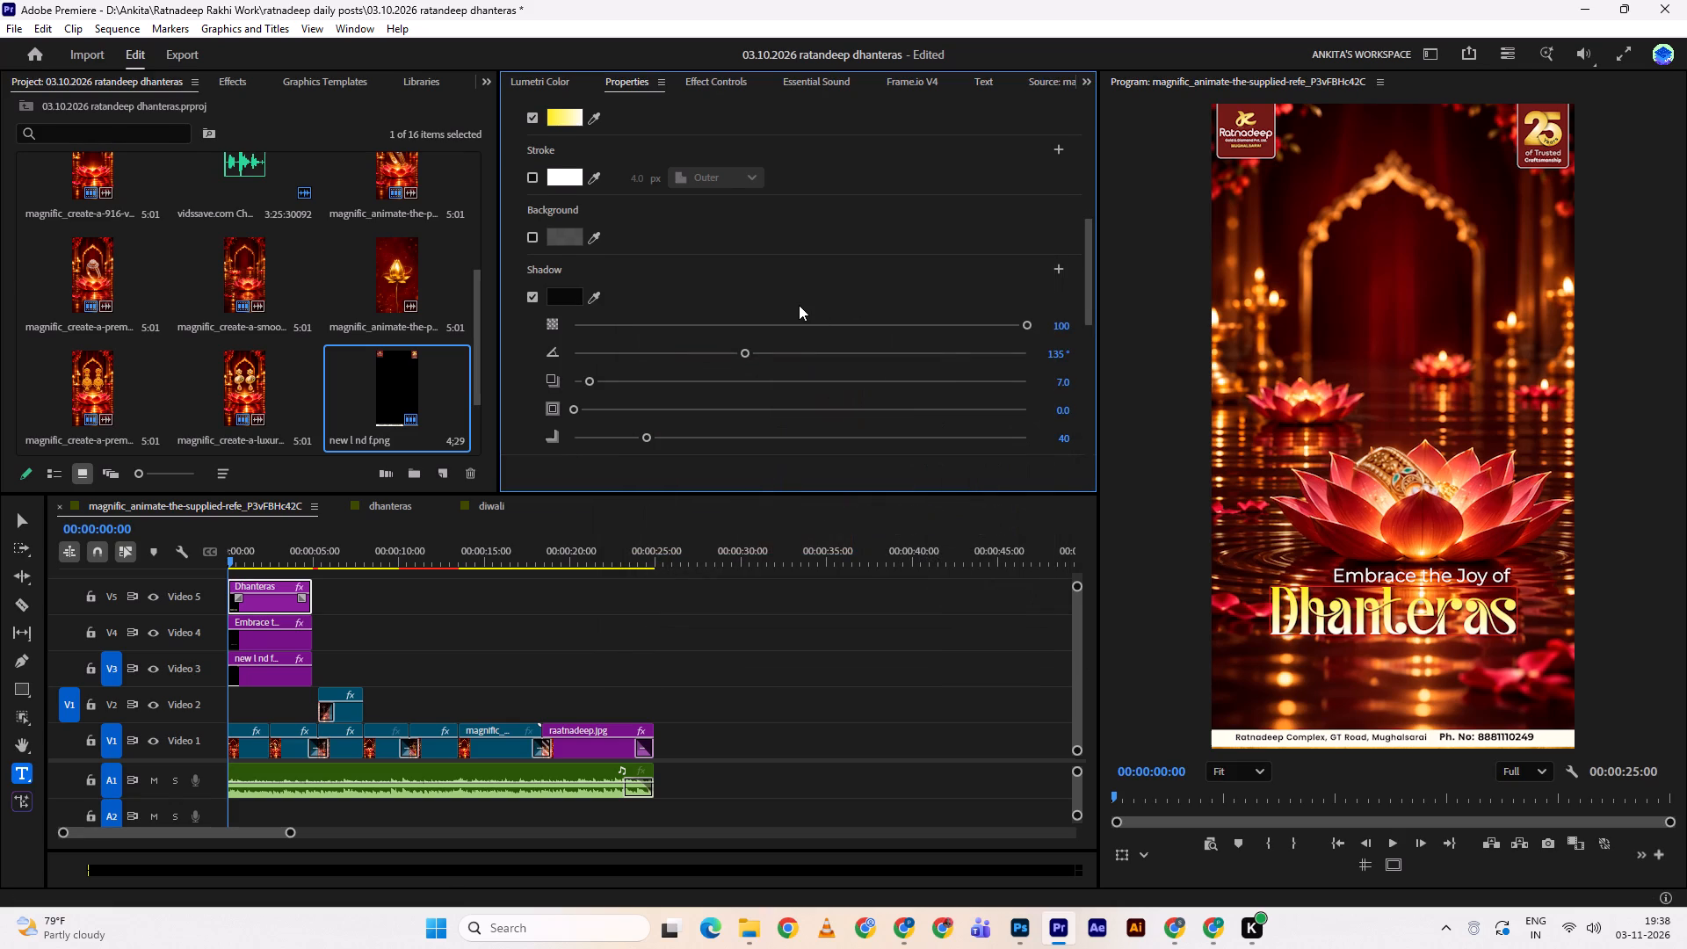
{"action": "scroll", "coordinate": [755, 398], "scroll_direction": "down", "scroll_amount": 3}
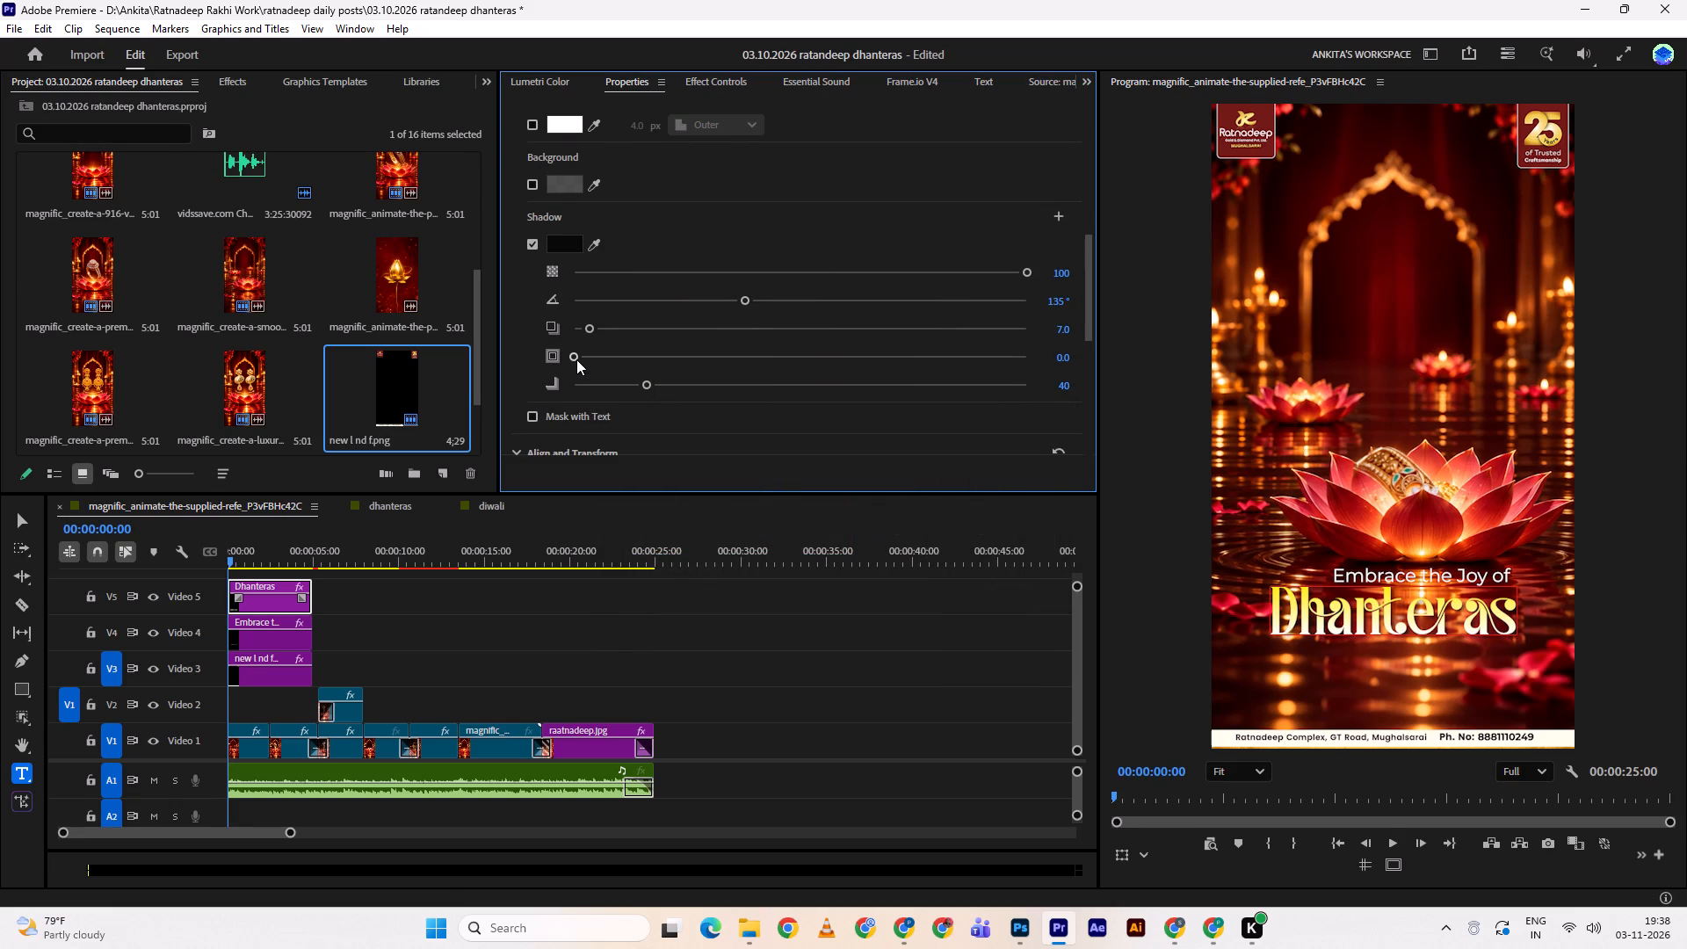
{"action": "left_click_drag", "start_coordinate": [576, 359], "coordinate": [606, 355]}
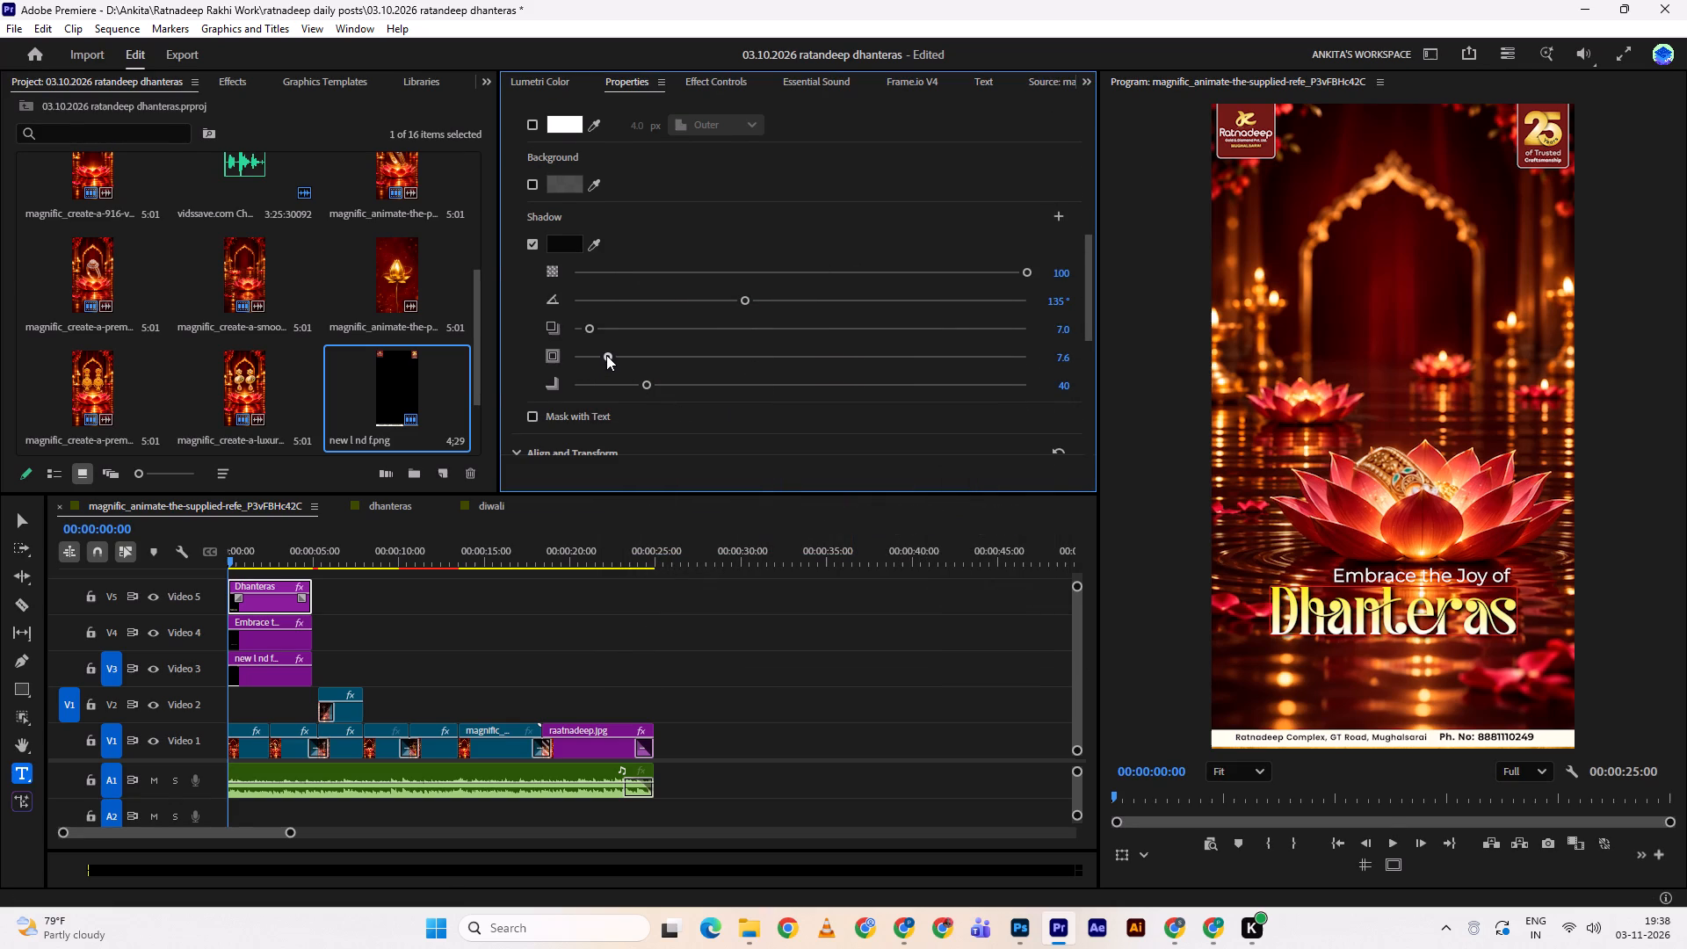
{"action": "left_click_drag", "start_coordinate": [606, 355], "coordinate": [618, 354]}
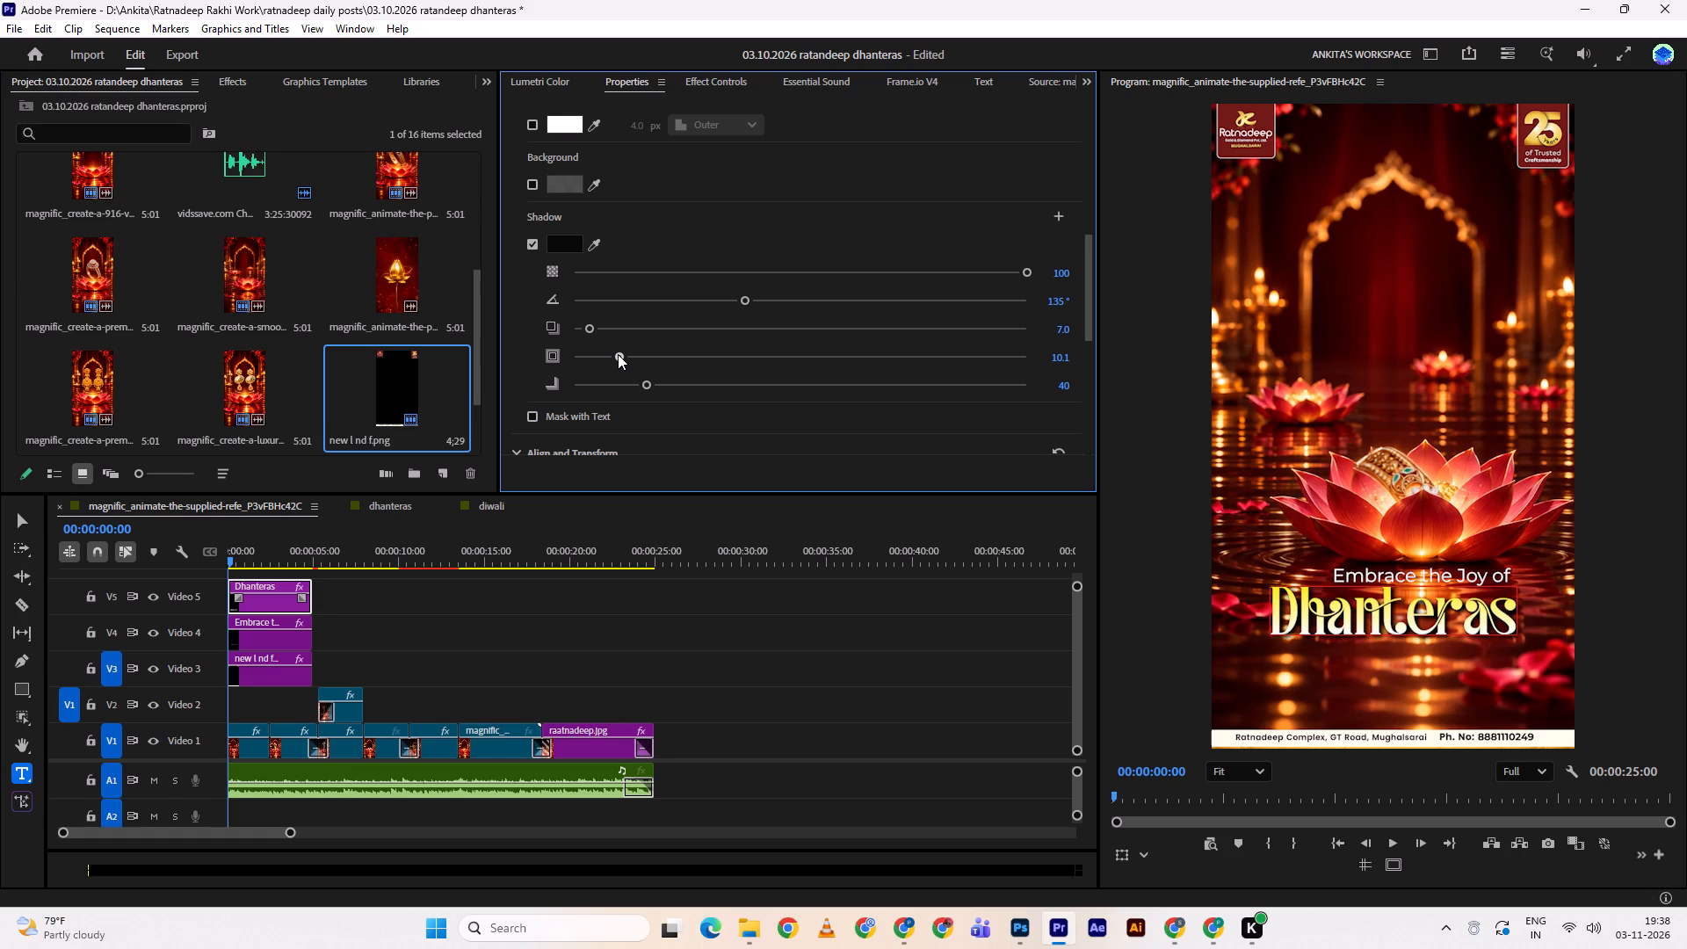
Set the Dhanteras text shadow's size to 8.1 and its blur to 55.
{"action": "left_click_drag", "start_coordinate": [618, 354], "coordinate": [611, 357]}
{"action": "left_click_drag", "start_coordinate": [611, 357], "coordinate": [609, 357]}
{"action": "left_click_drag", "start_coordinate": [646, 386], "coordinate": [672, 384]}
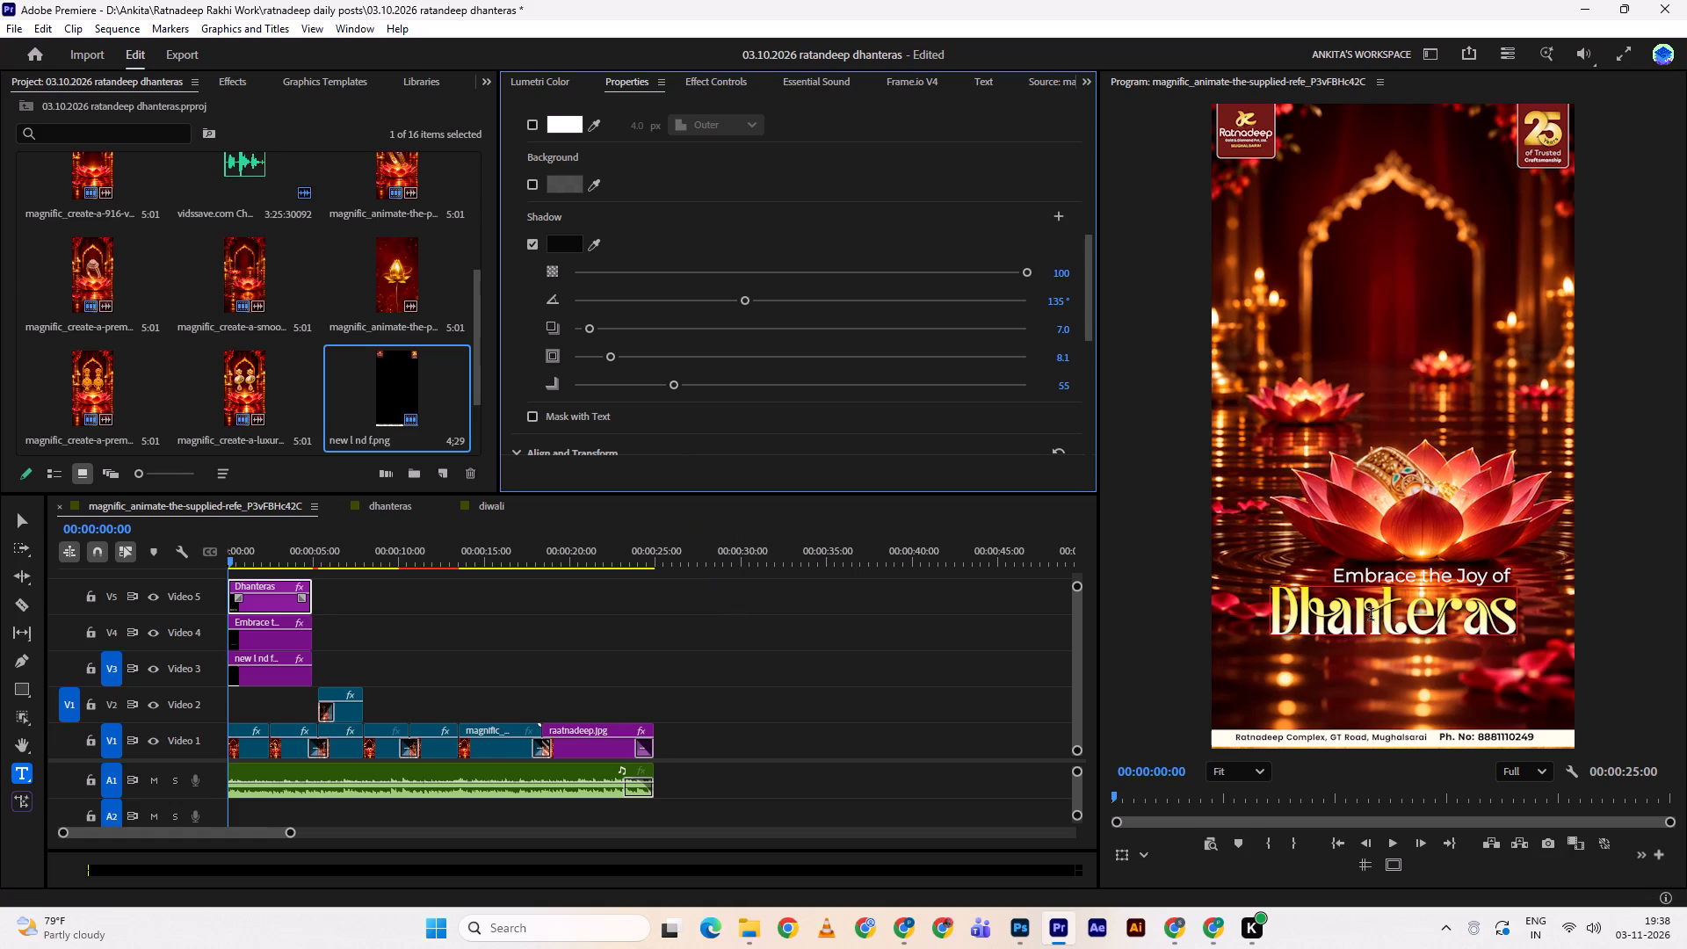
{"action": "left_click", "coordinate": [770, 659]}
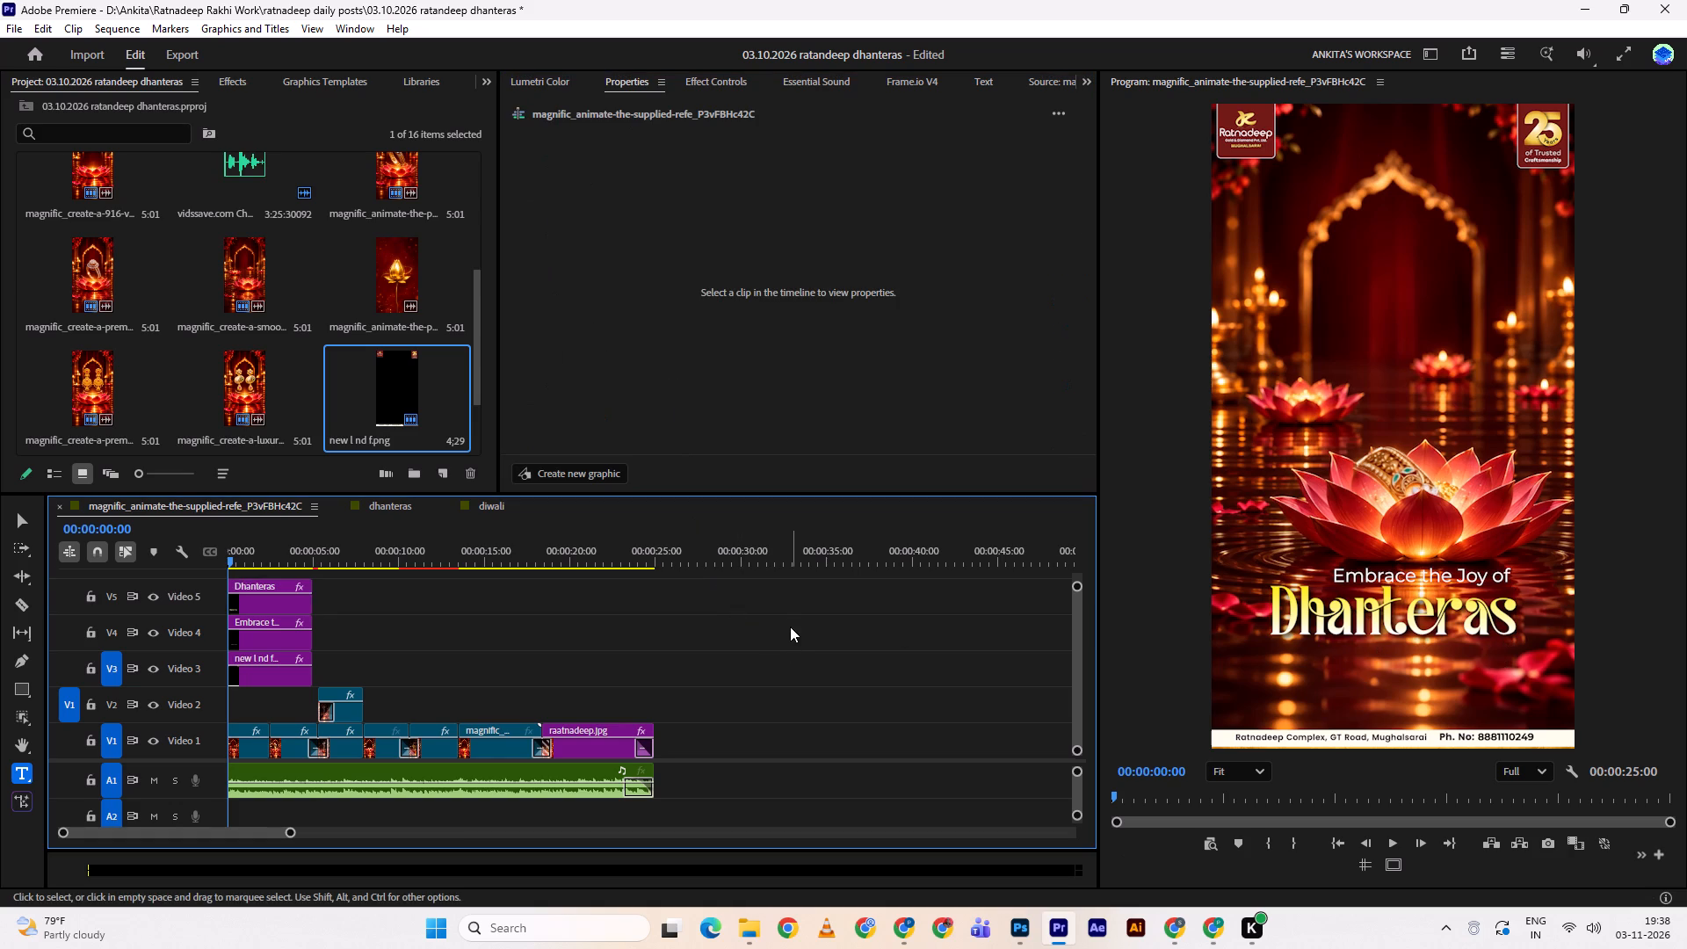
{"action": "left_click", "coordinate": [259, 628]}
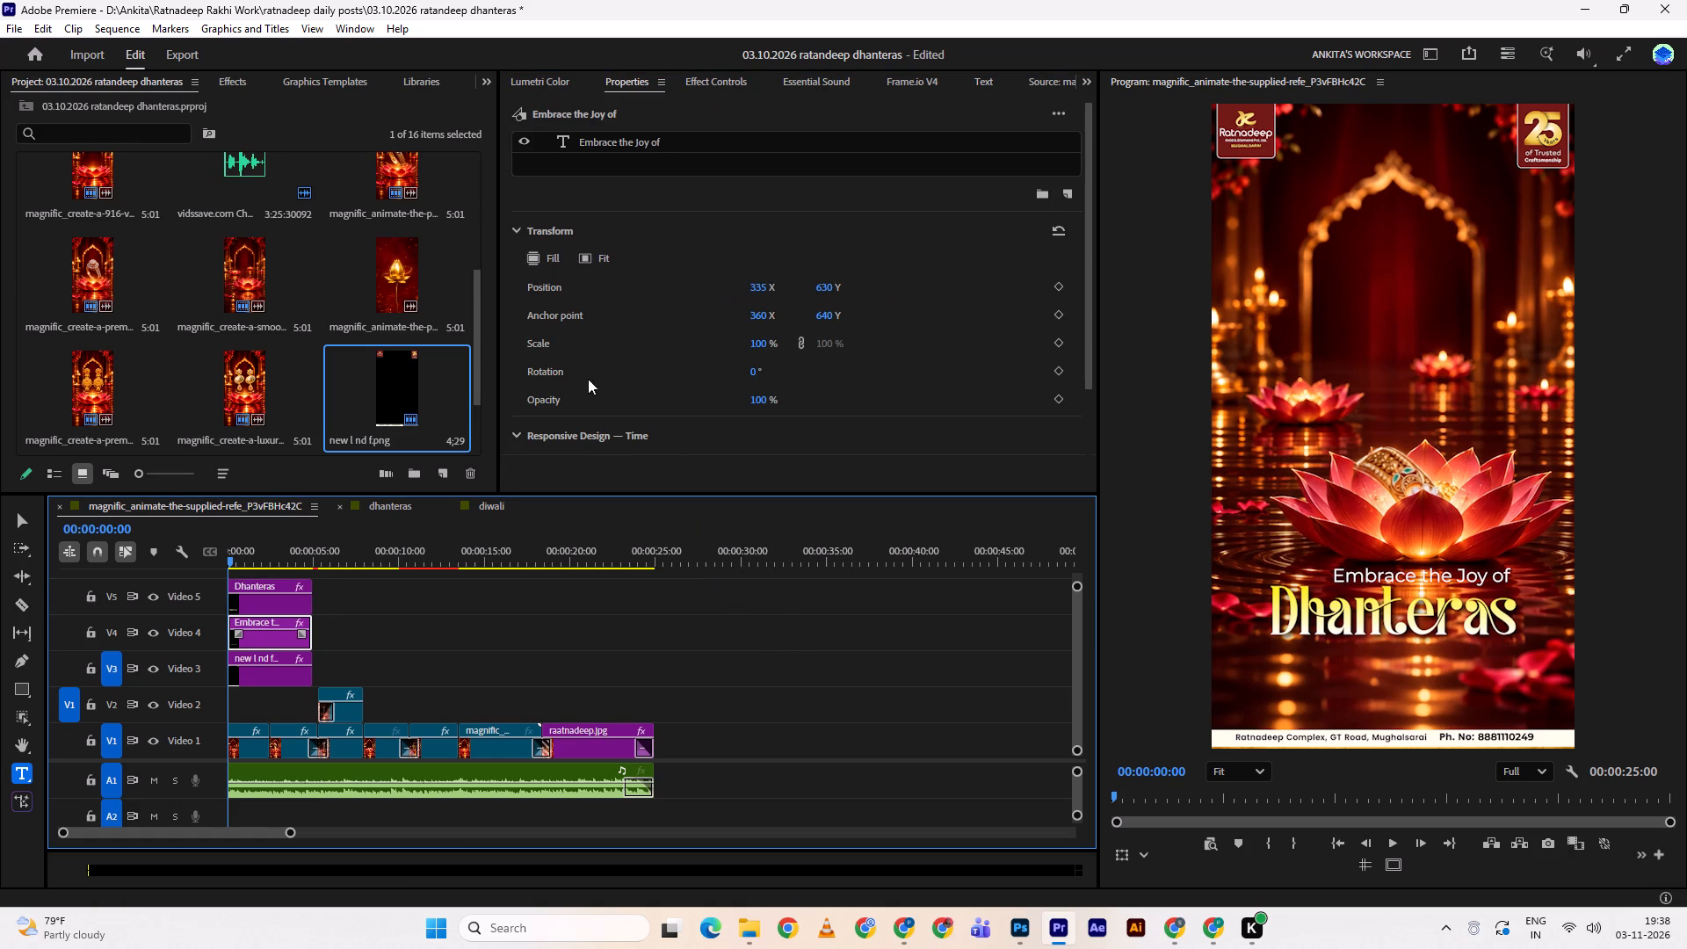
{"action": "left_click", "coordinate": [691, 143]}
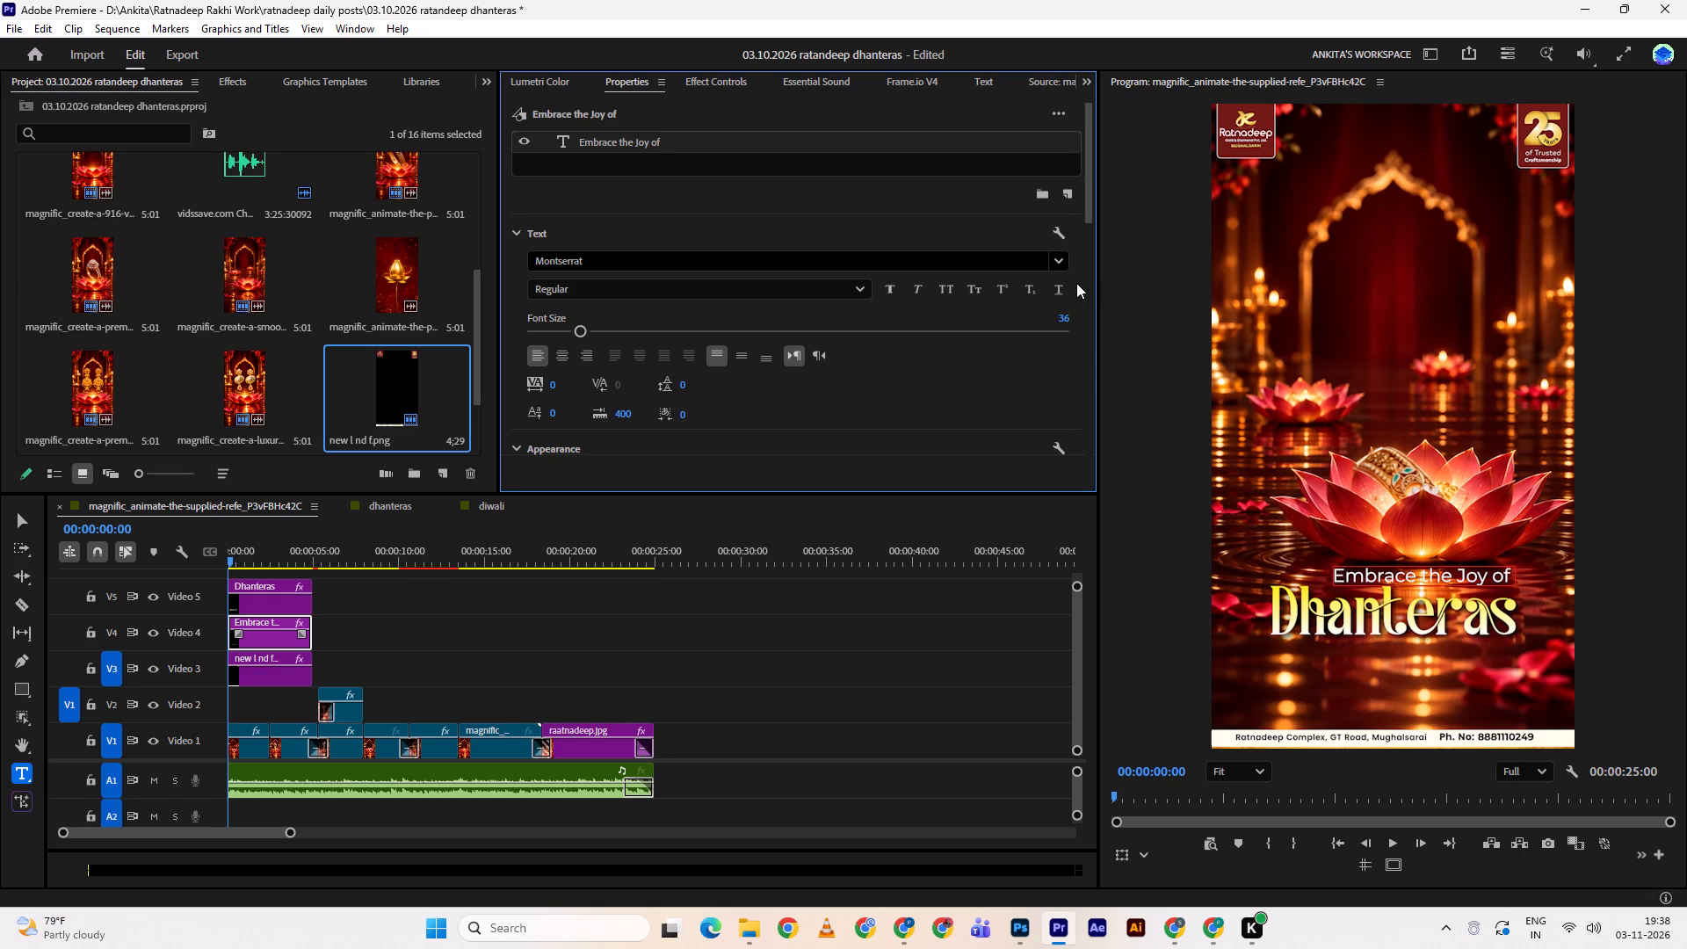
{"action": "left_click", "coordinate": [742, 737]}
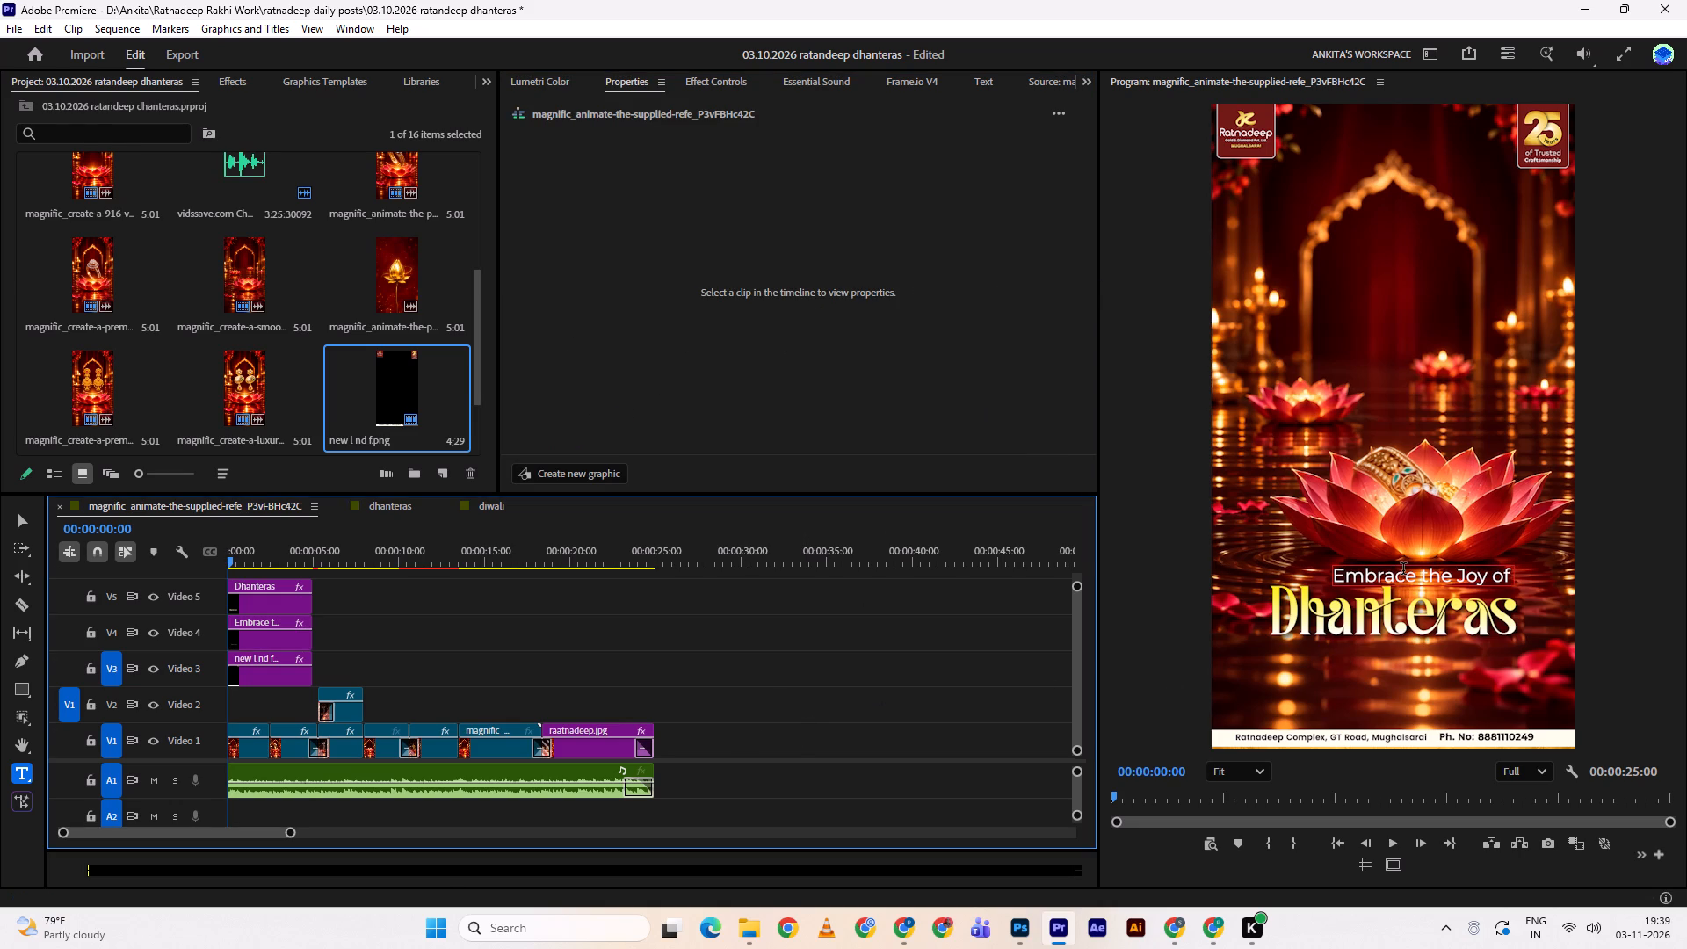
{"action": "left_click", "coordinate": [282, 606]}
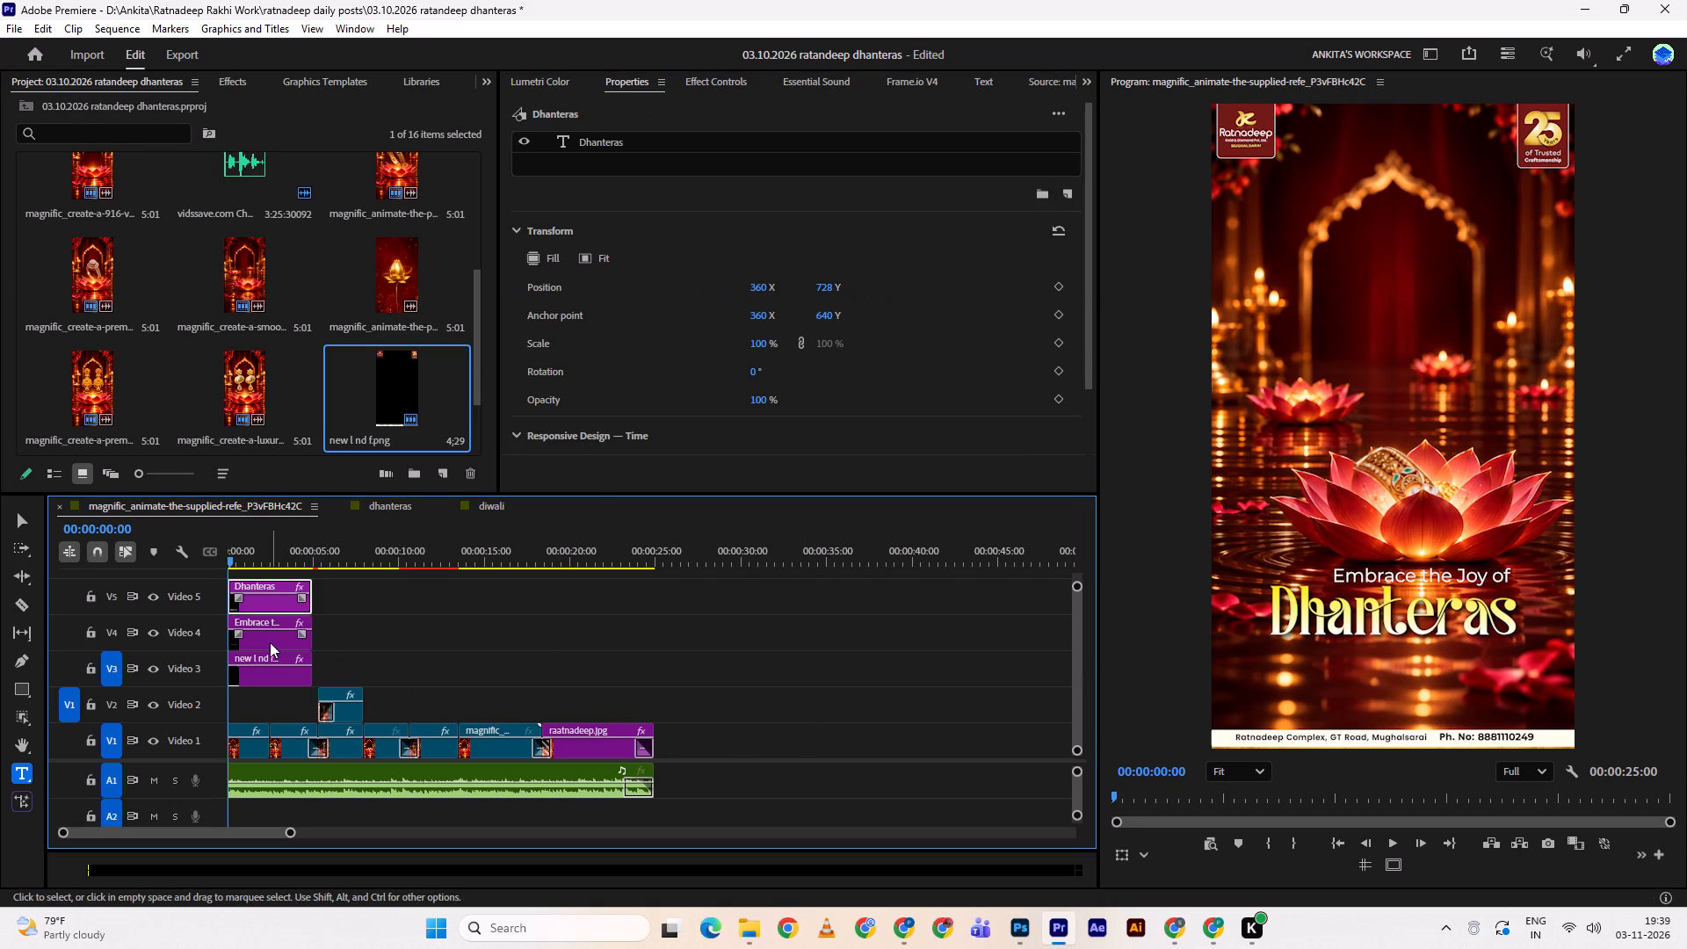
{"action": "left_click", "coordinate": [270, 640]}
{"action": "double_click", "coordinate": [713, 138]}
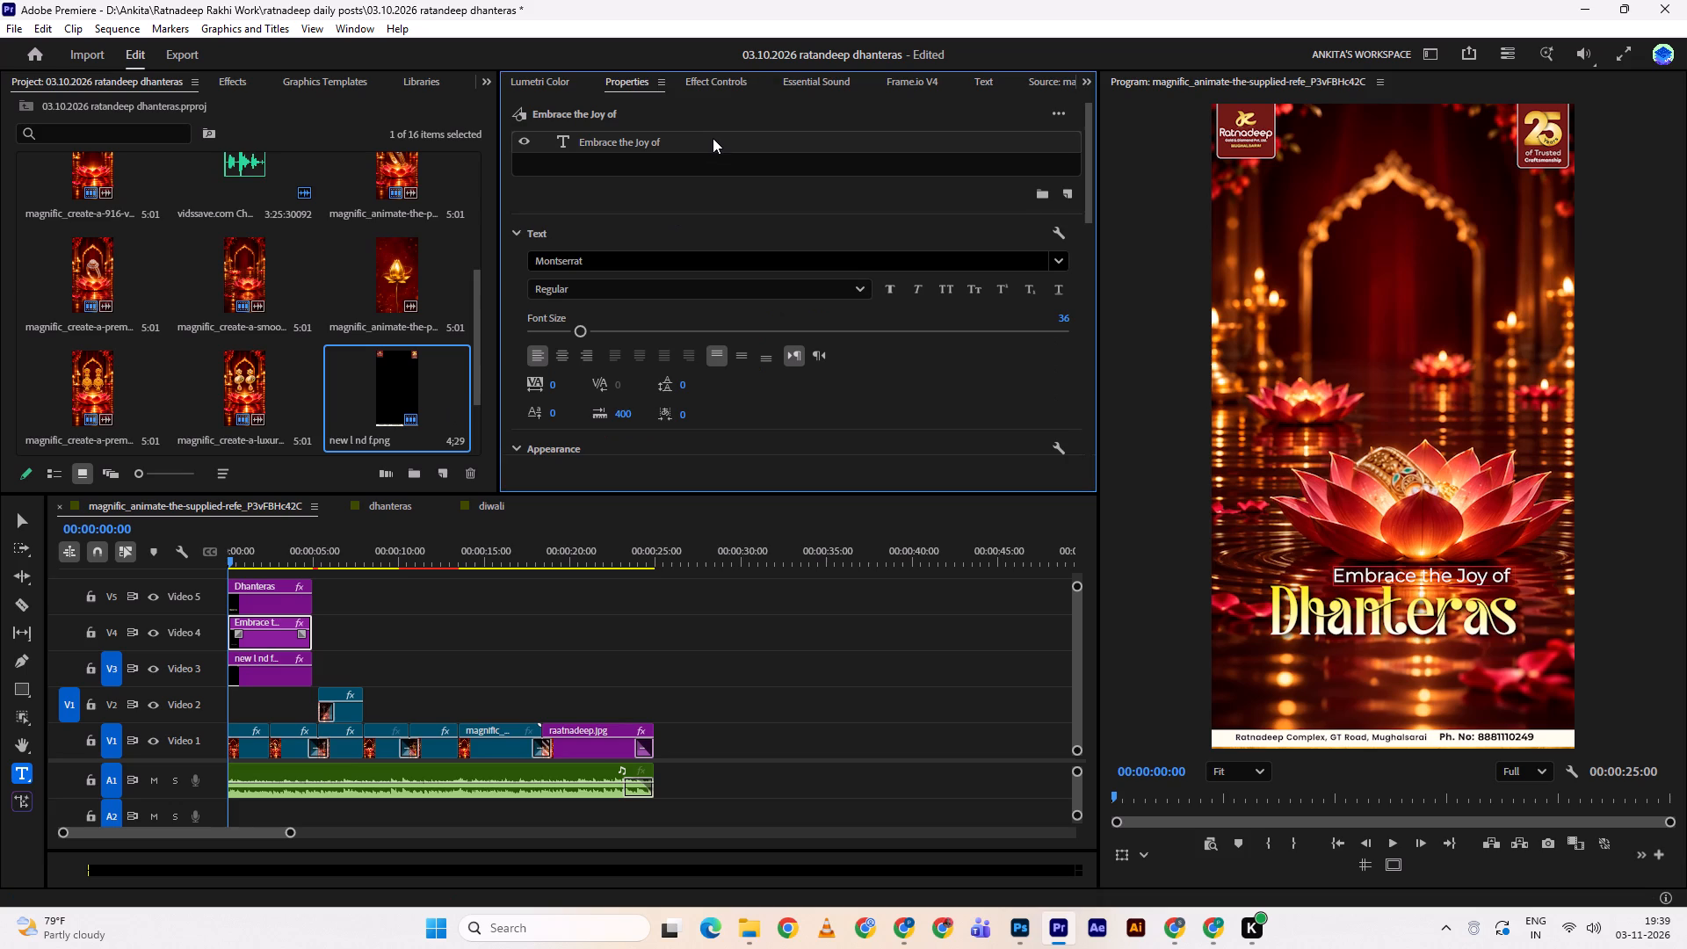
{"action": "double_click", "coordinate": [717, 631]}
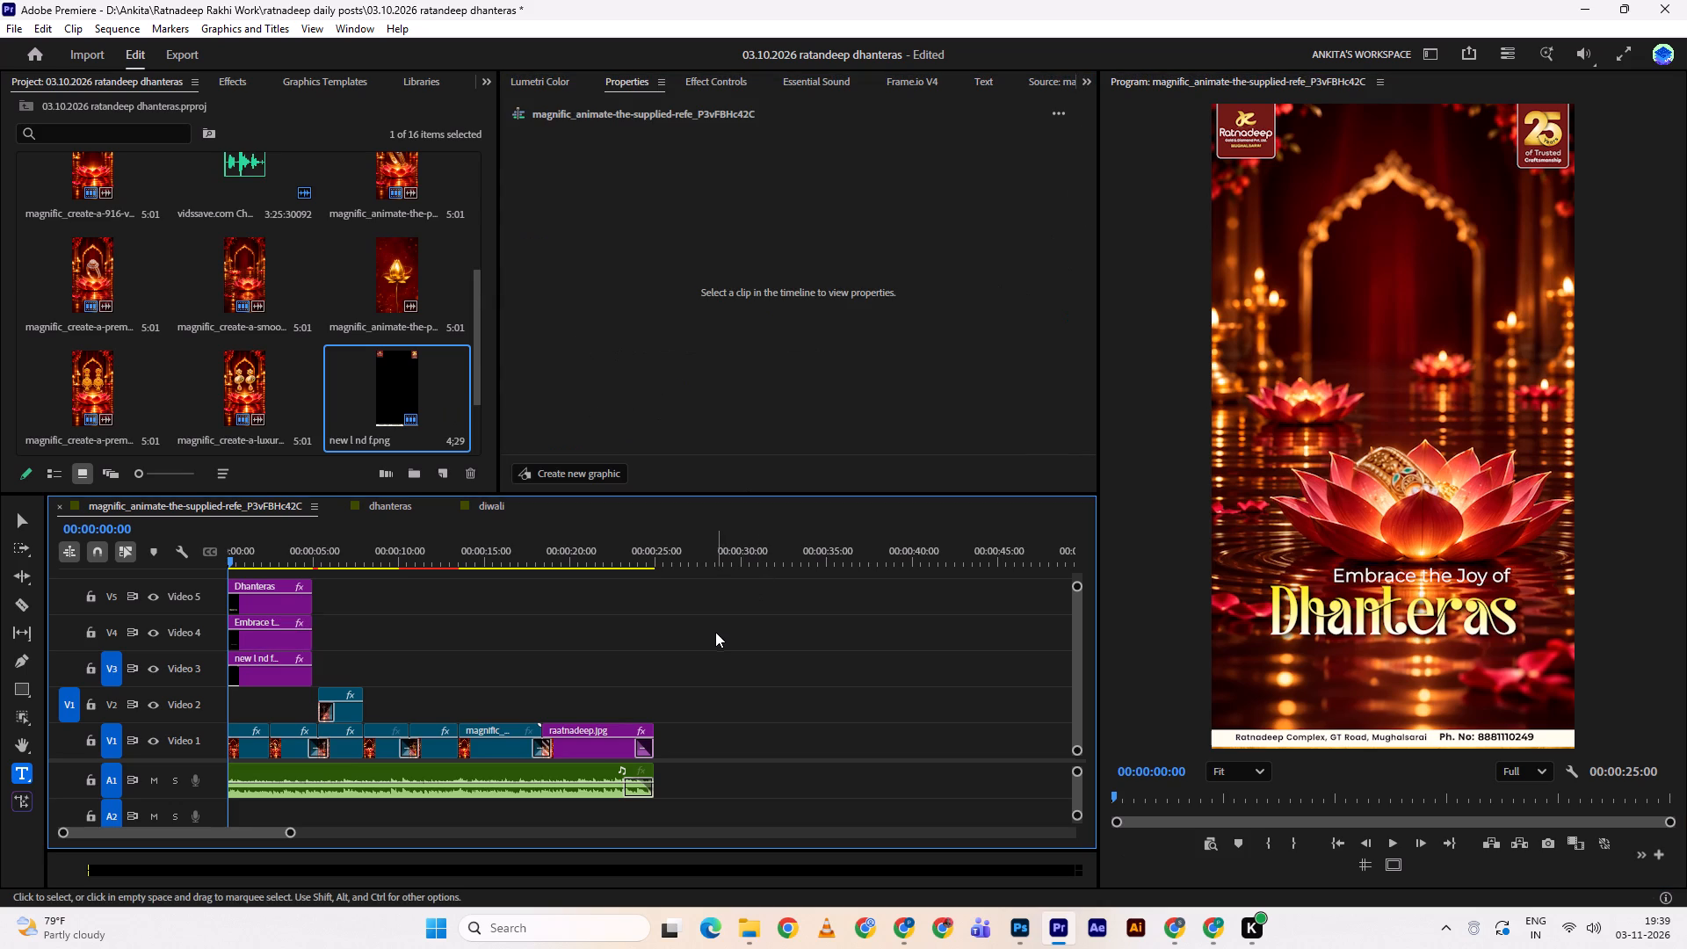
Play the opening seconds of the reel to check the two-line headline over the video.
{"action": "key", "text": "space"}
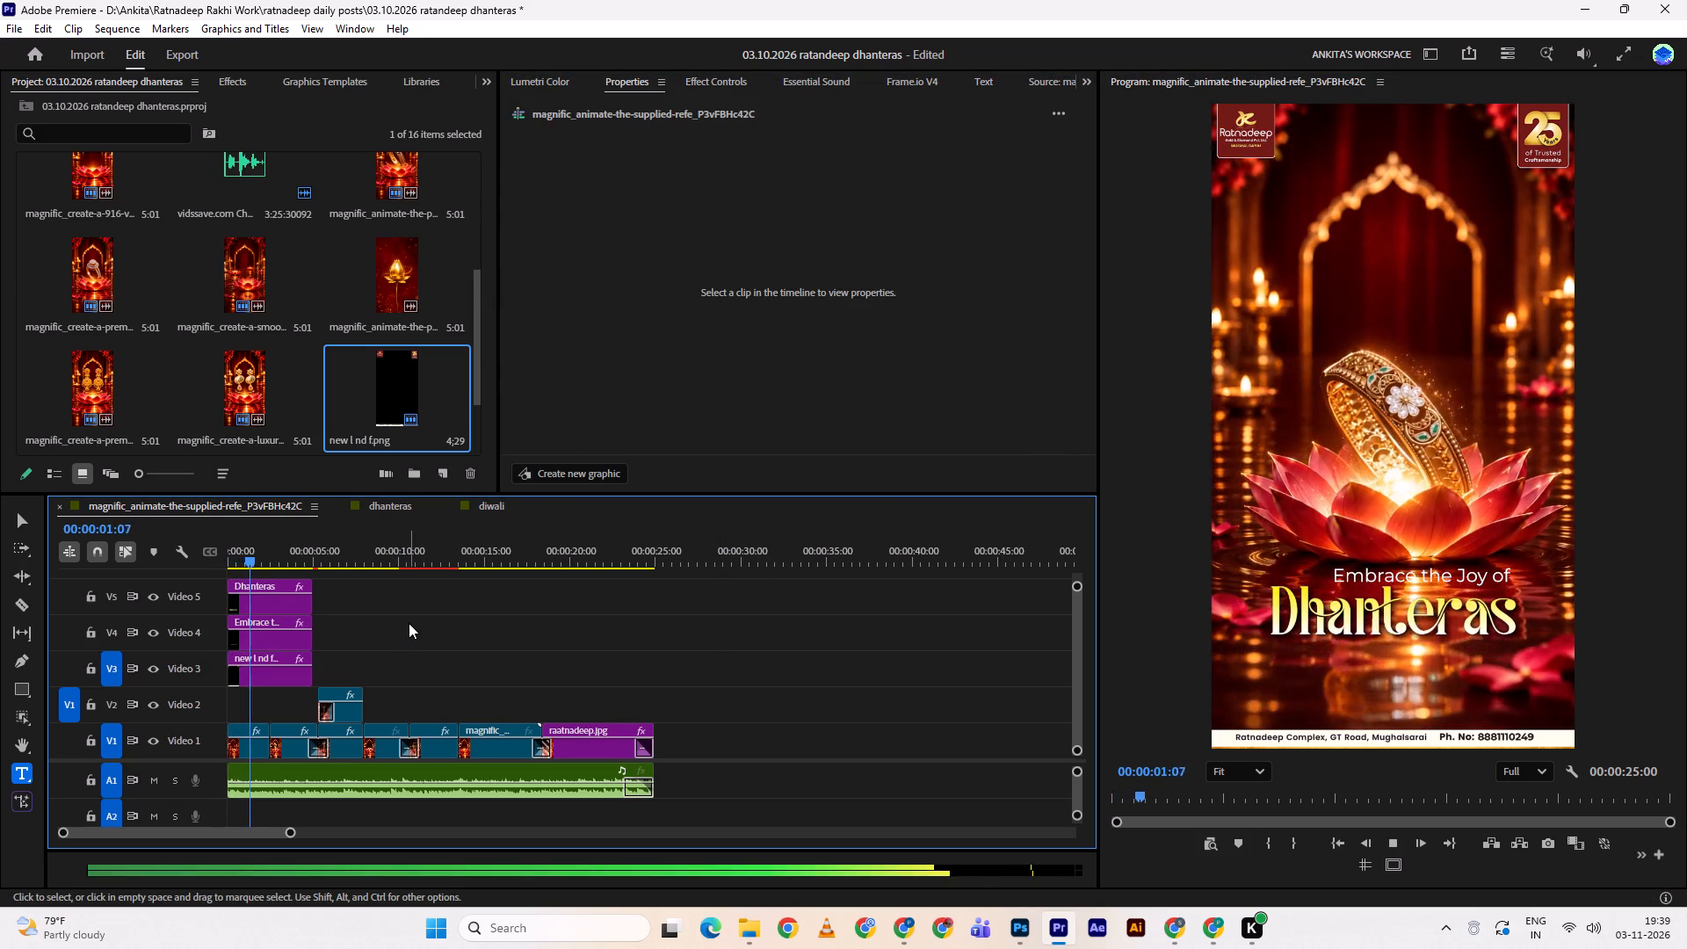
{"action": "key", "text": "space"}
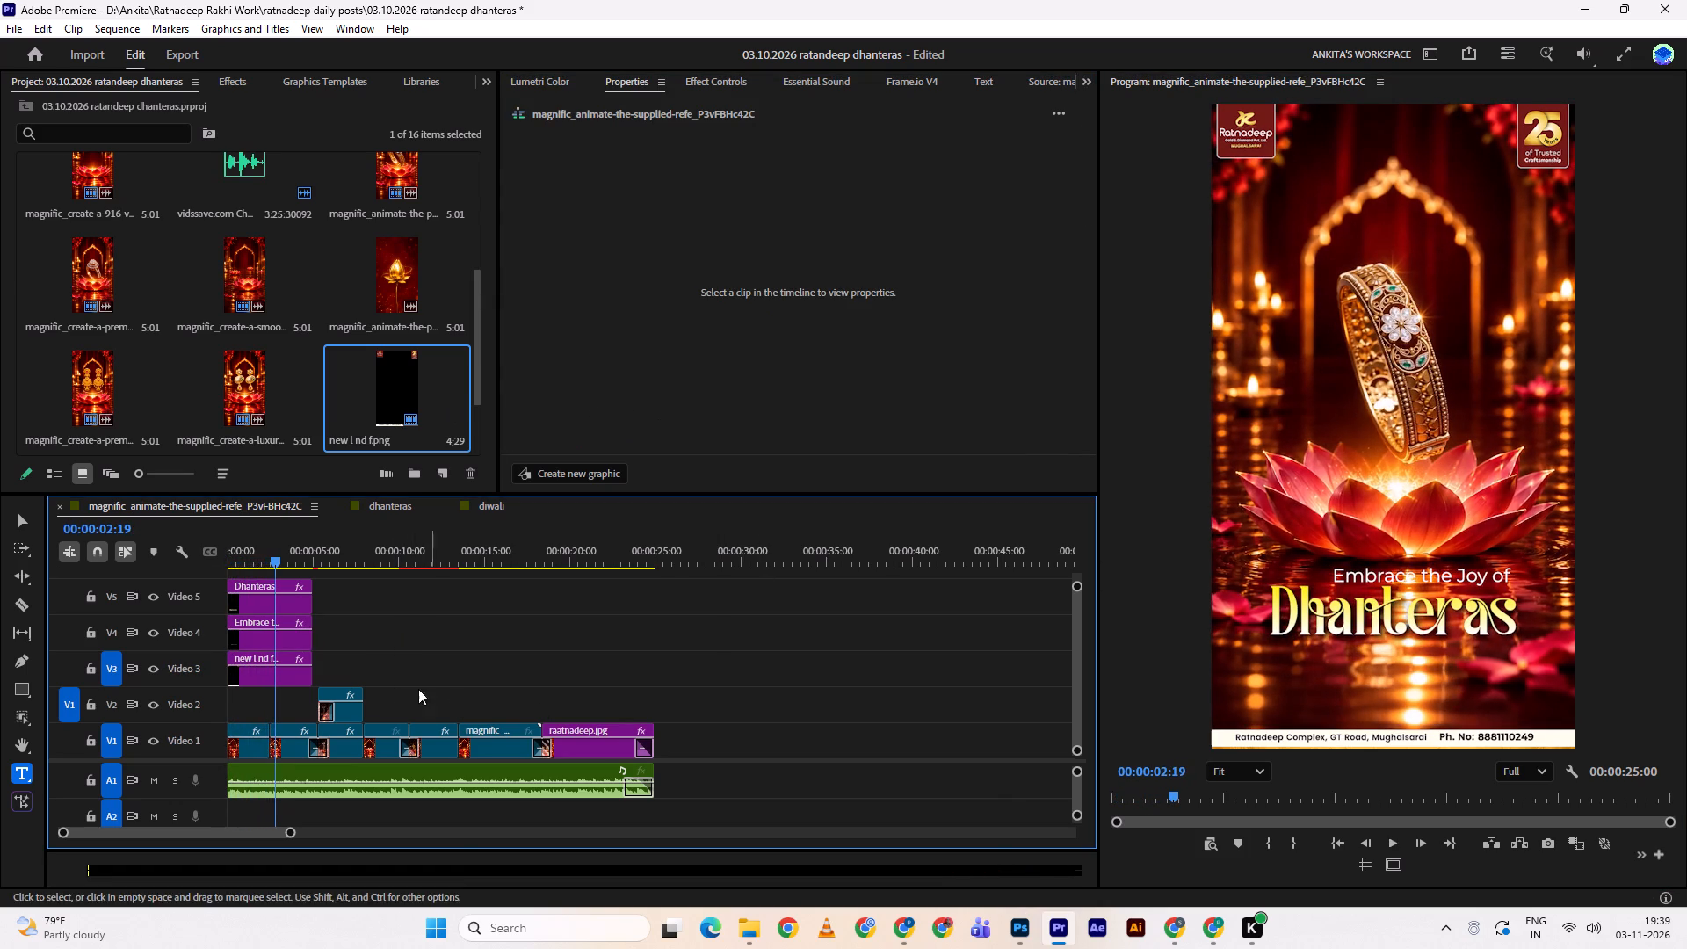
Try several baseline shifts on the Dhanteras and Embrace the Joy of text clips together, settling on -1.
{"action": "left_click_drag", "start_coordinate": [342, 590], "coordinate": [300, 626]}
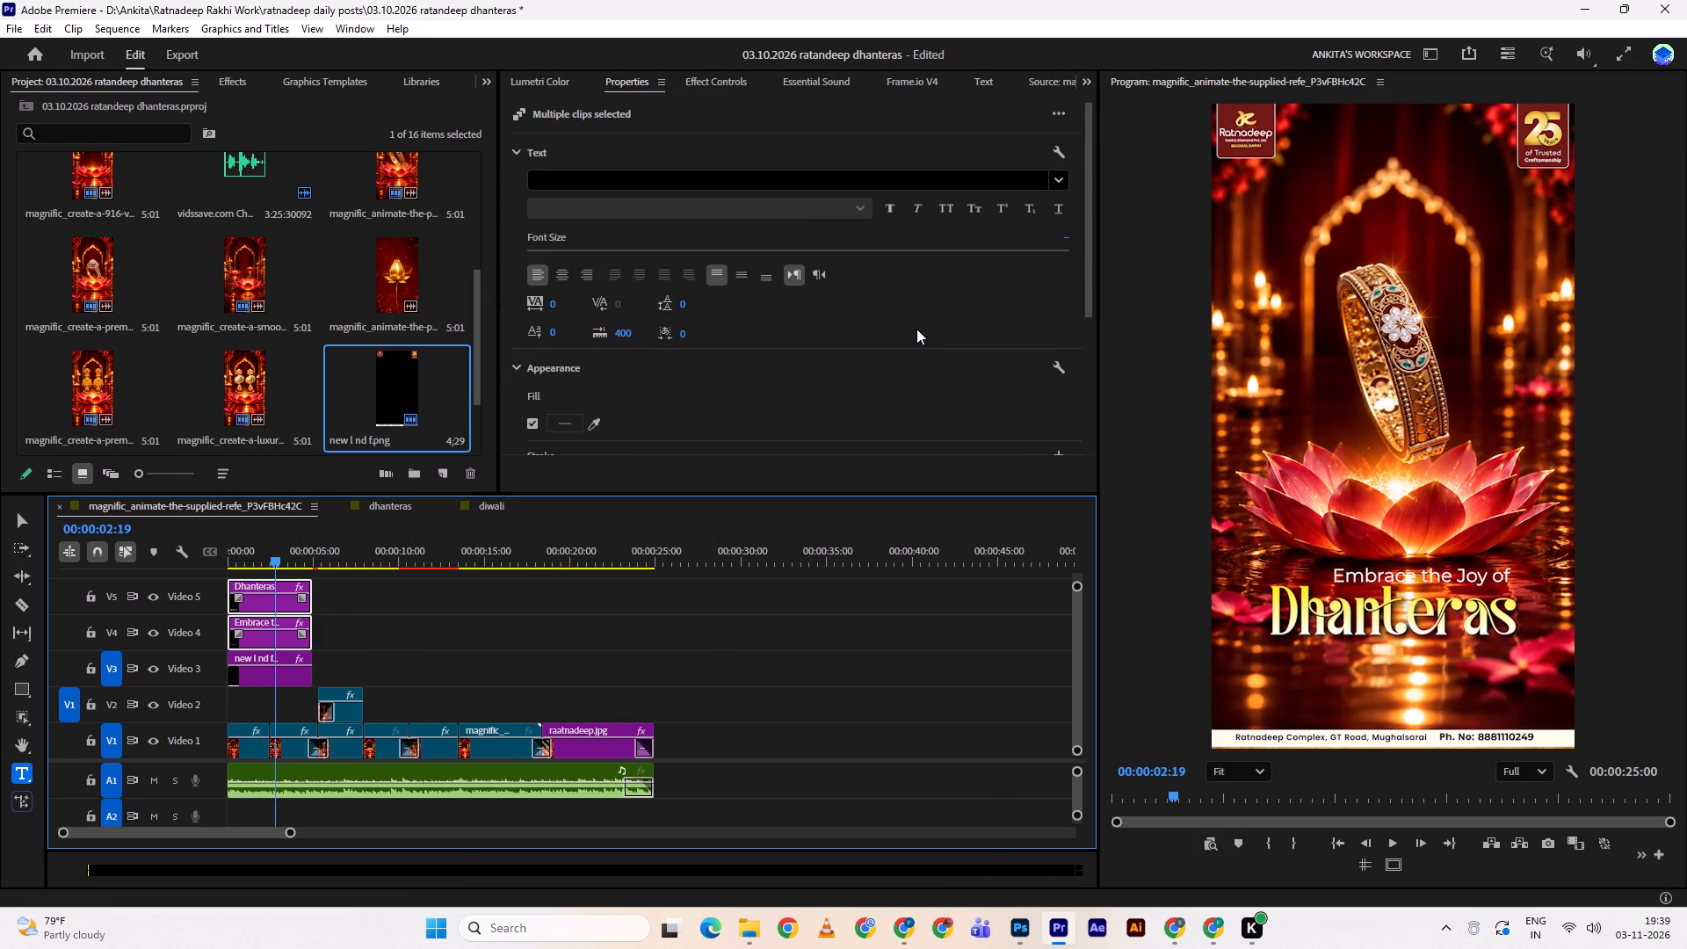
{"action": "scroll", "coordinate": [916, 329], "scroll_direction": "down", "scroll_amount": 2}
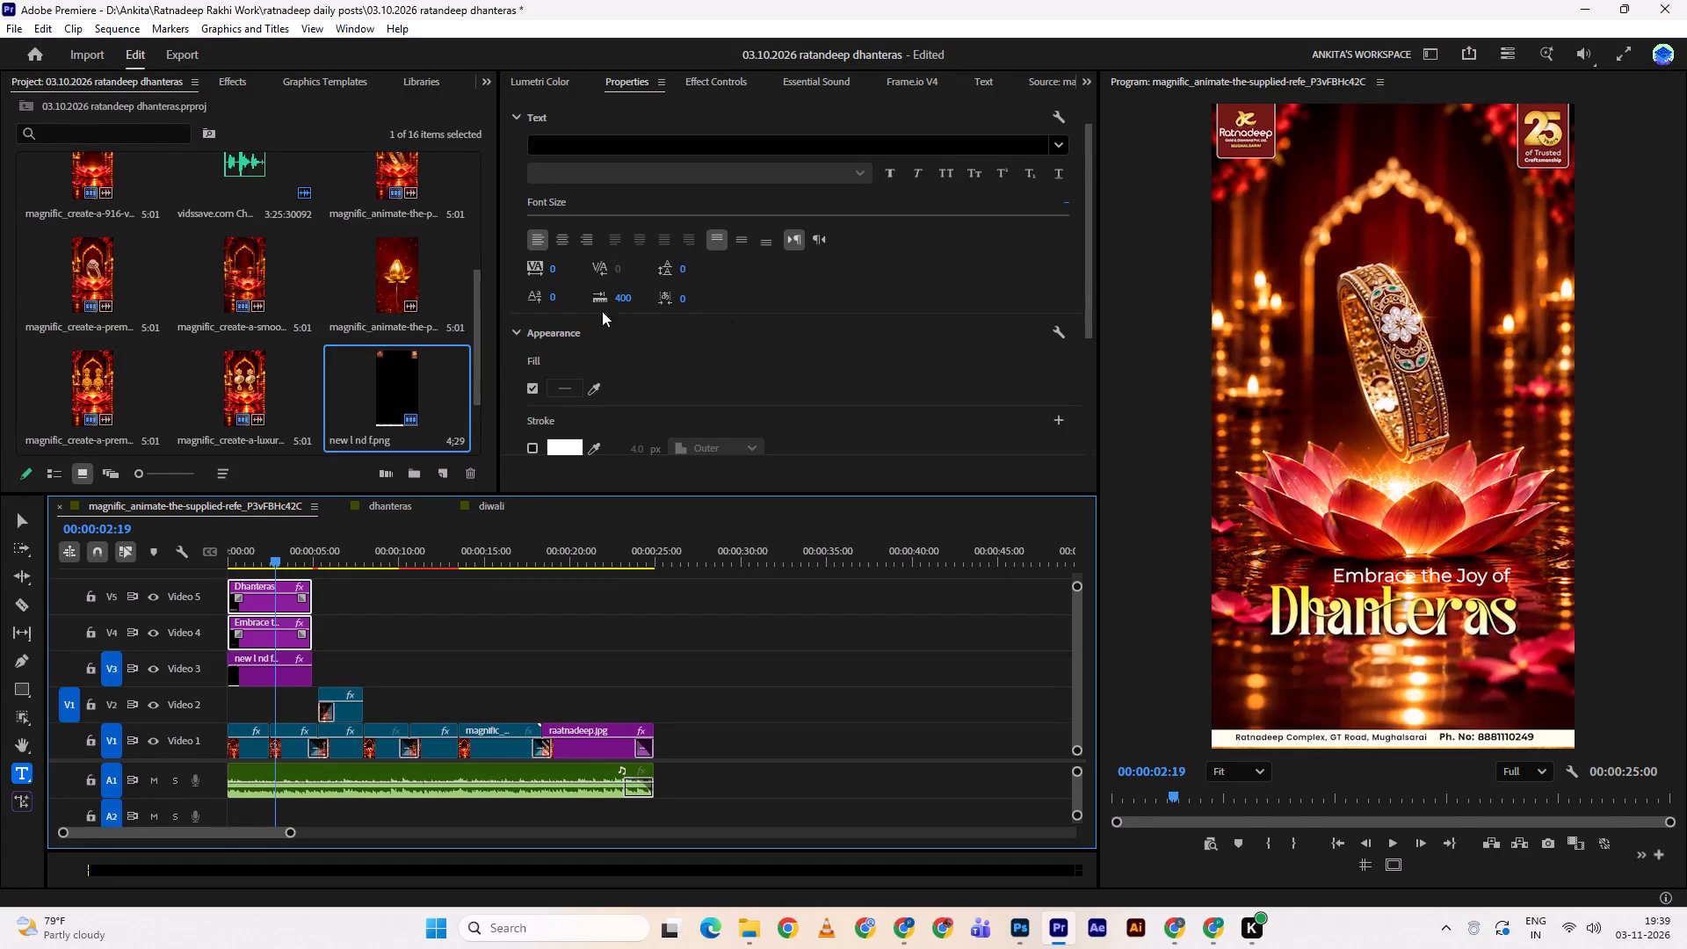
{"action": "left_click_drag", "start_coordinate": [565, 299], "coordinate": [566, 299]}
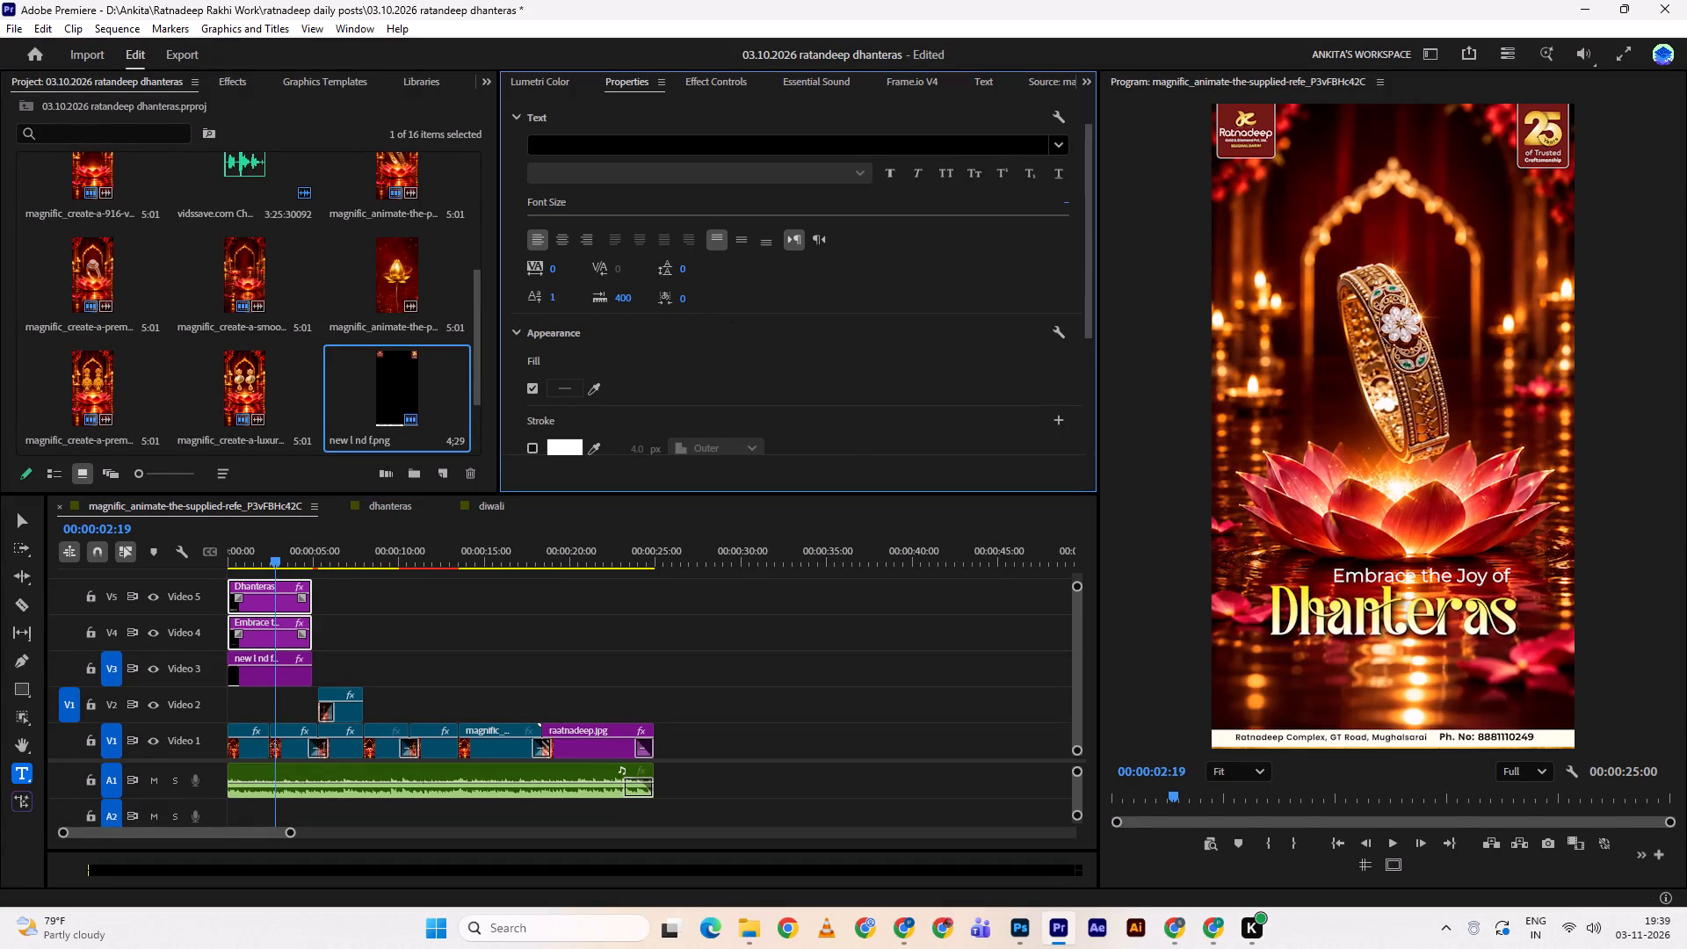
{"action": "left_click_drag", "start_coordinate": [566, 299], "coordinate": [515, 310]}
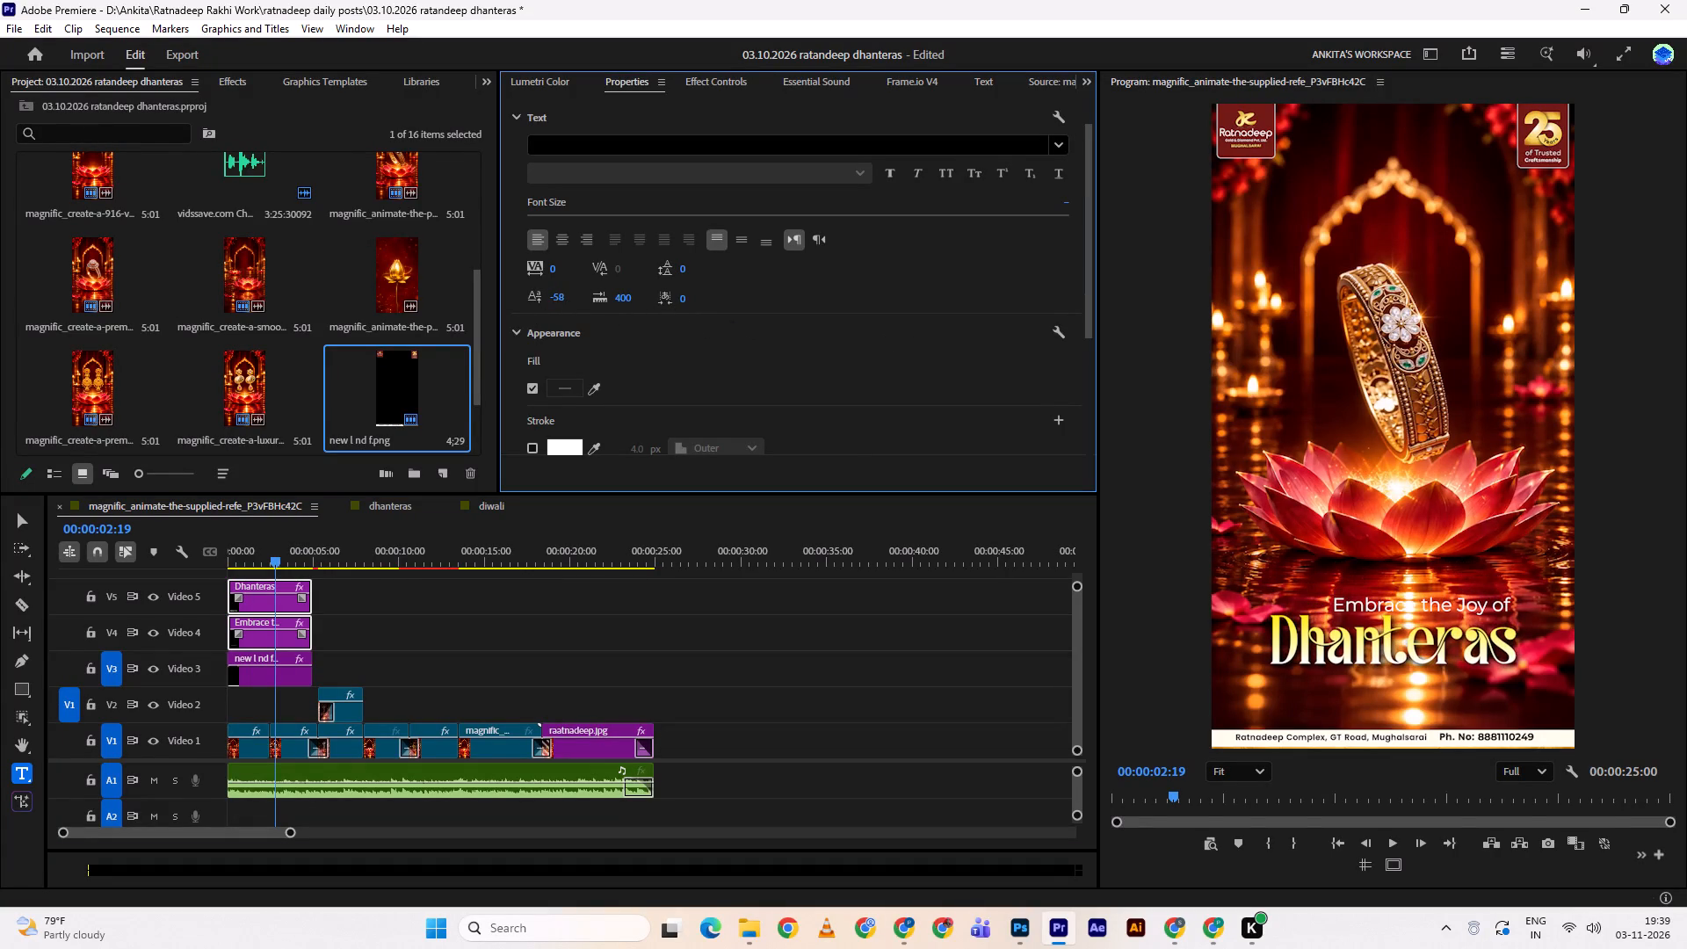
{"action": "left_click_drag", "start_coordinate": [515, 310], "coordinate": [523, 308]}
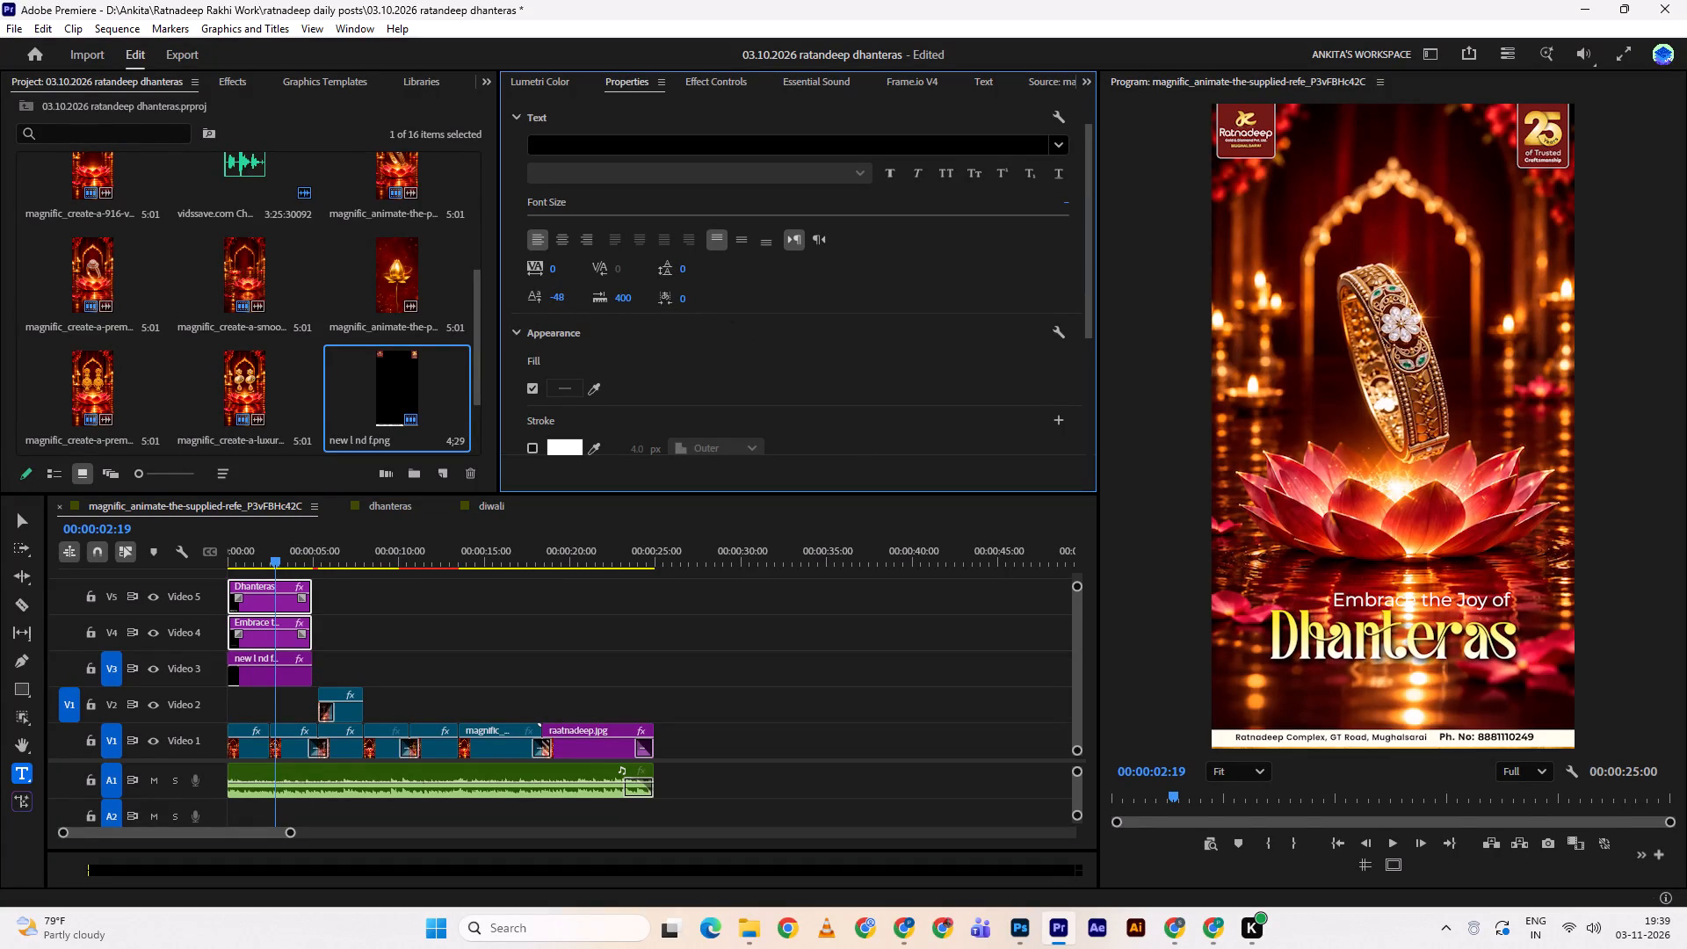
{"action": "left_click_drag", "start_coordinate": [523, 308], "coordinate": [533, 302]}
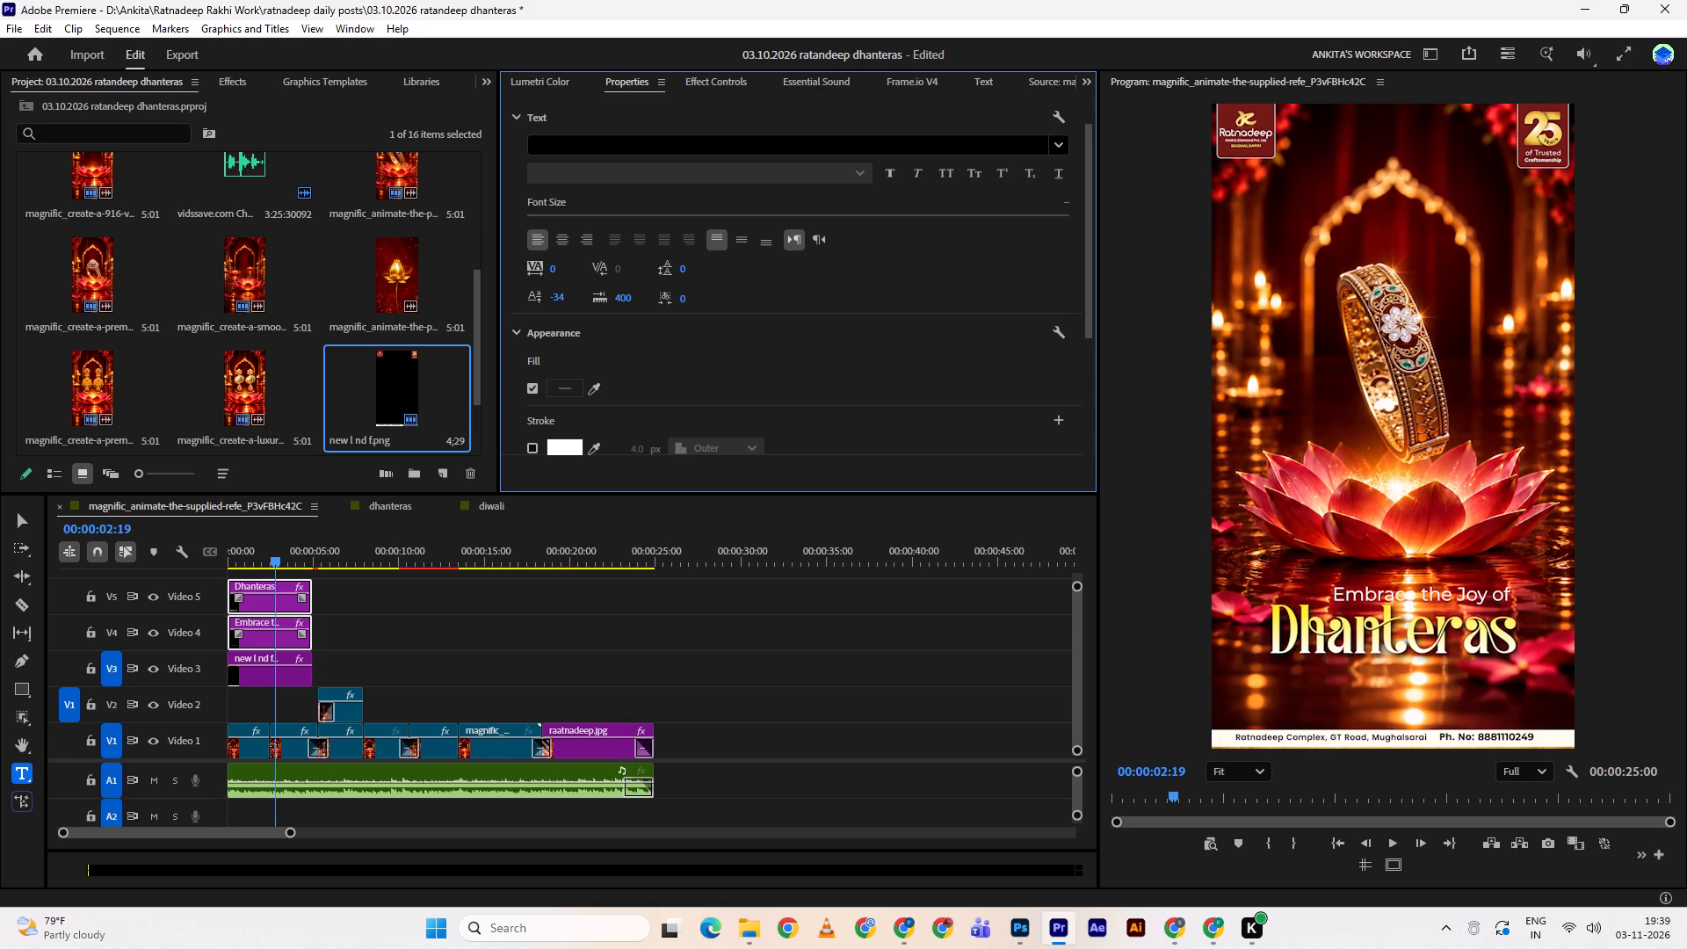
{"action": "left_click_drag", "start_coordinate": [533, 302], "coordinate": [1368, 192]}
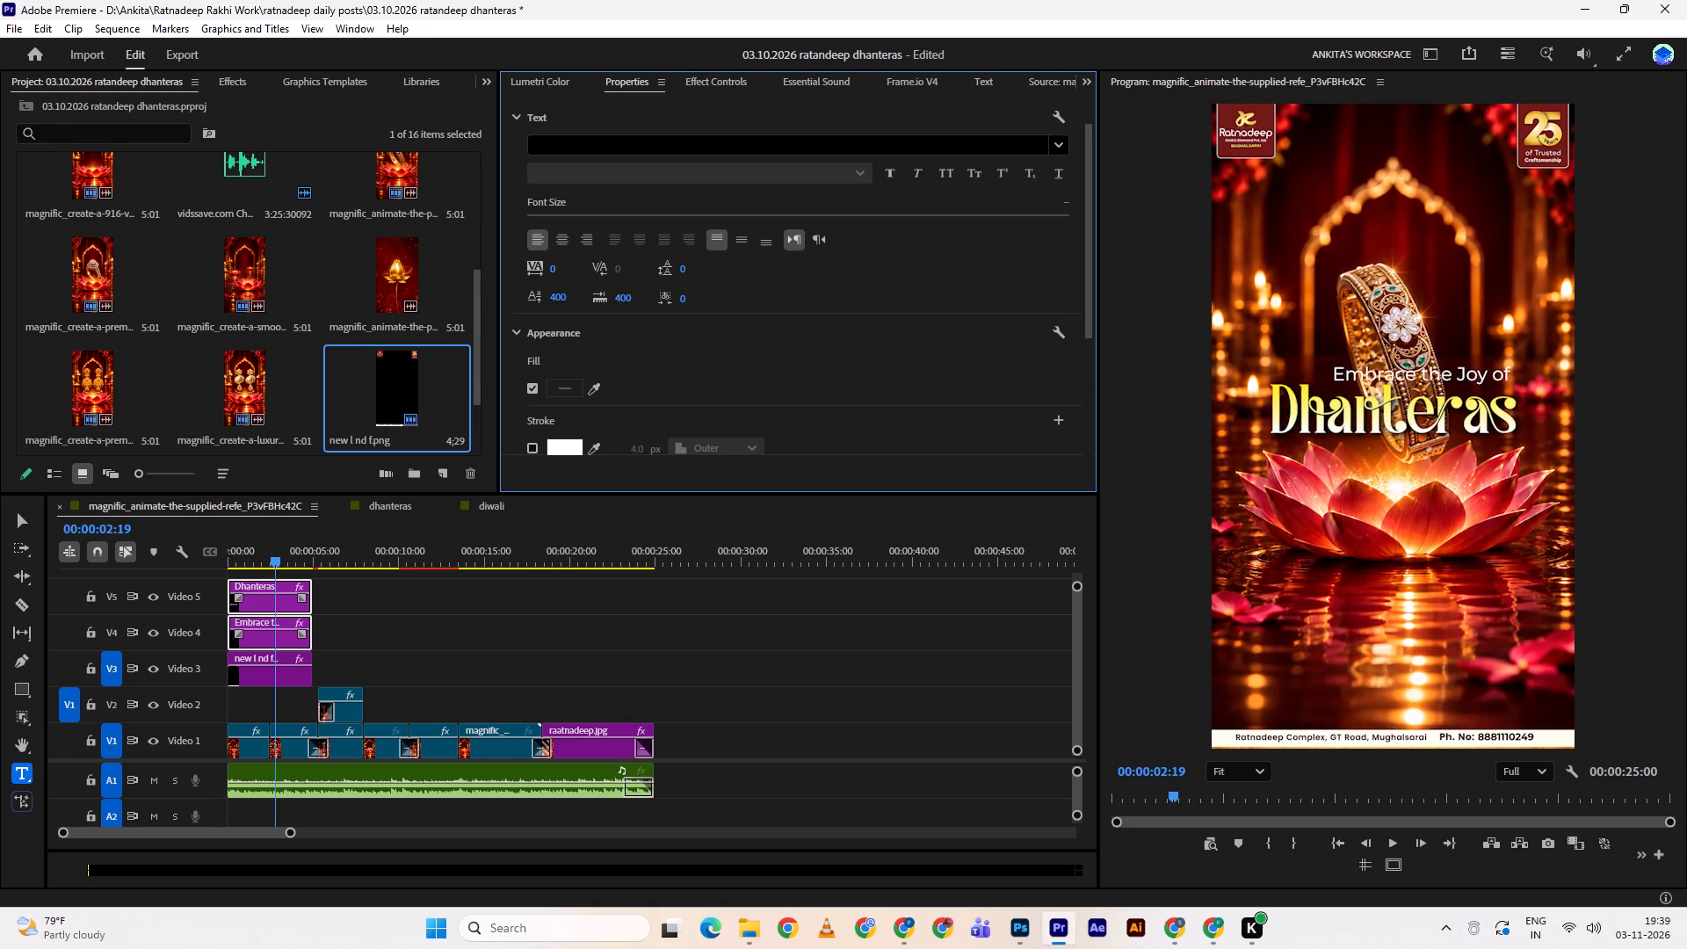
{"action": "left_click_drag", "start_coordinate": [1368, 192], "coordinate": [569, 293]}
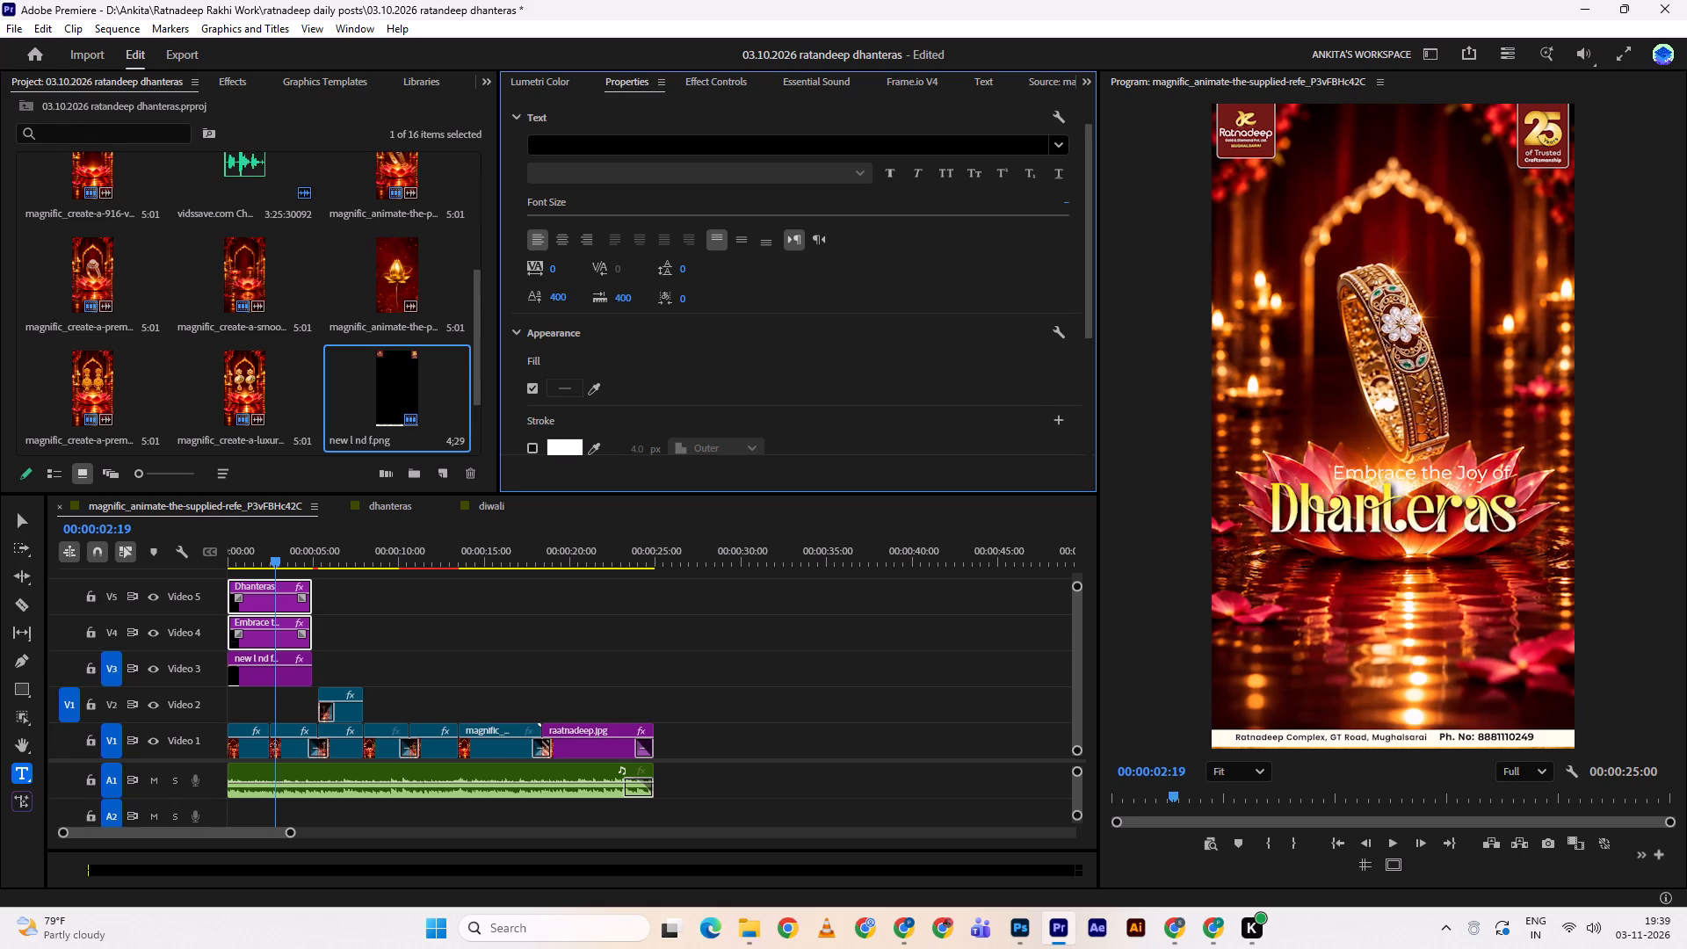
{"action": "left_click_drag", "start_coordinate": [569, 293], "coordinate": [235, 509]}
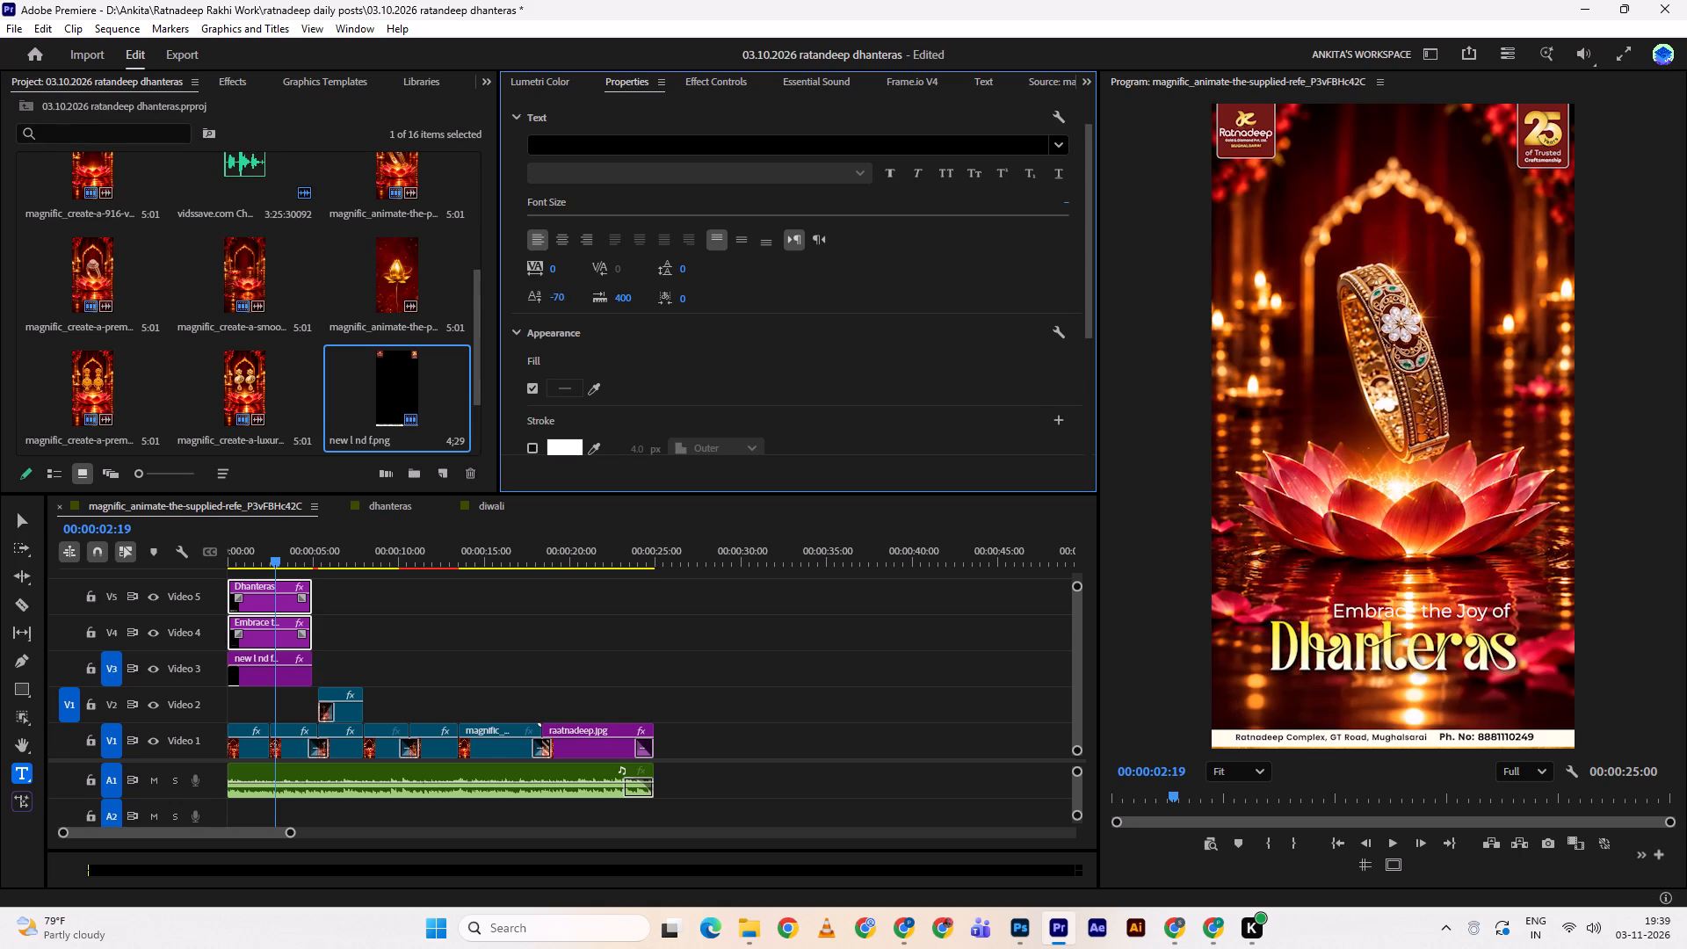
{"action": "left_click_drag", "start_coordinate": [235, 509], "coordinate": [241, 477]}
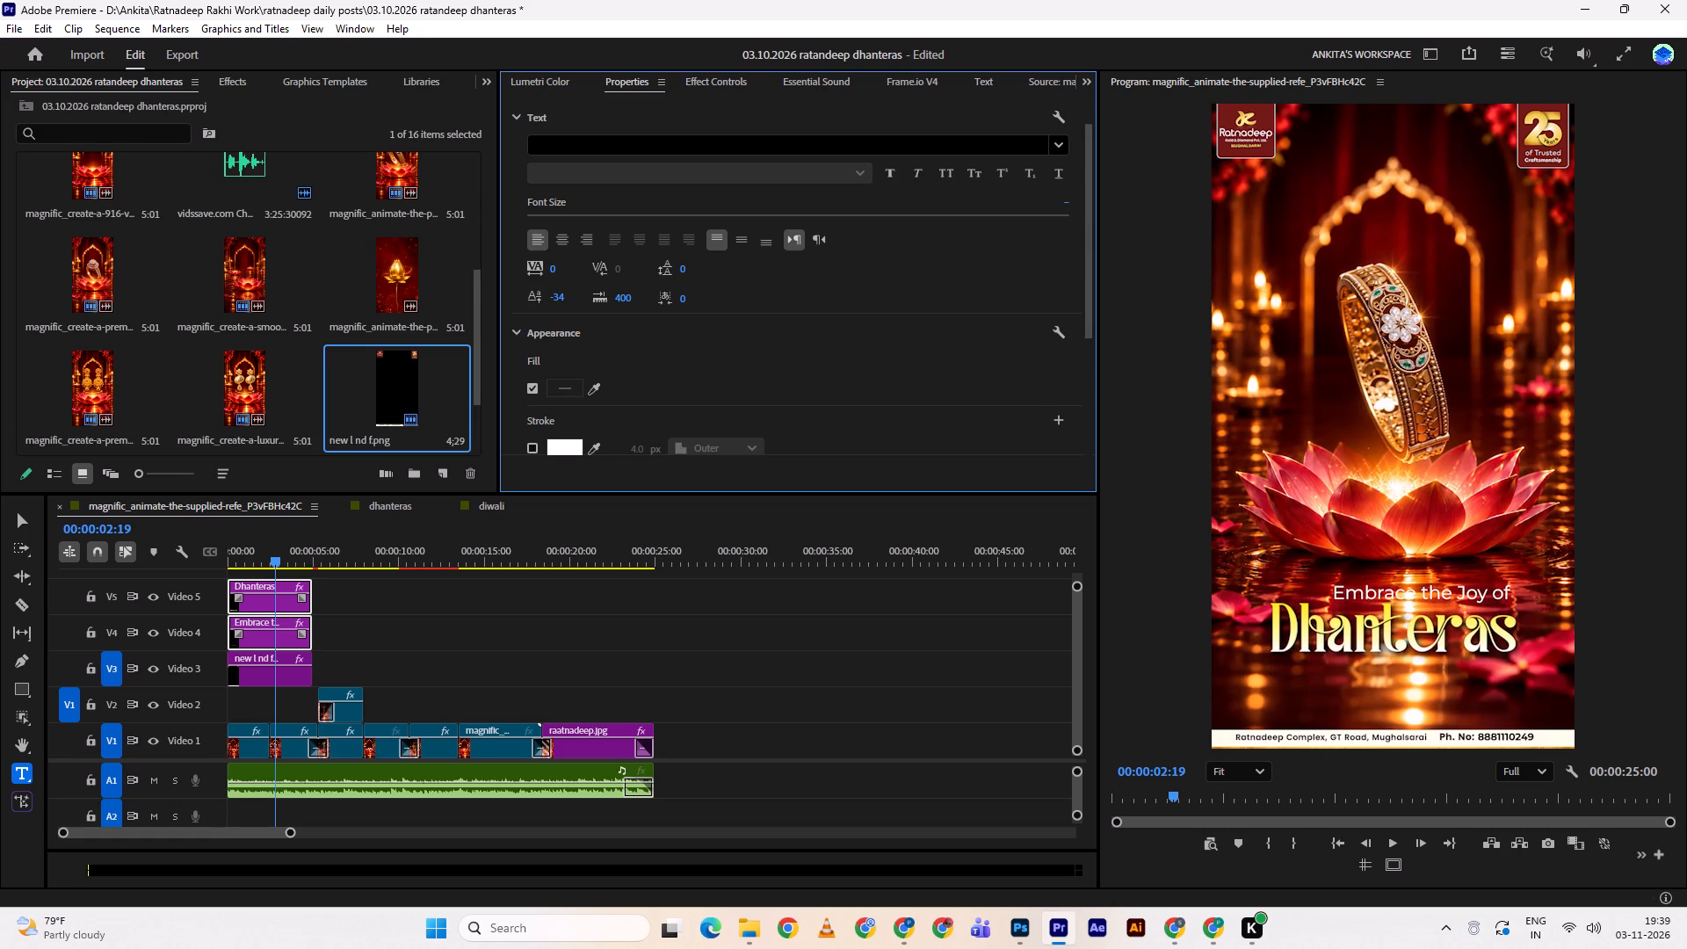
{"action": "left_click_drag", "start_coordinate": [241, 477], "coordinate": [248, 426]}
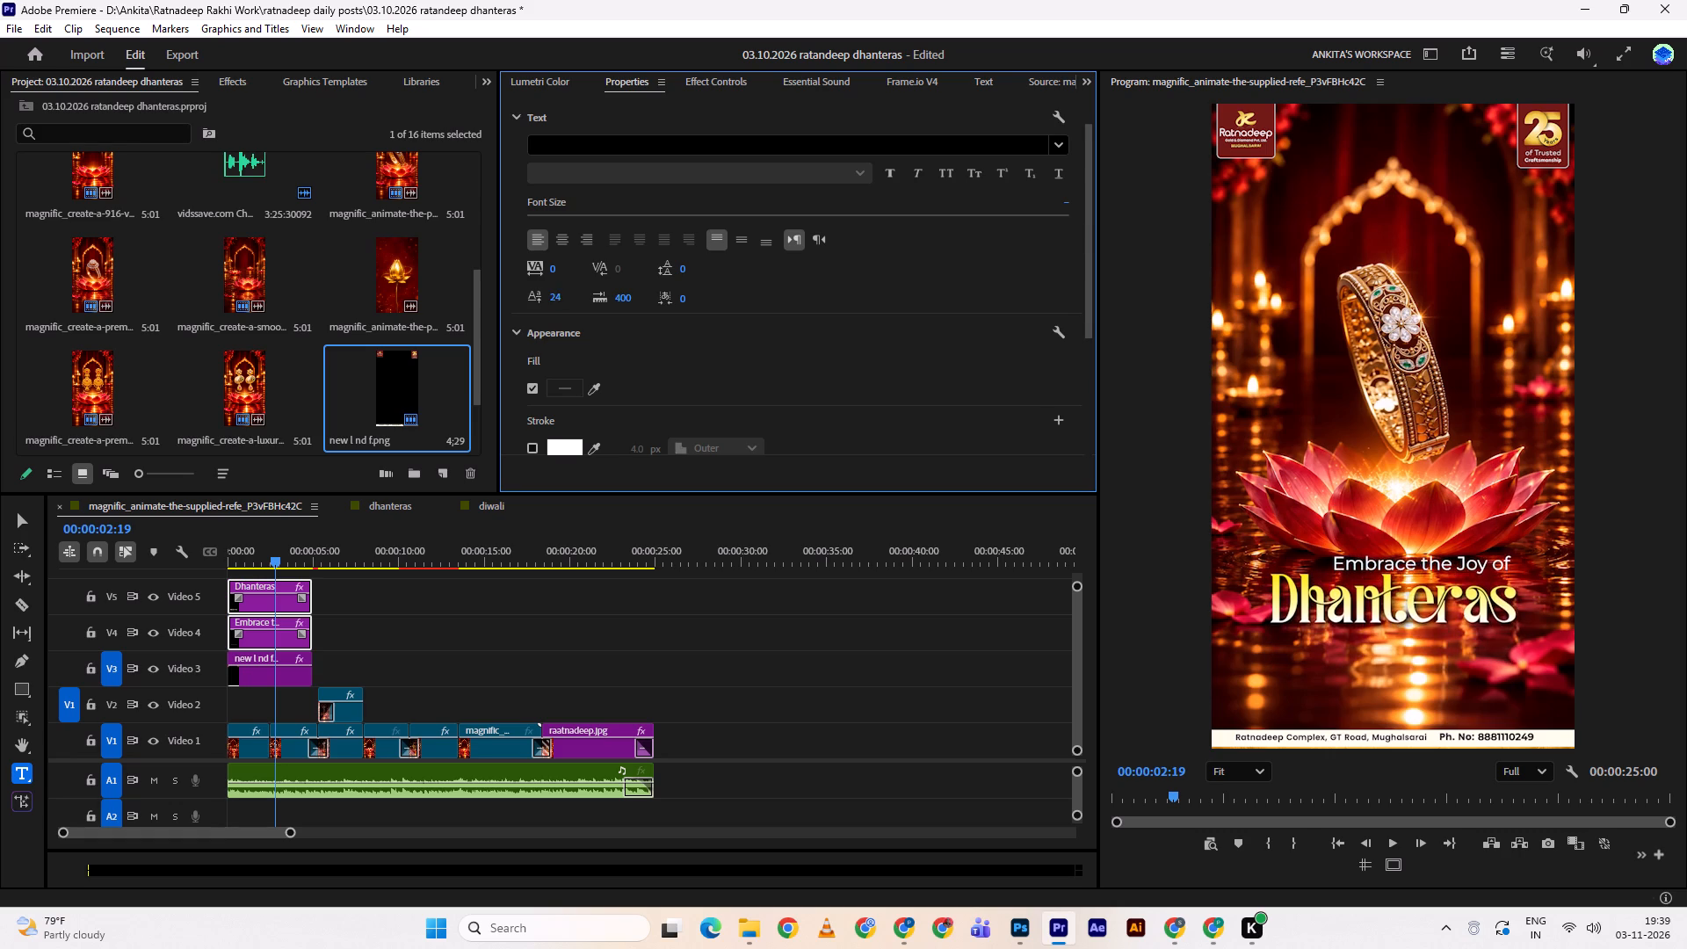
{"action": "left_click_drag", "start_coordinate": [248, 426], "coordinate": [245, 461]}
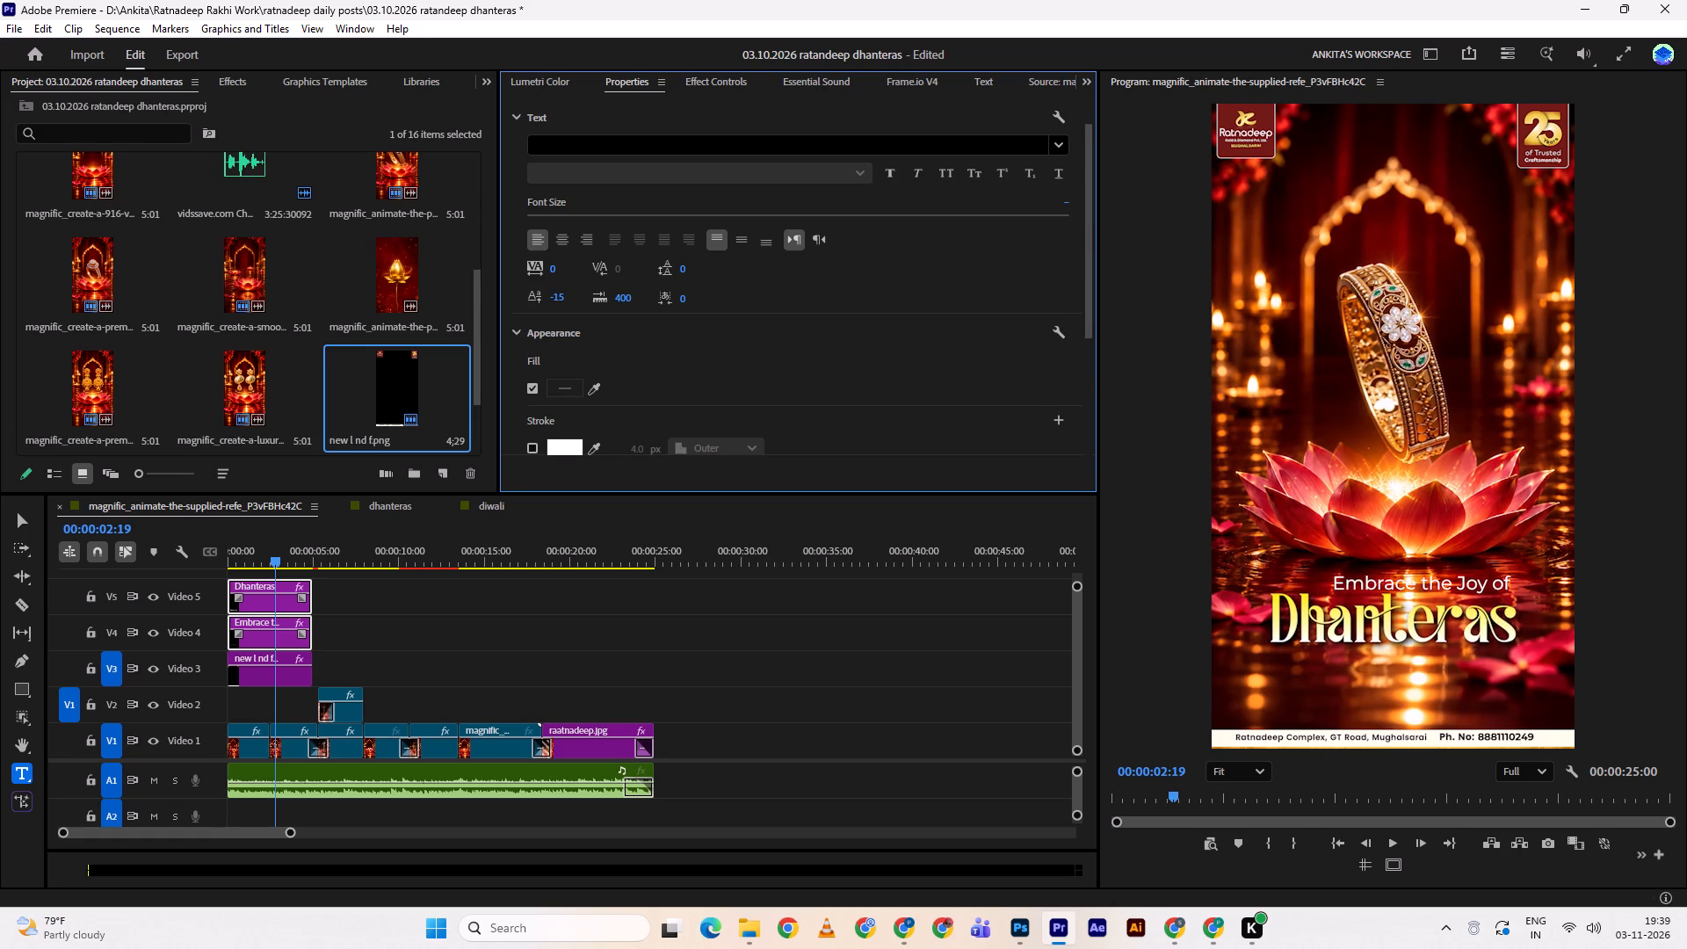
{"action": "left_click_drag", "start_coordinate": [245, 461], "coordinate": [247, 449]}
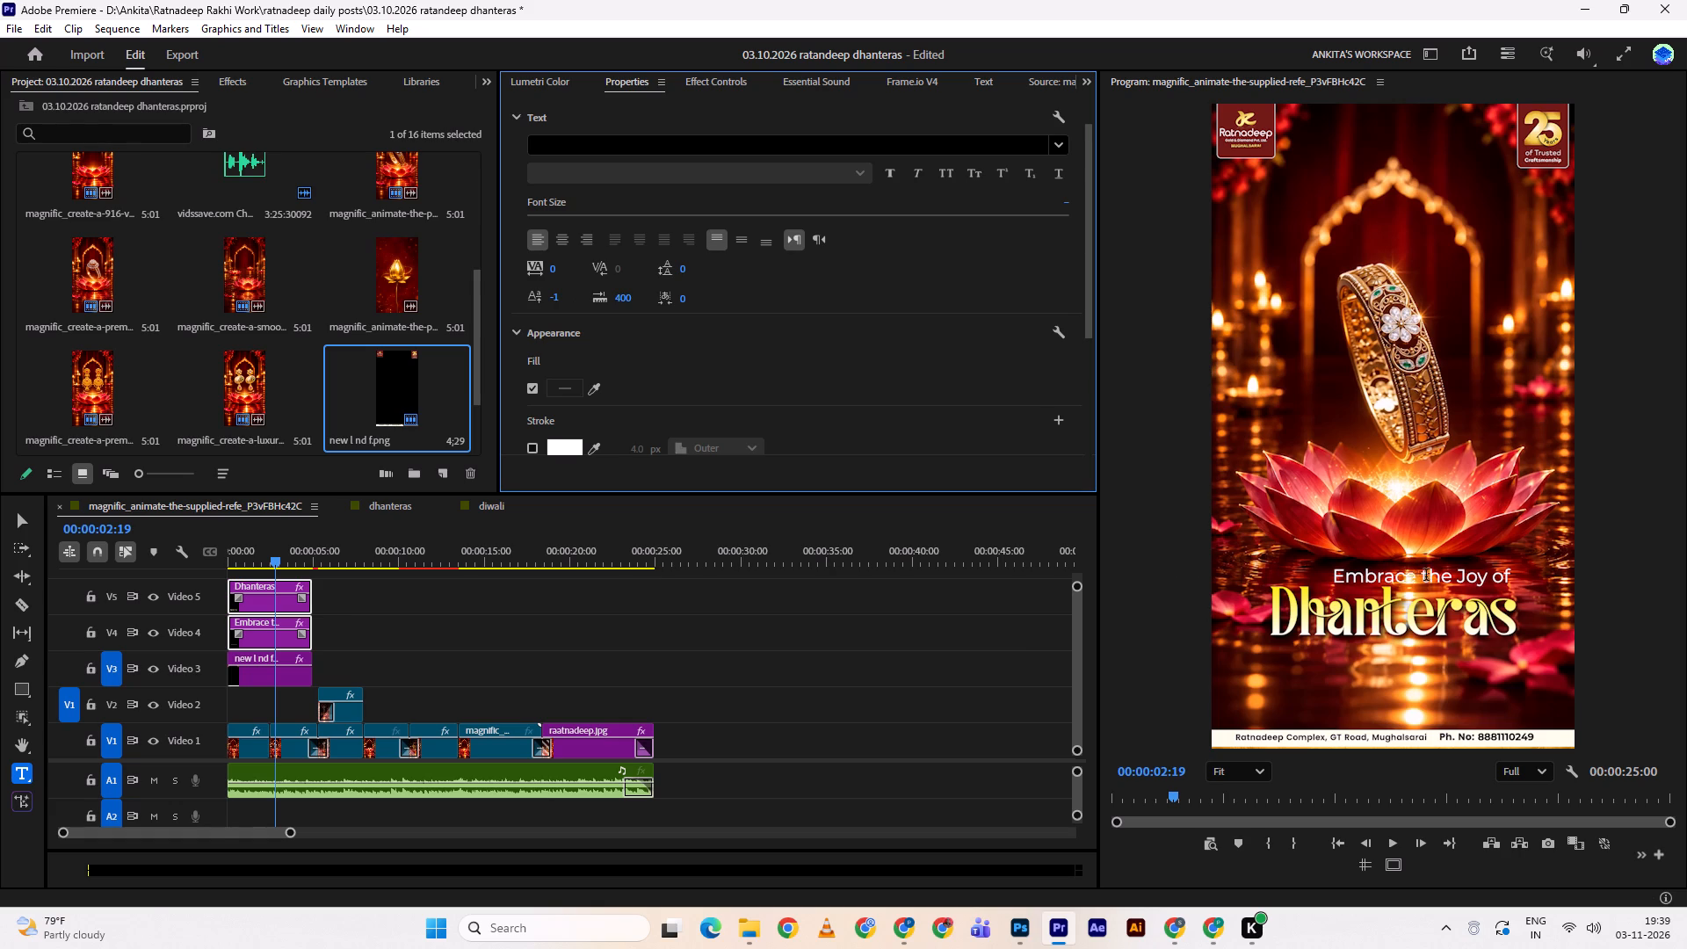
{"action": "left_click", "coordinate": [387, 656]}
Enable a black shadow with 100% opacity on the Embrace the Joy of text.
{"action": "left_click", "coordinate": [243, 626]}
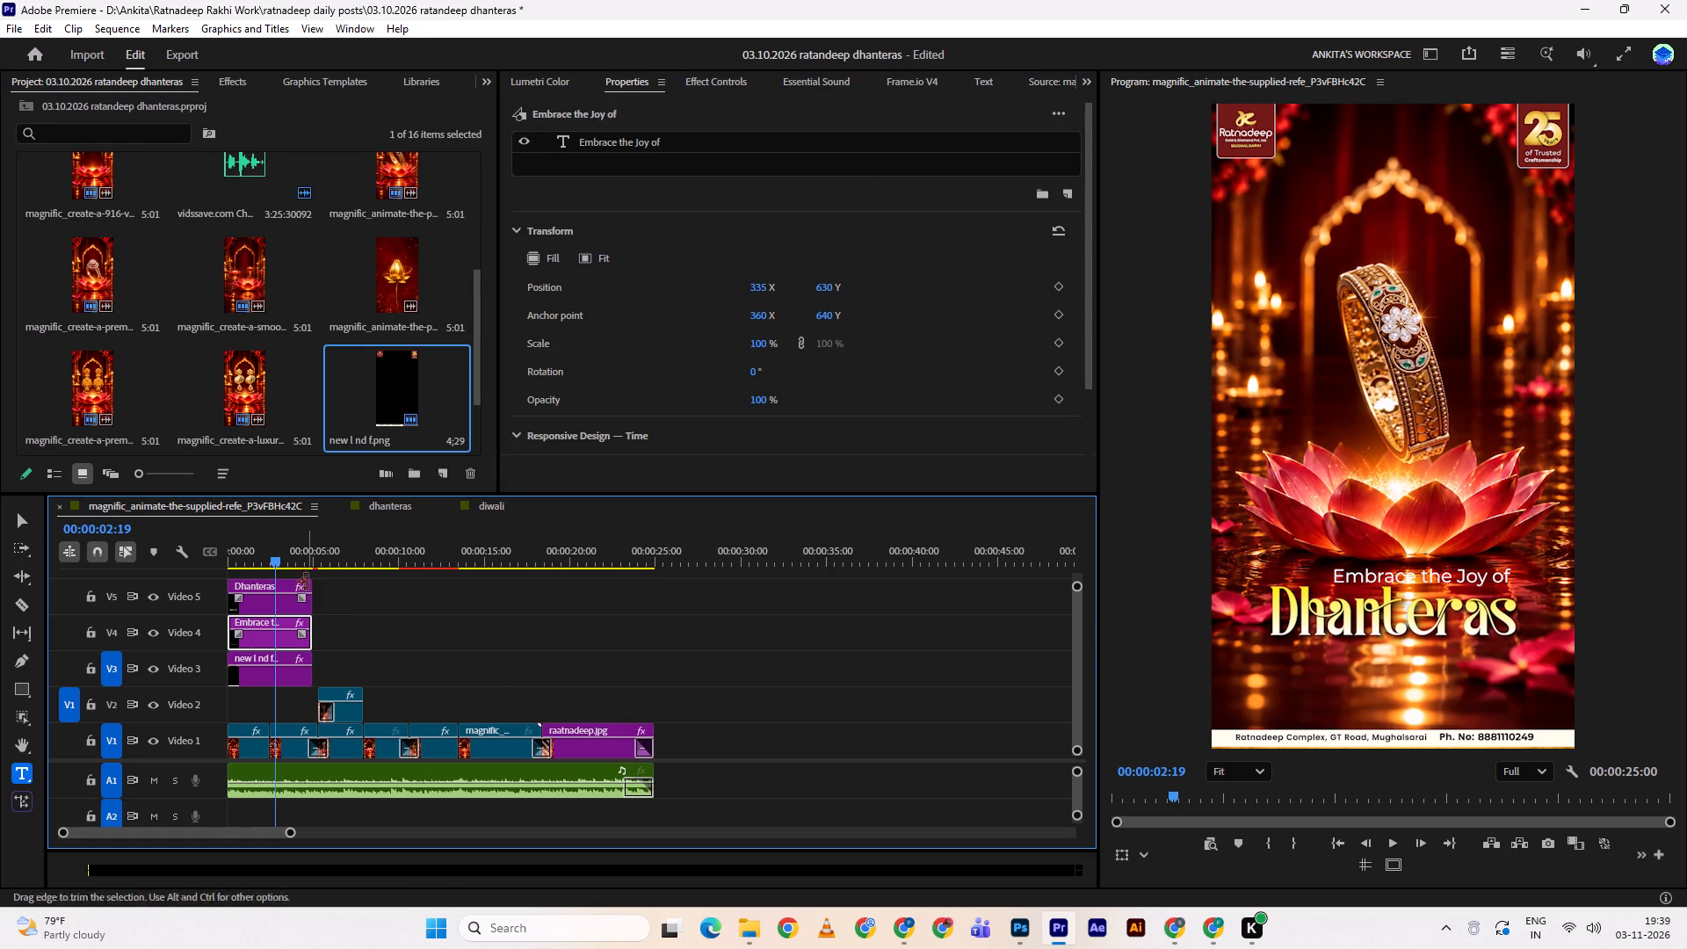
{"action": "left_click", "coordinate": [686, 138]}
{"action": "scroll", "coordinate": [1084, 390], "scroll_direction": "down", "scroll_amount": 12}
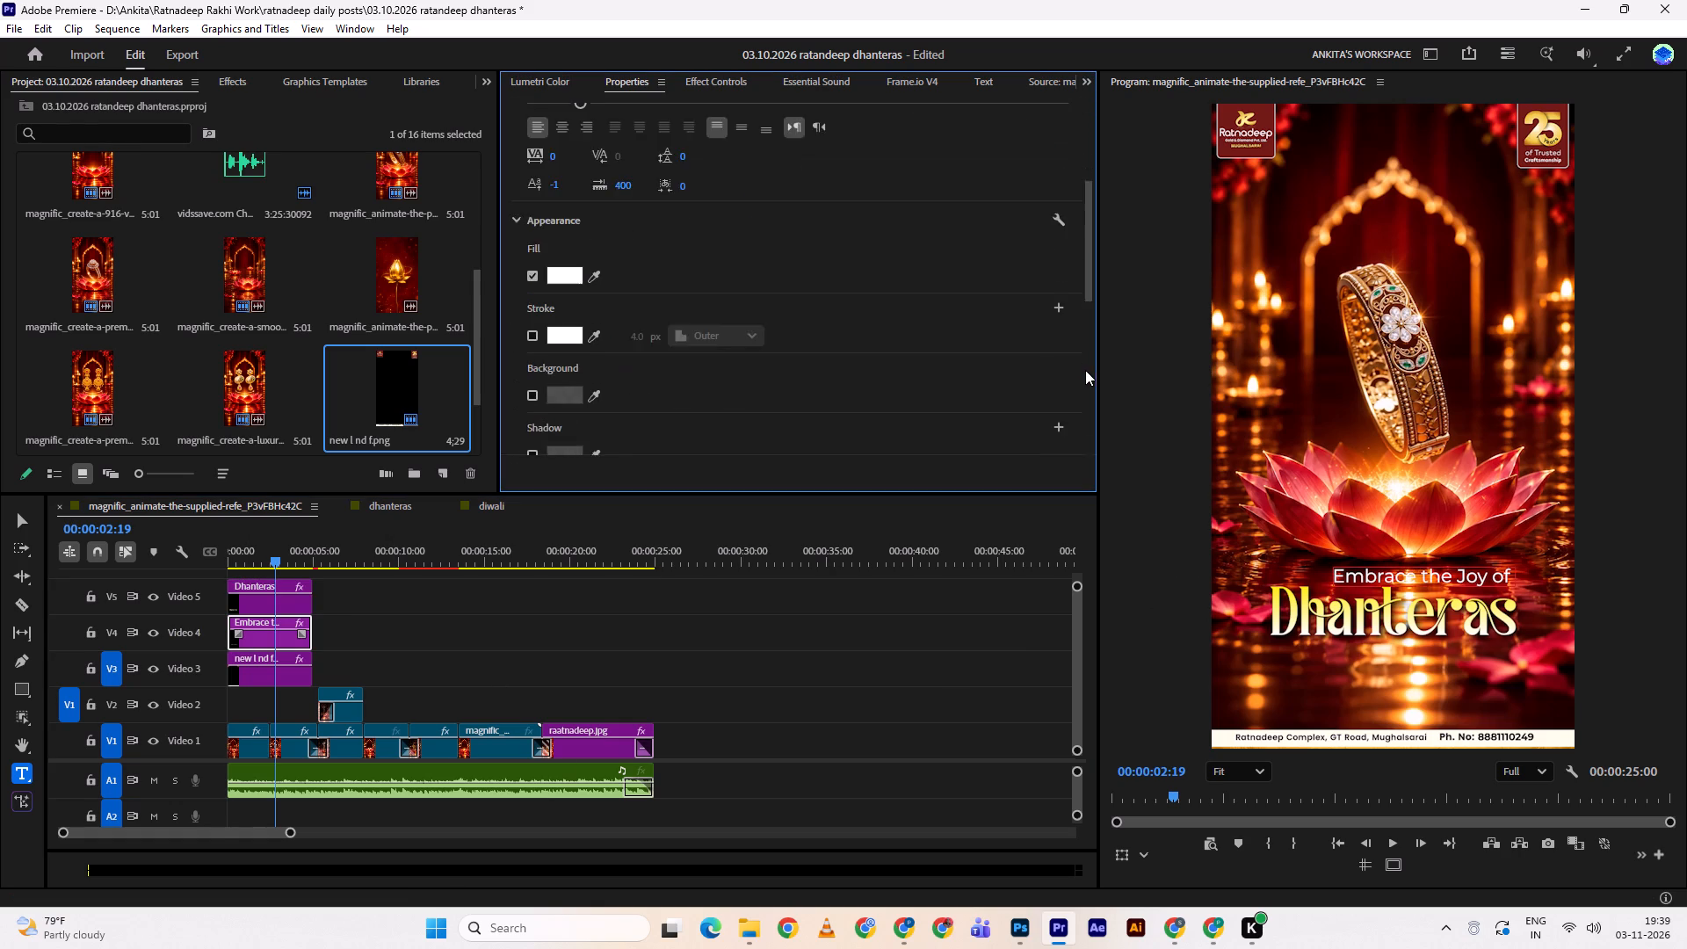
{"action": "scroll", "coordinate": [1085, 370], "scroll_direction": "down", "scroll_amount": 5}
{"action": "left_click", "coordinate": [539, 380]}
{"action": "left_click", "coordinate": [532, 381]}
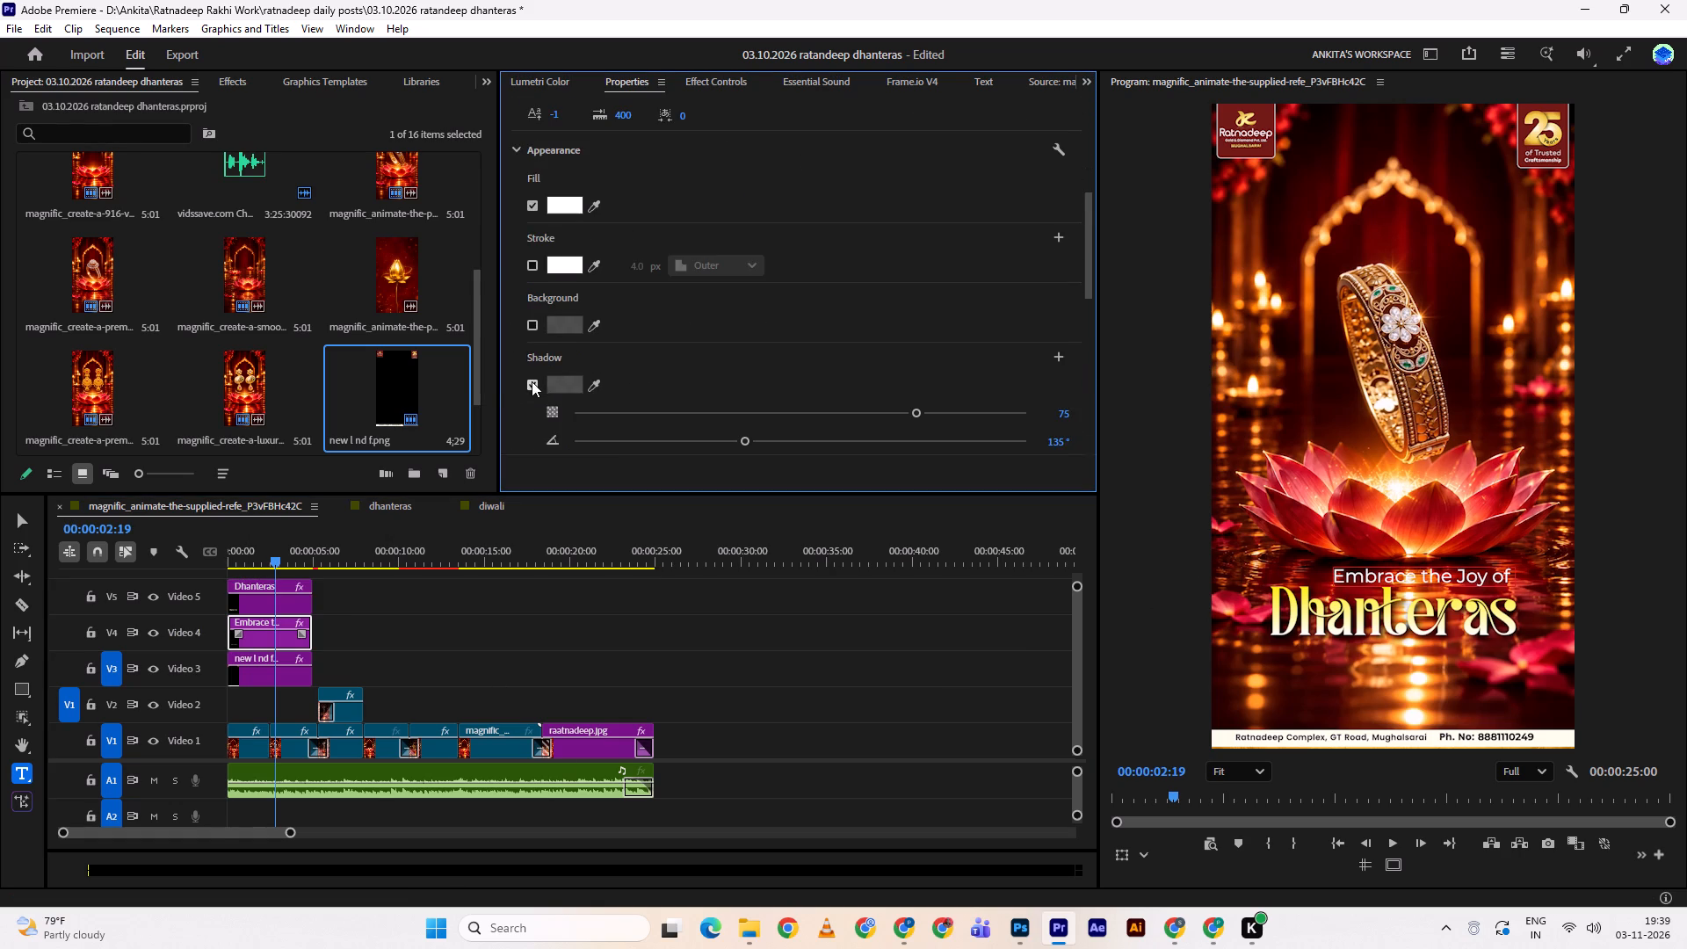
{"action": "scroll", "coordinate": [775, 344], "scroll_direction": "down", "scroll_amount": 5}
{"action": "left_click", "coordinate": [567, 298]}
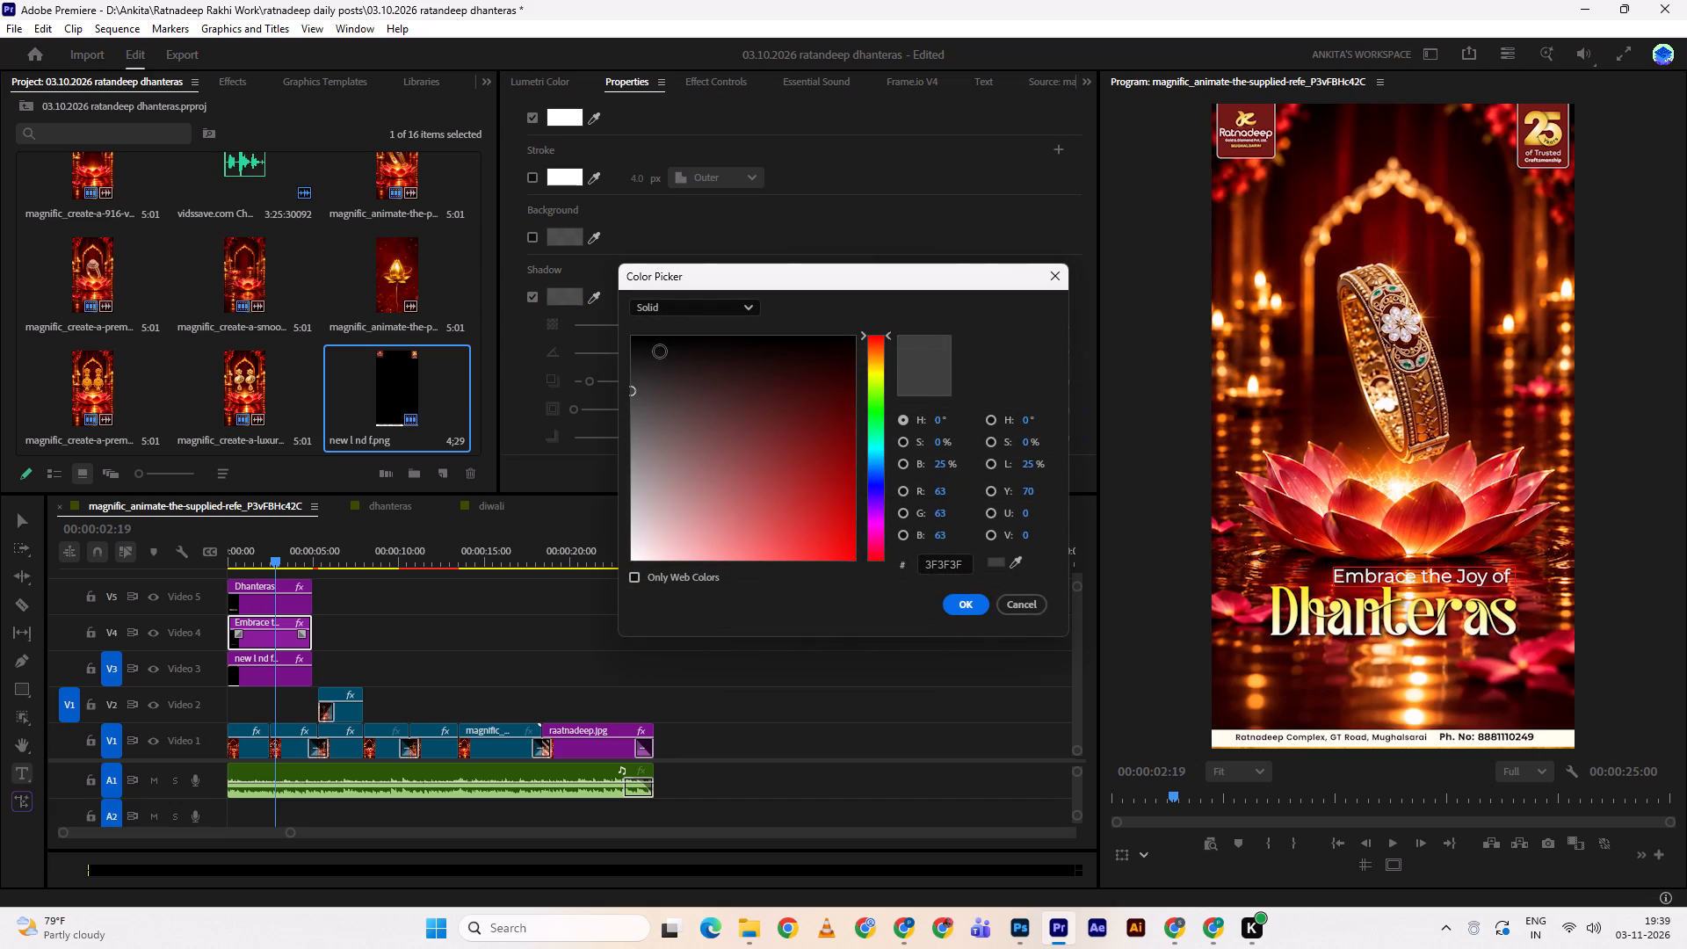
{"action": "left_click_drag", "start_coordinate": [660, 351], "coordinate": [609, 324]}
{"action": "left_click", "coordinate": [958, 598]}
{"action": "left_click_drag", "start_coordinate": [916, 328], "coordinate": [933, 329]}
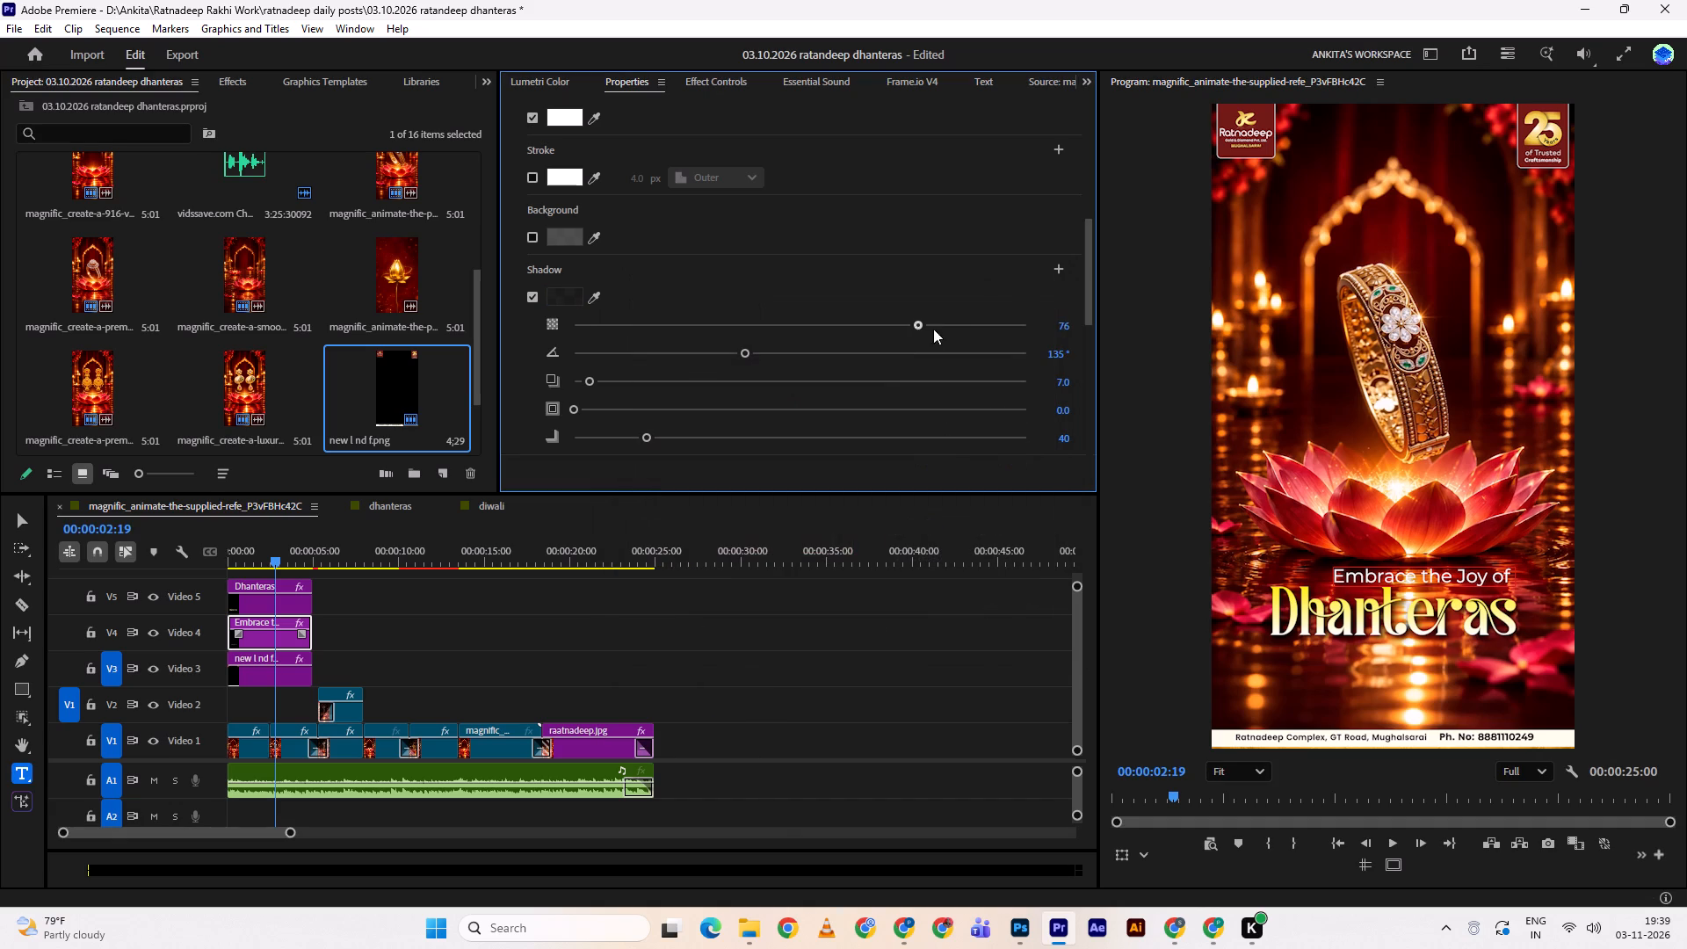
{"action": "left_click_drag", "start_coordinate": [933, 329], "coordinate": [1068, 337]}
Set the Embrace the Joy of text shadow's size to 5.8.
{"action": "scroll", "coordinate": [664, 400], "scroll_direction": "down", "scroll_amount": 2}
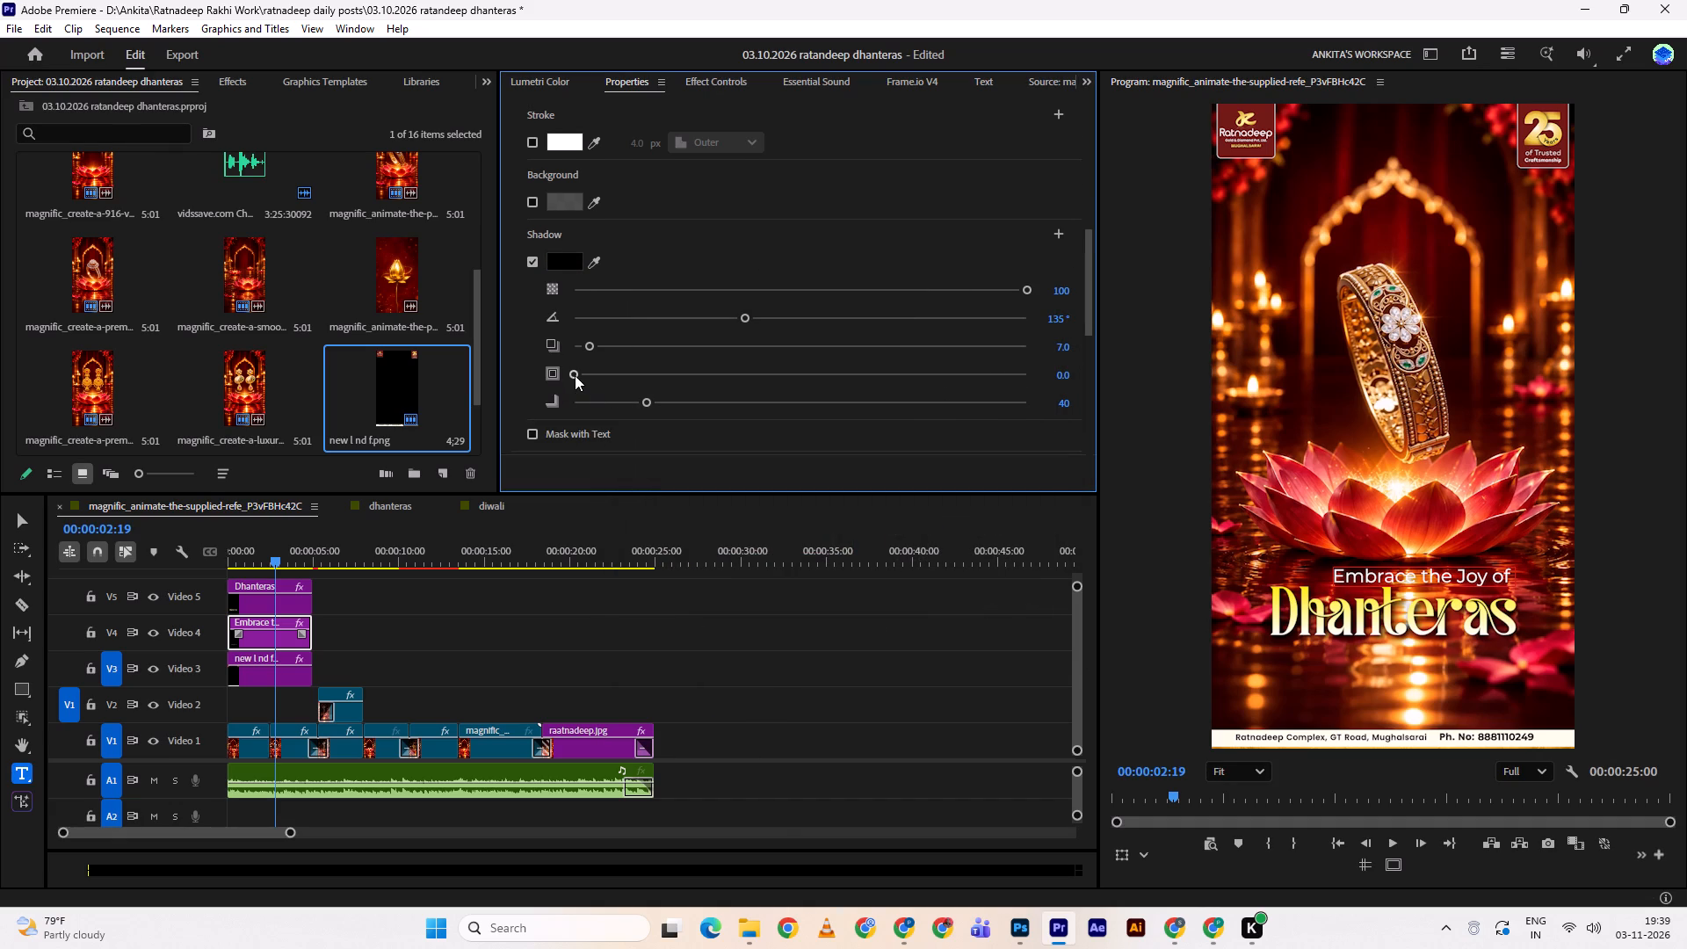
{"action": "left_click_drag", "start_coordinate": [575, 375], "coordinate": [598, 368]}
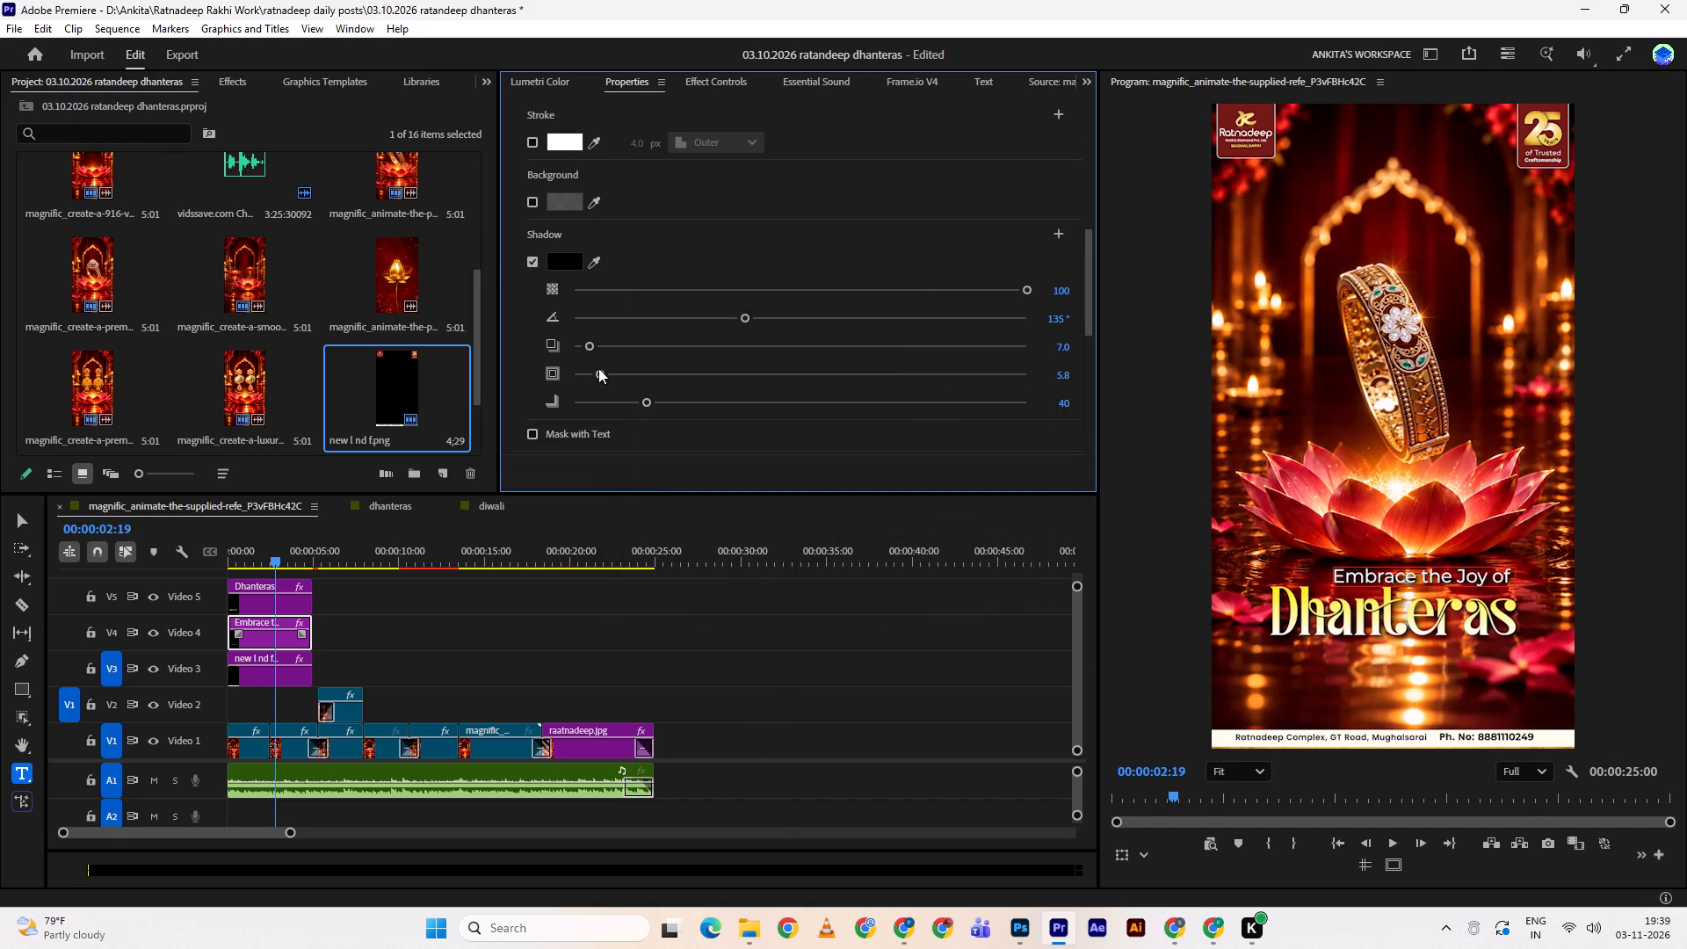
{"action": "left_click", "coordinate": [785, 653]}
Play the reel past the headline and place the playhead at the title clips' end, 00:00:05:00.
{"action": "key", "text": "space"}
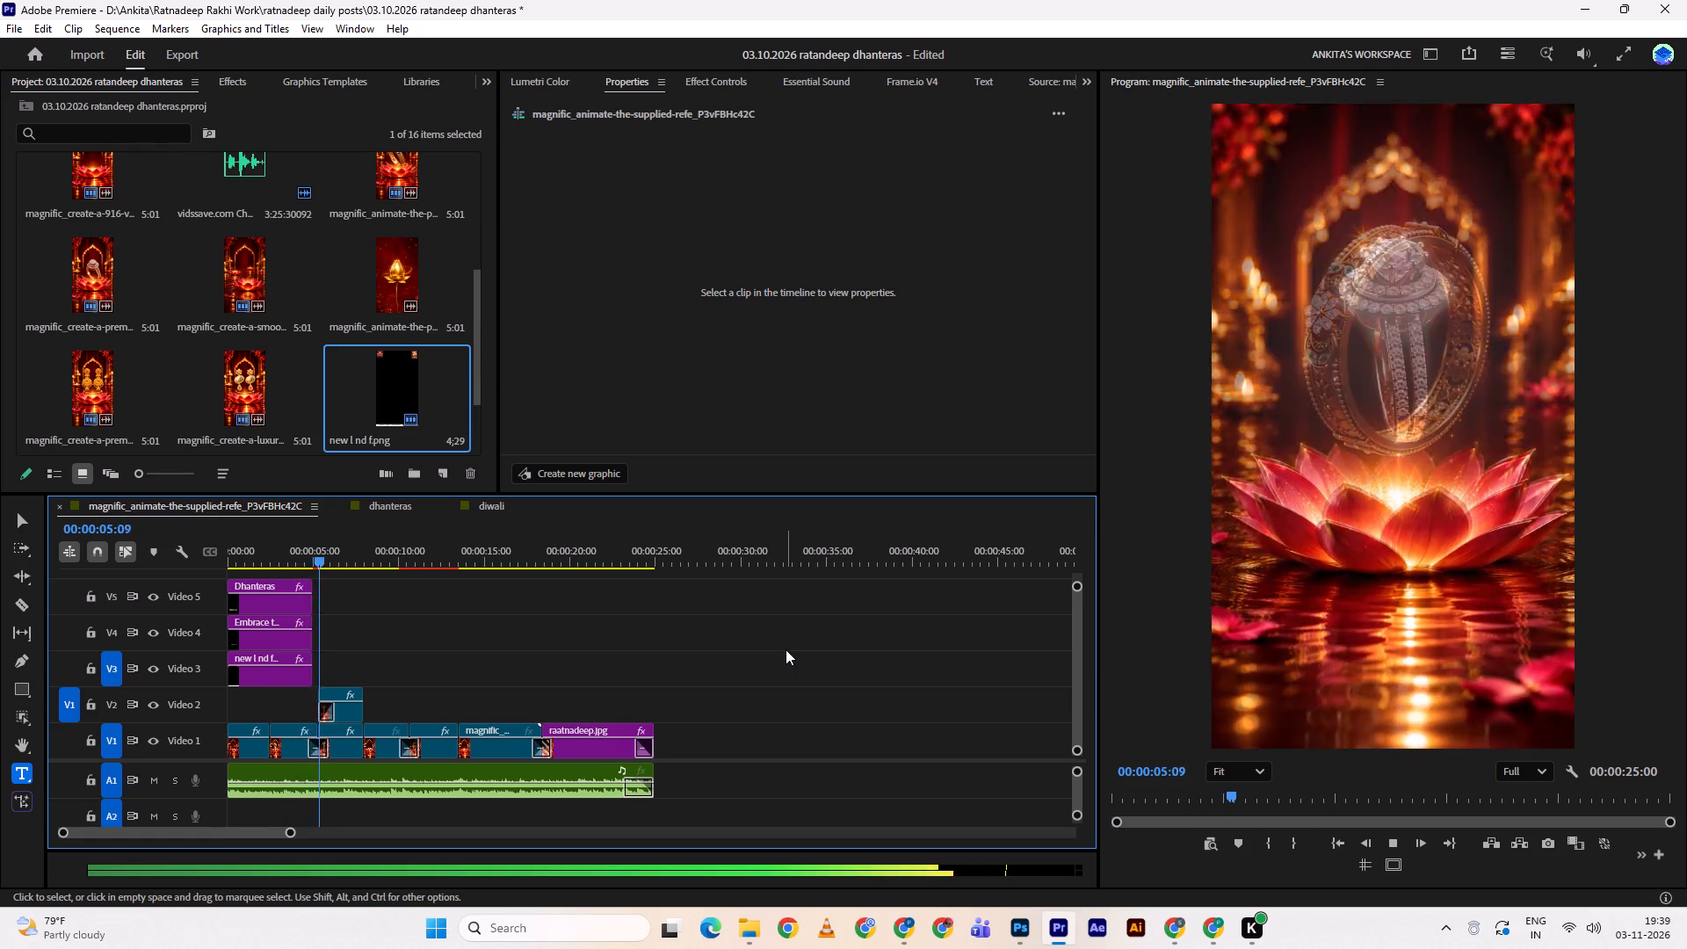
{"action": "key", "text": "space"}
{"action": "left_click_drag", "start_coordinate": [330, 560], "coordinate": [314, 558]}
{"action": "left_click", "coordinate": [314, 558]}
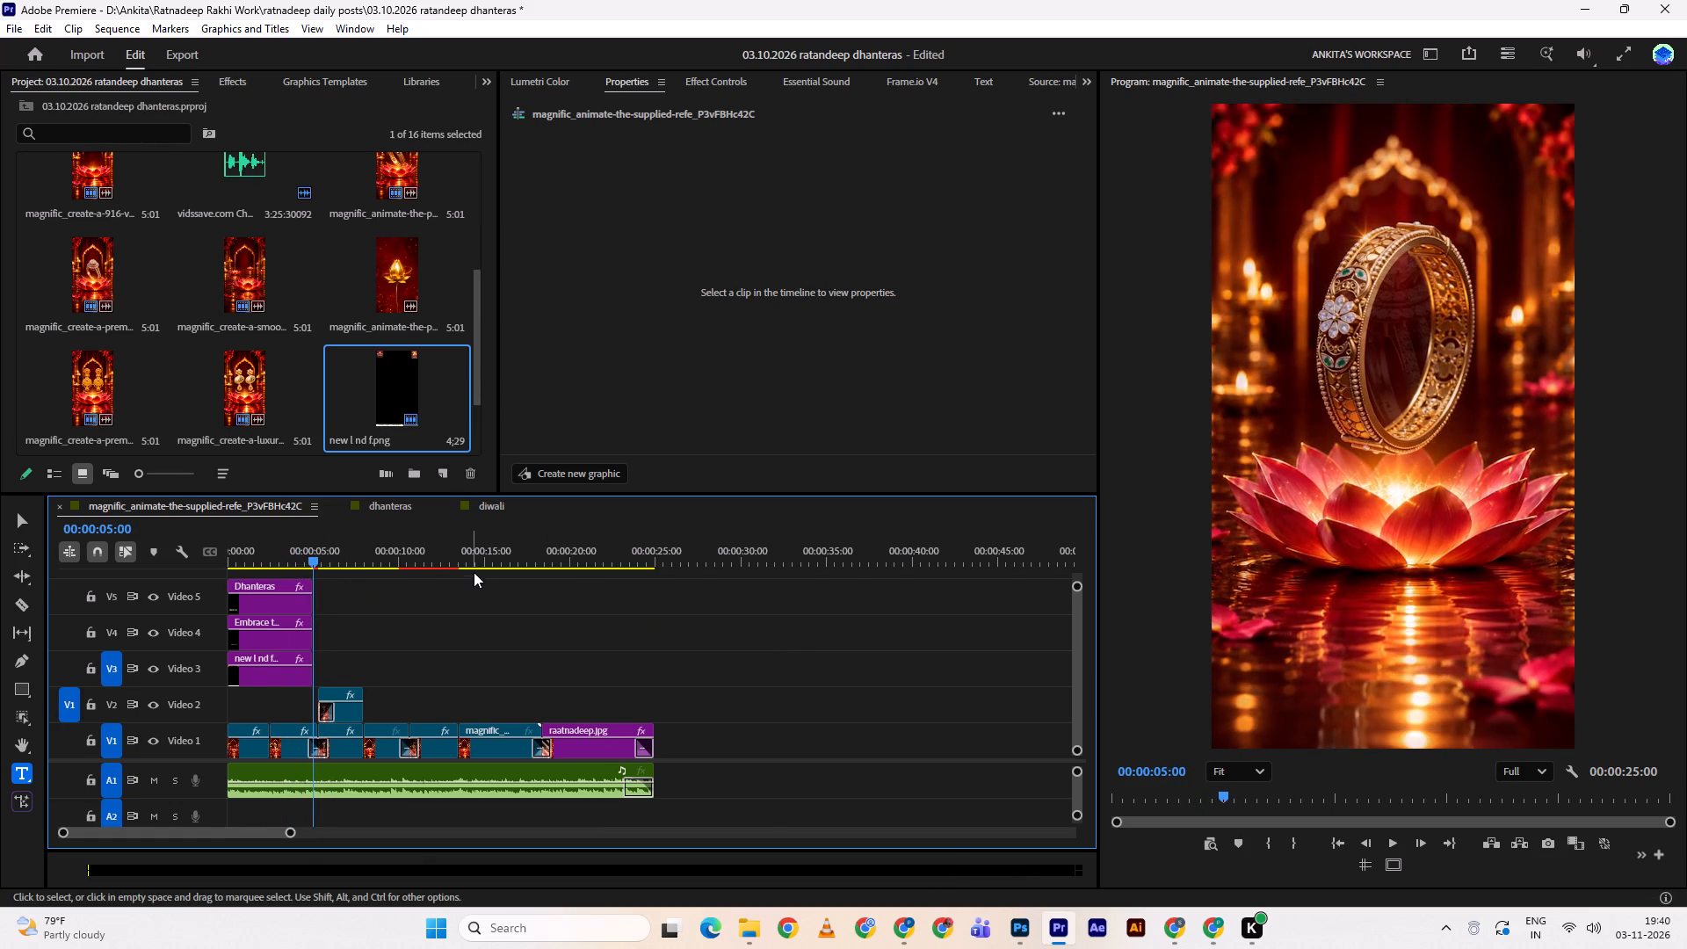
Switch to the ChatGPT conversation in Chrome, check the Option 1 Dhanteras wording, and return to Premiere.
{"action": "key", "text": "alt+Tab"}
{"action": "scroll", "coordinate": [707, 540], "scroll_direction": "down", "scroll_amount": 1}
{"action": "scroll", "coordinate": [576, 282], "scroll_direction": "up", "scroll_amount": 2}
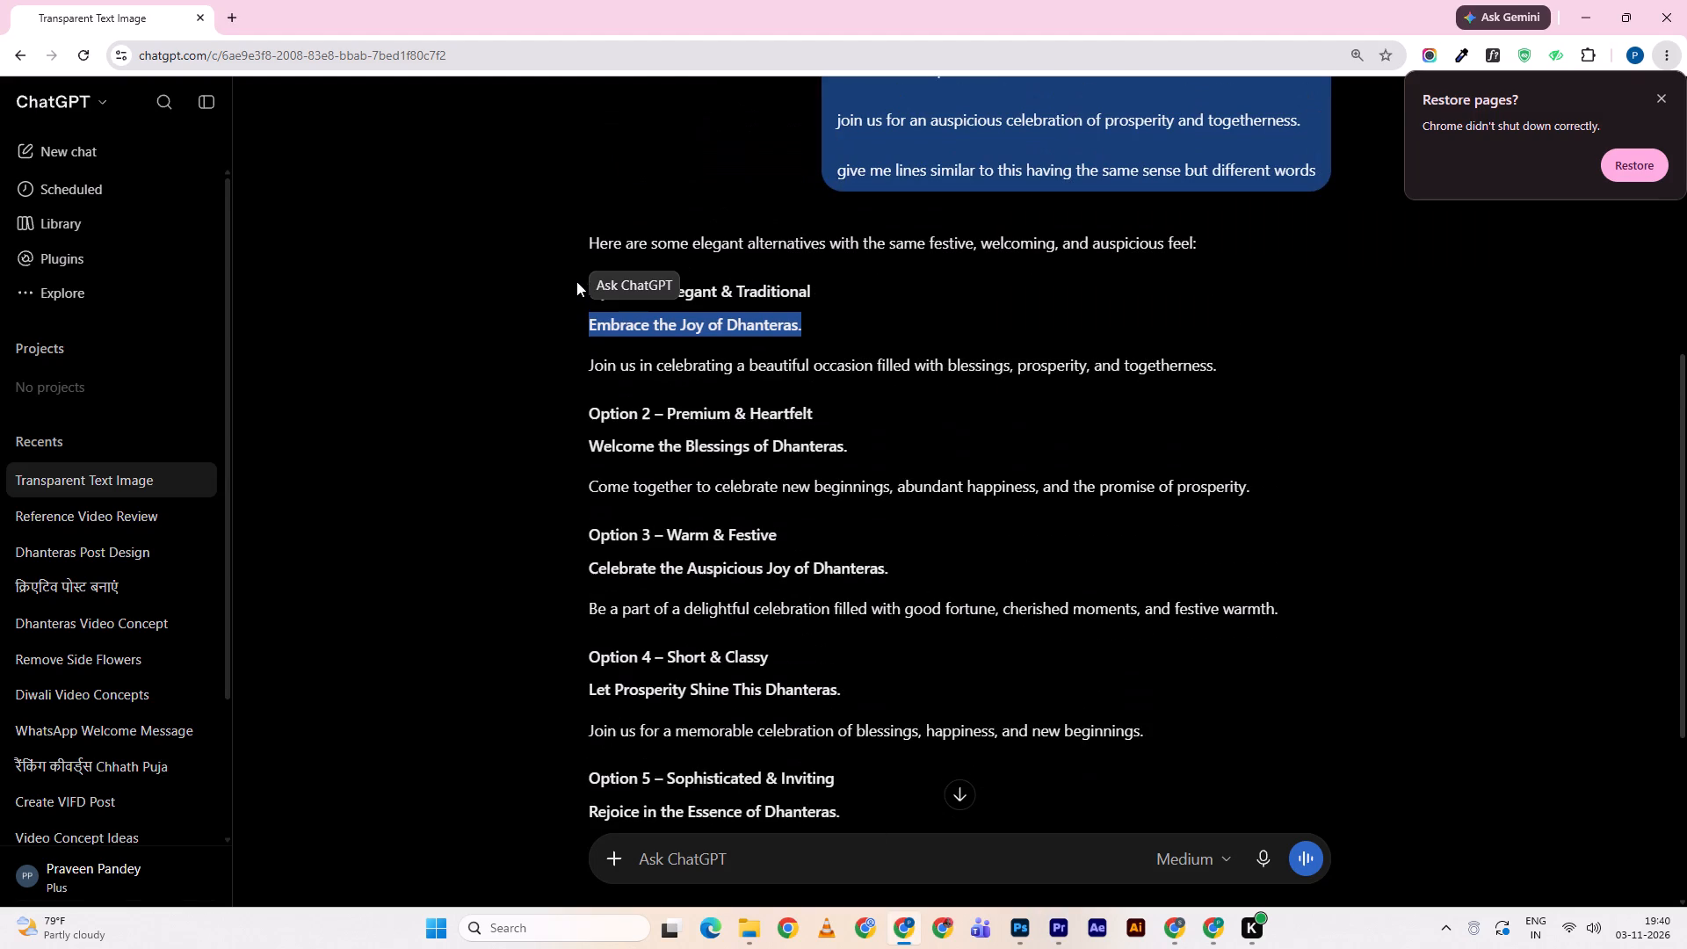
{"action": "key", "text": "alt+Tab"}
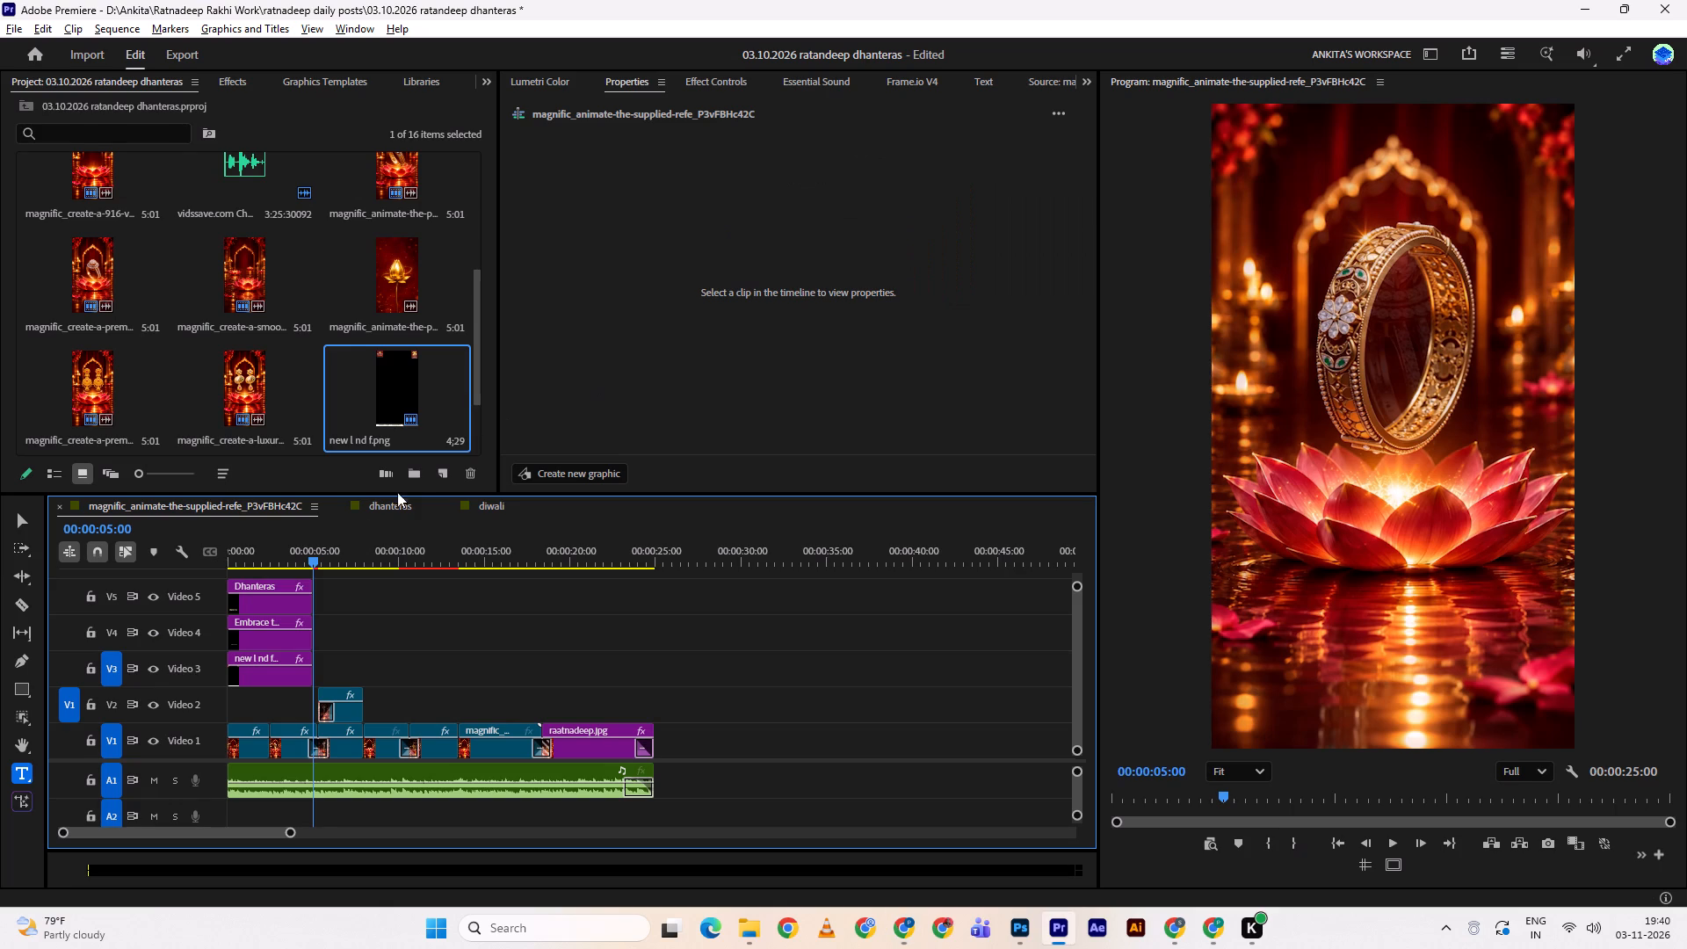
Play the reel from the start through the headline and into the earrings scene to check the text timing.
{"action": "left_click_drag", "start_coordinate": [265, 561], "coordinate": [202, 569]}
{"action": "key", "text": "space"}
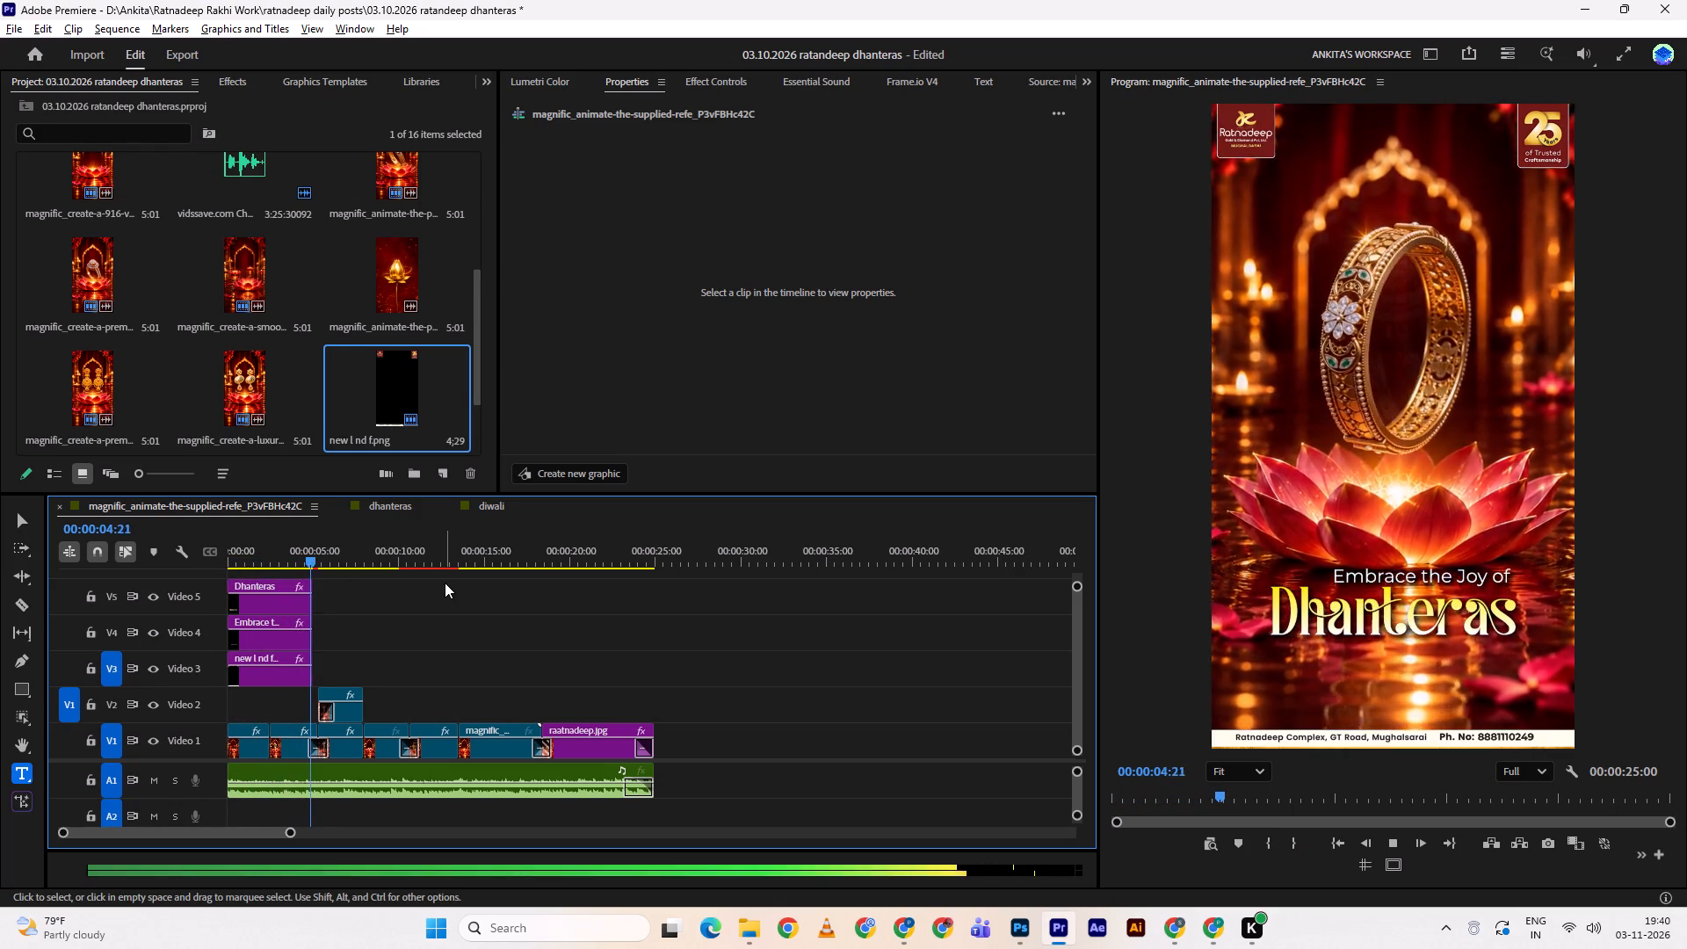
{"action": "key", "text": "space"}
{"action": "key", "text": "space"}
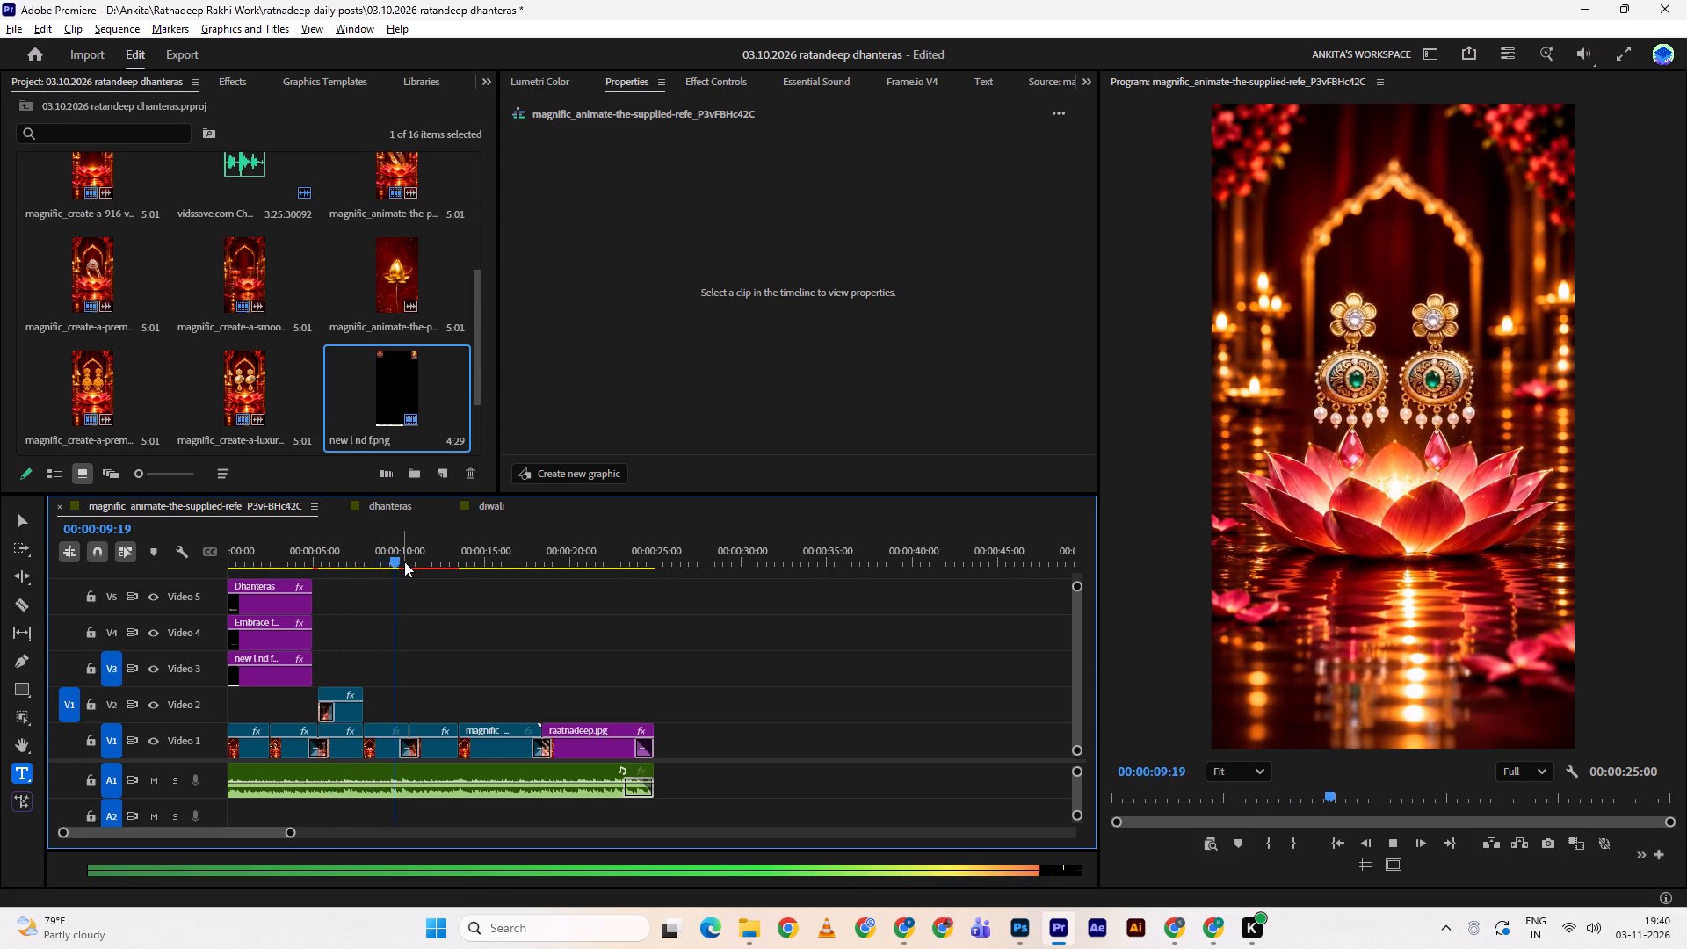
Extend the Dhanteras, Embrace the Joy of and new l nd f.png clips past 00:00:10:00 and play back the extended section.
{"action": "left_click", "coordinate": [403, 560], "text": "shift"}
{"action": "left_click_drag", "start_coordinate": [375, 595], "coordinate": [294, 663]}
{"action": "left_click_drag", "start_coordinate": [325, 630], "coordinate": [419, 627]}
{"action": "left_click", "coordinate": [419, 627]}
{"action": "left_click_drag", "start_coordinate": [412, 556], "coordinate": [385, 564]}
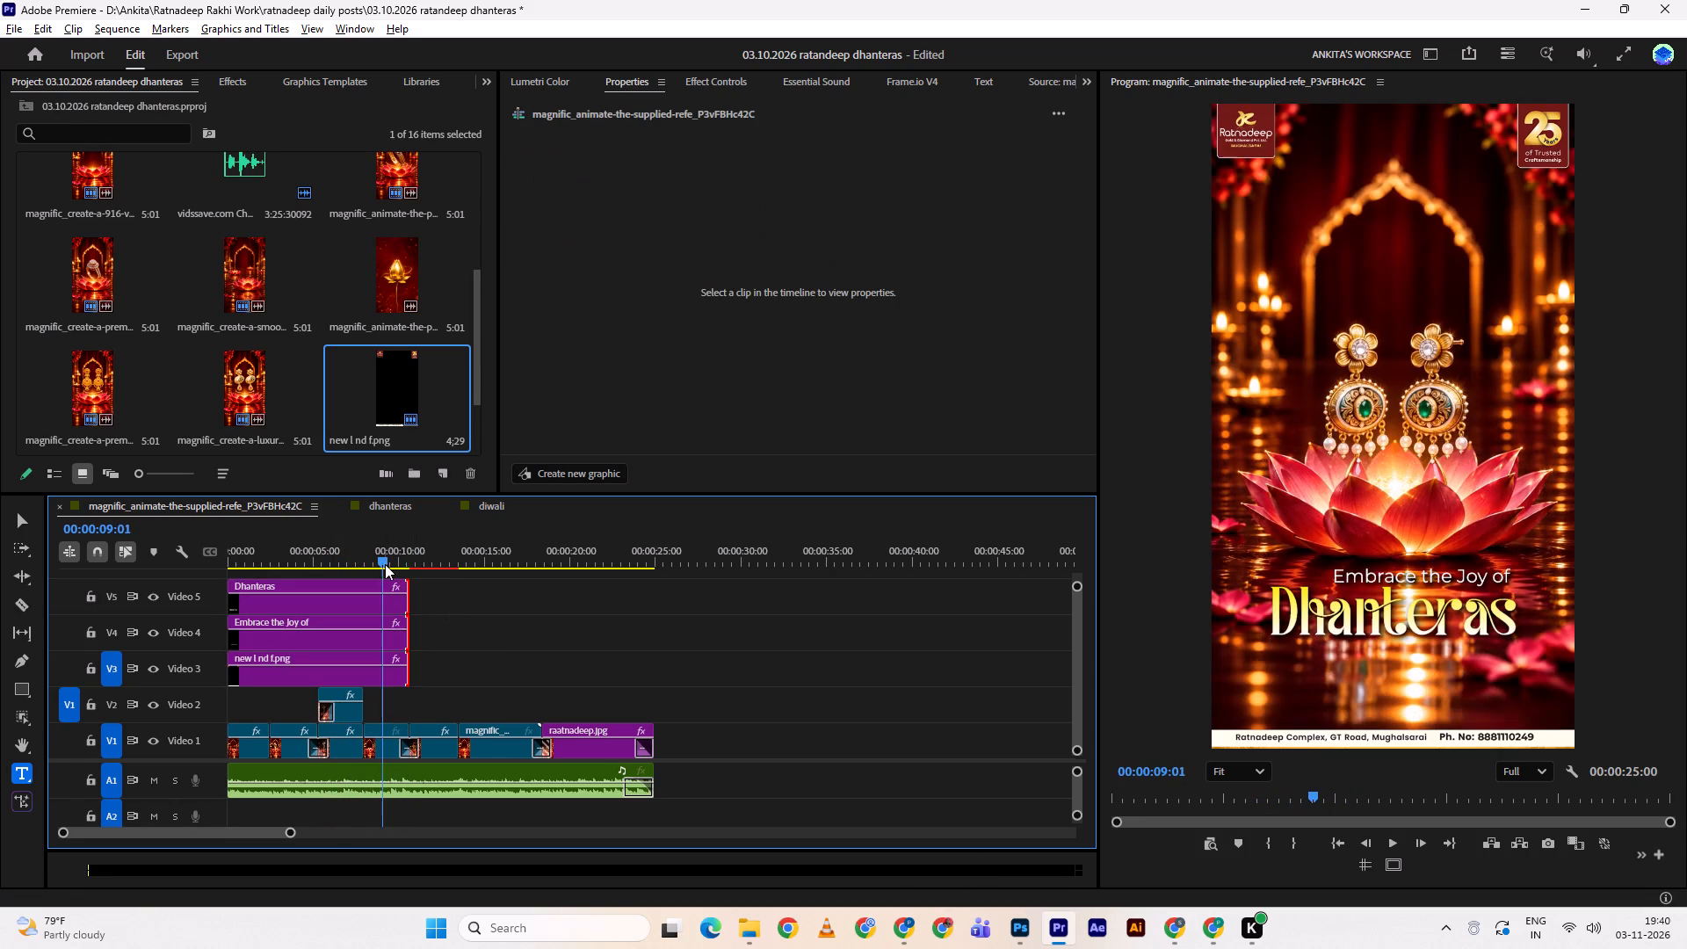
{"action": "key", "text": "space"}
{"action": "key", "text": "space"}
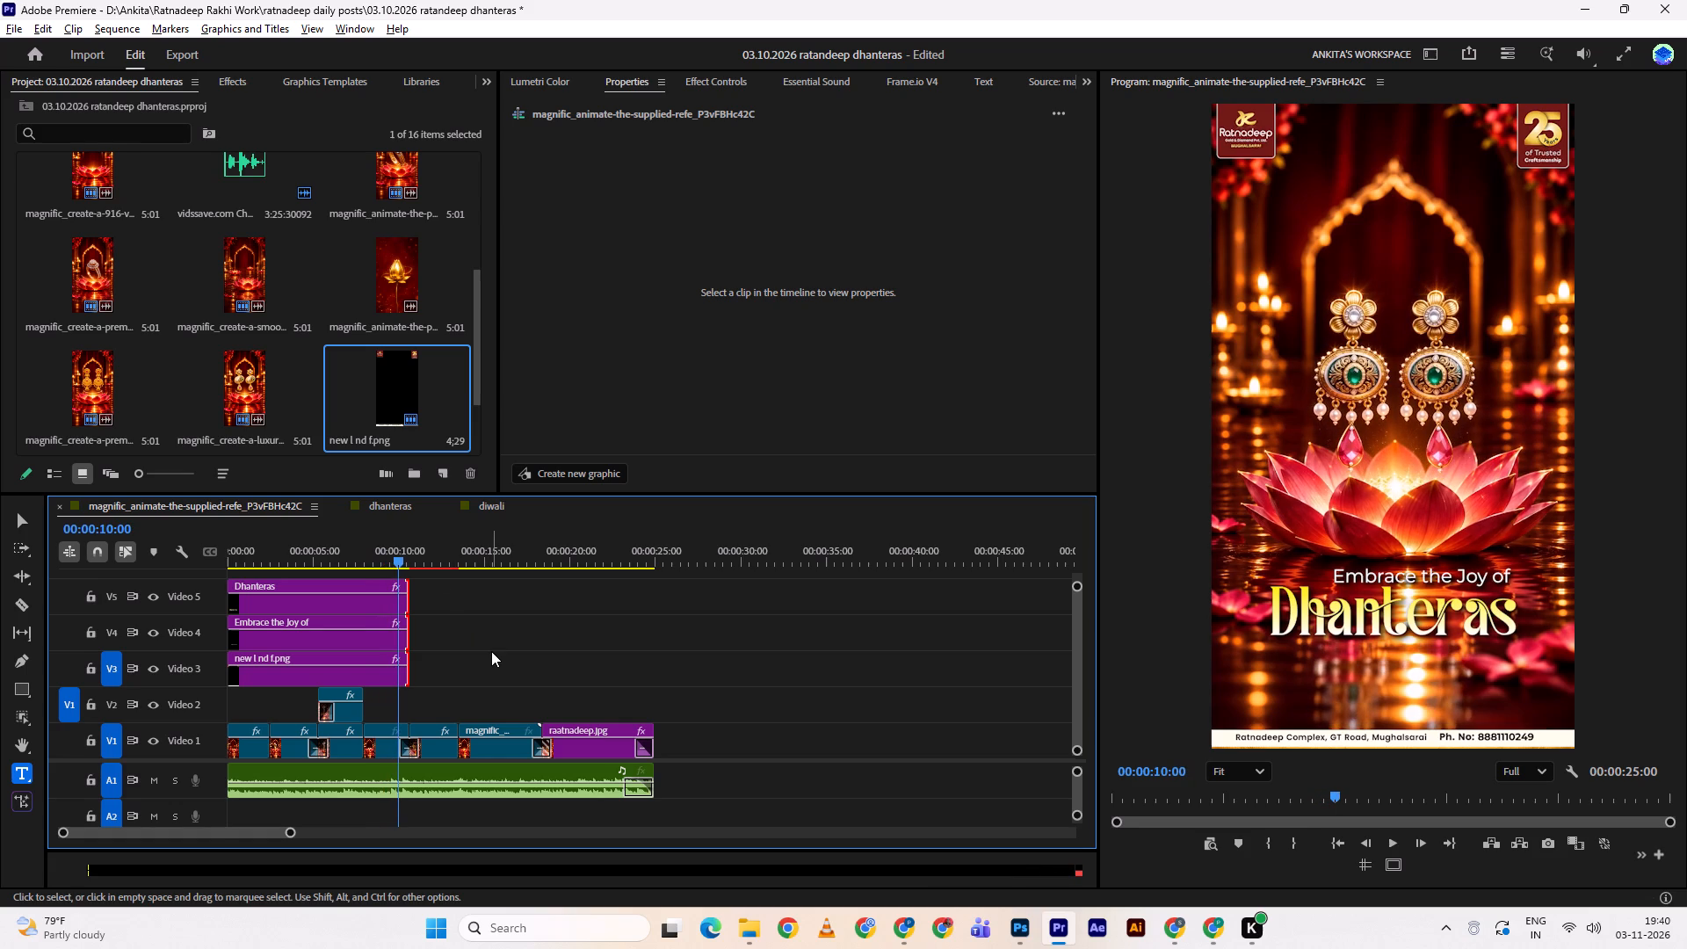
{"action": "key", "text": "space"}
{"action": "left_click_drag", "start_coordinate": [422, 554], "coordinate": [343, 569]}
Trim the ends of the Dhanteras, Embrace the Joy of and new l nd f.png clips to 00:00:08:00, matching the Video 2 clip's end.
{"action": "left_click_drag", "start_coordinate": [416, 638], "coordinate": [394, 634]}
{"action": "key", "text": "ctrl+z"}
{"action": "left_click_drag", "start_coordinate": [449, 592], "coordinate": [385, 646]}
{"action": "left_click_drag", "start_coordinate": [438, 620], "coordinate": [395, 670]}
{"action": "left_click_drag", "start_coordinate": [424, 596], "coordinate": [388, 645]}
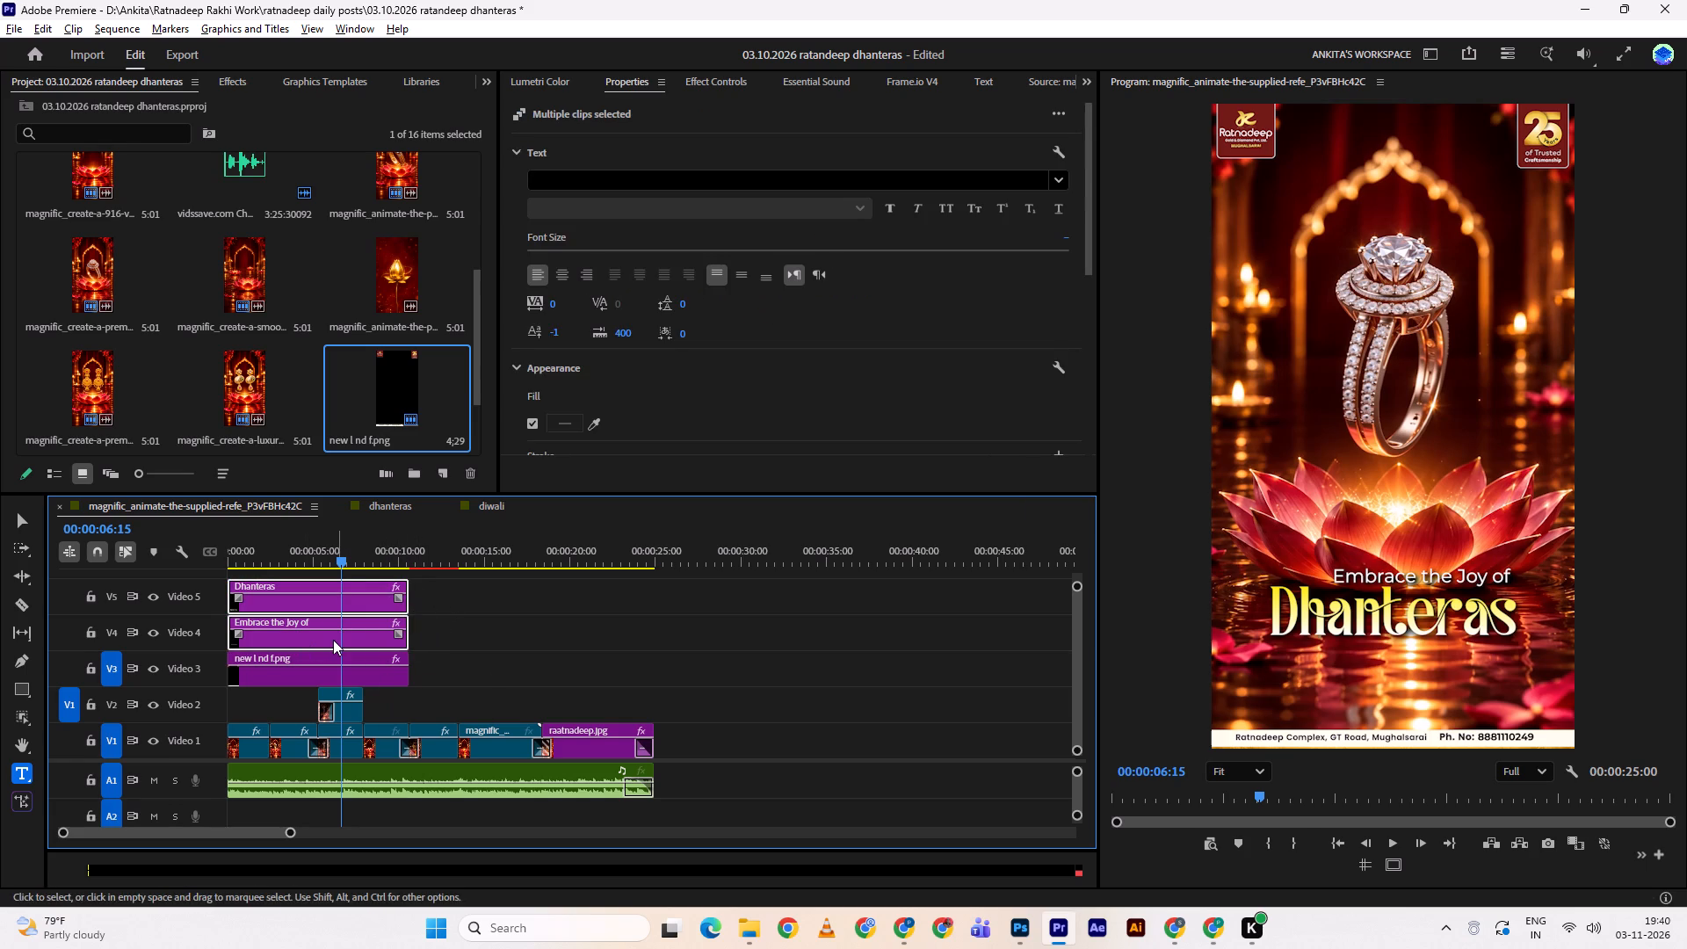
{"action": "left_click_drag", "start_coordinate": [344, 554], "coordinate": [321, 543]}
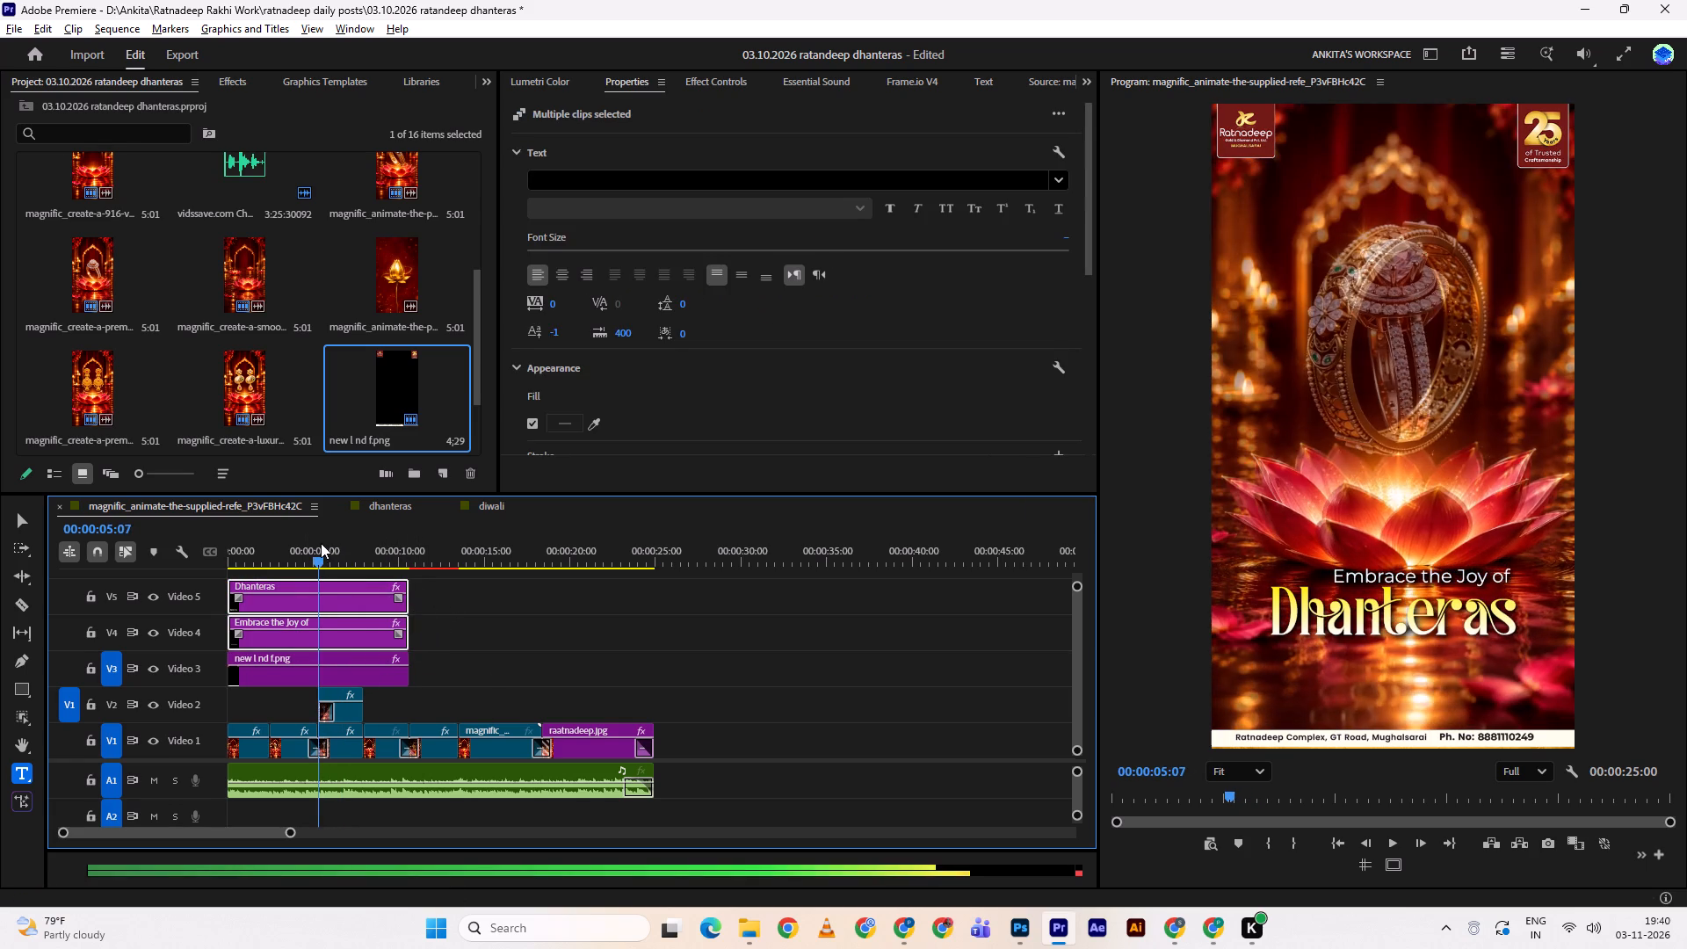
{"action": "left_click_drag", "start_coordinate": [321, 543], "coordinate": [328, 546]}
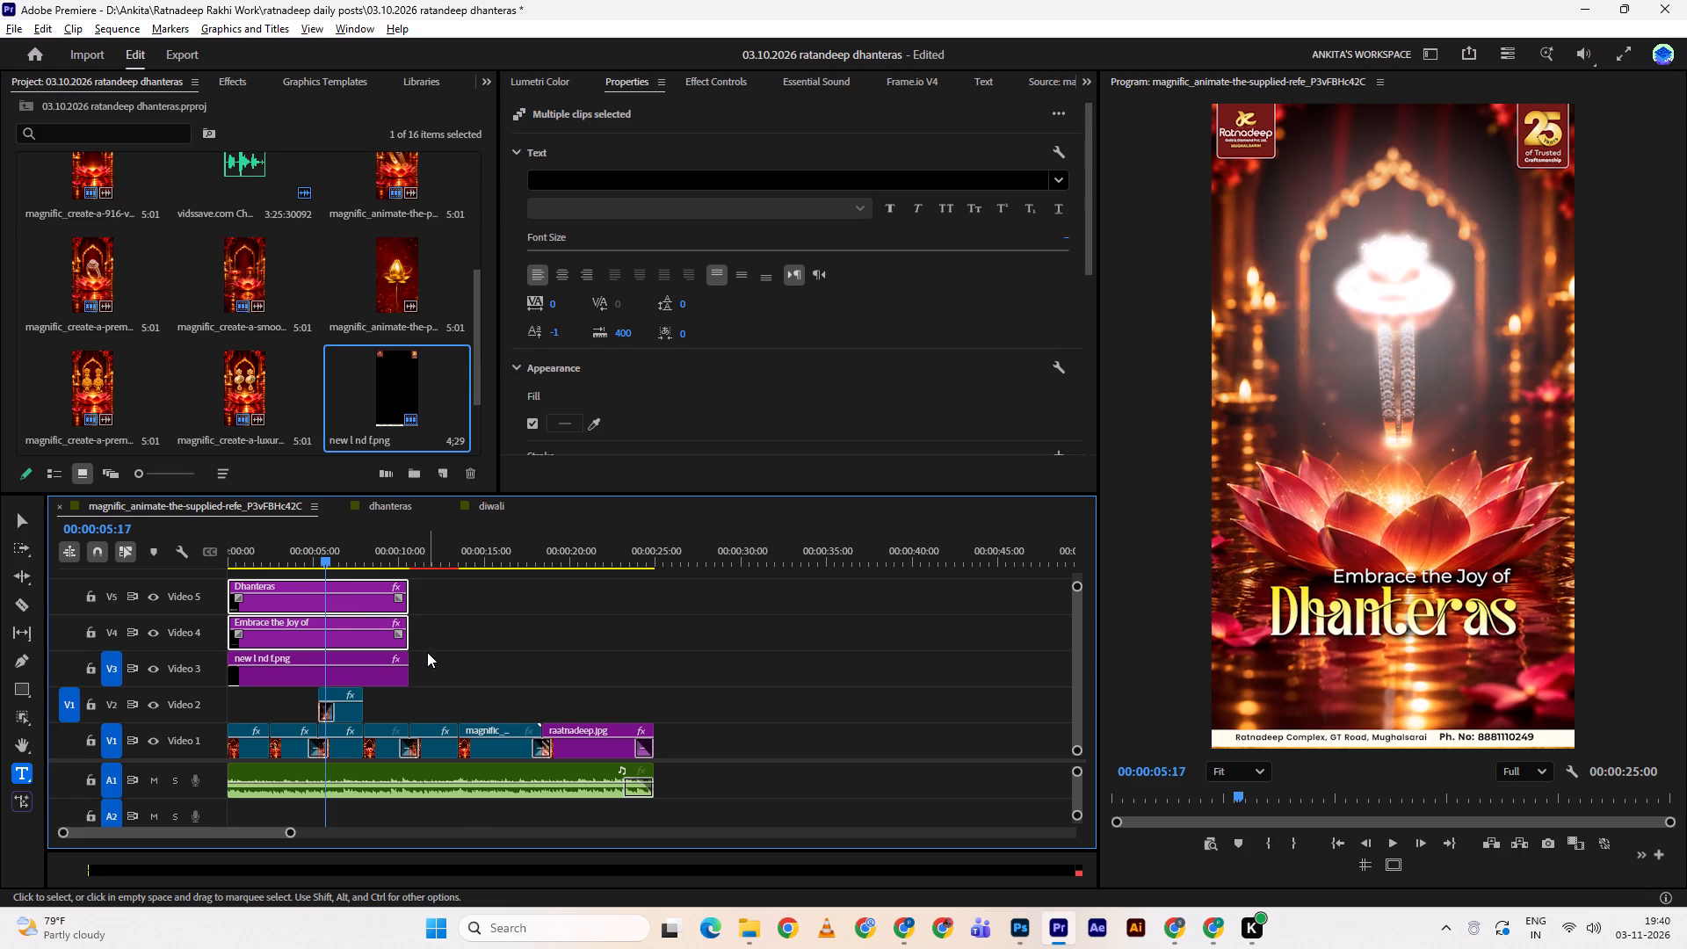
{"action": "left_click_drag", "start_coordinate": [315, 554], "coordinate": [364, 563]}
{"action": "left_click_drag", "start_coordinate": [457, 610], "coordinate": [395, 670]}
{"action": "left_click_drag", "start_coordinate": [411, 640], "coordinate": [370, 641]}
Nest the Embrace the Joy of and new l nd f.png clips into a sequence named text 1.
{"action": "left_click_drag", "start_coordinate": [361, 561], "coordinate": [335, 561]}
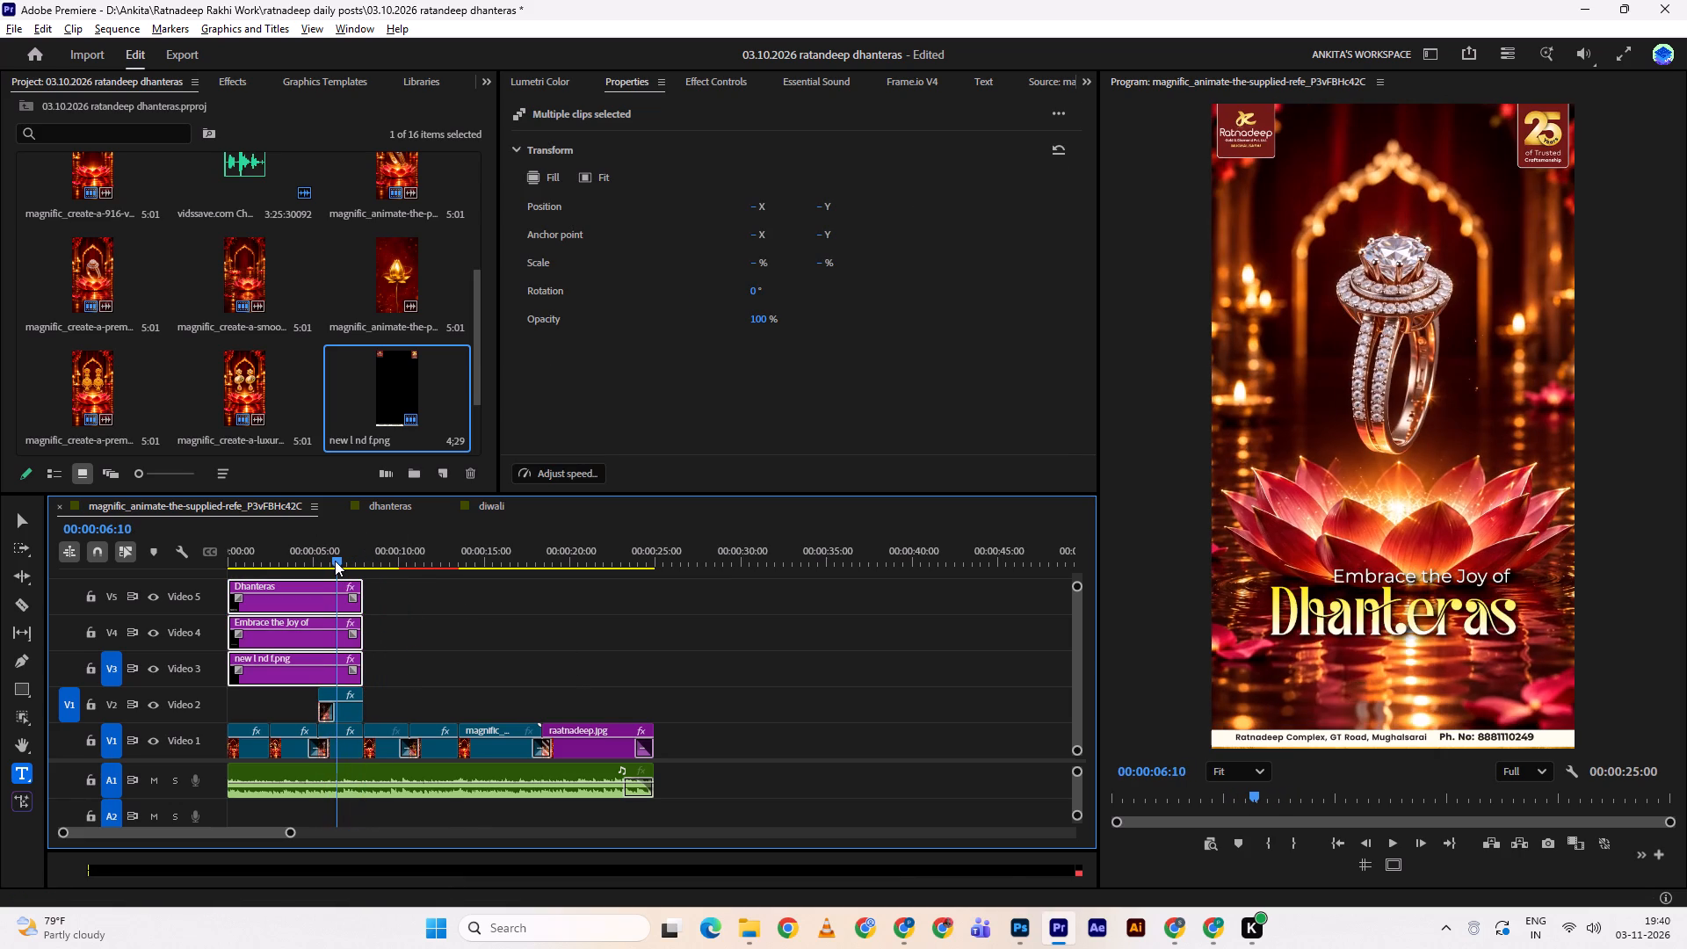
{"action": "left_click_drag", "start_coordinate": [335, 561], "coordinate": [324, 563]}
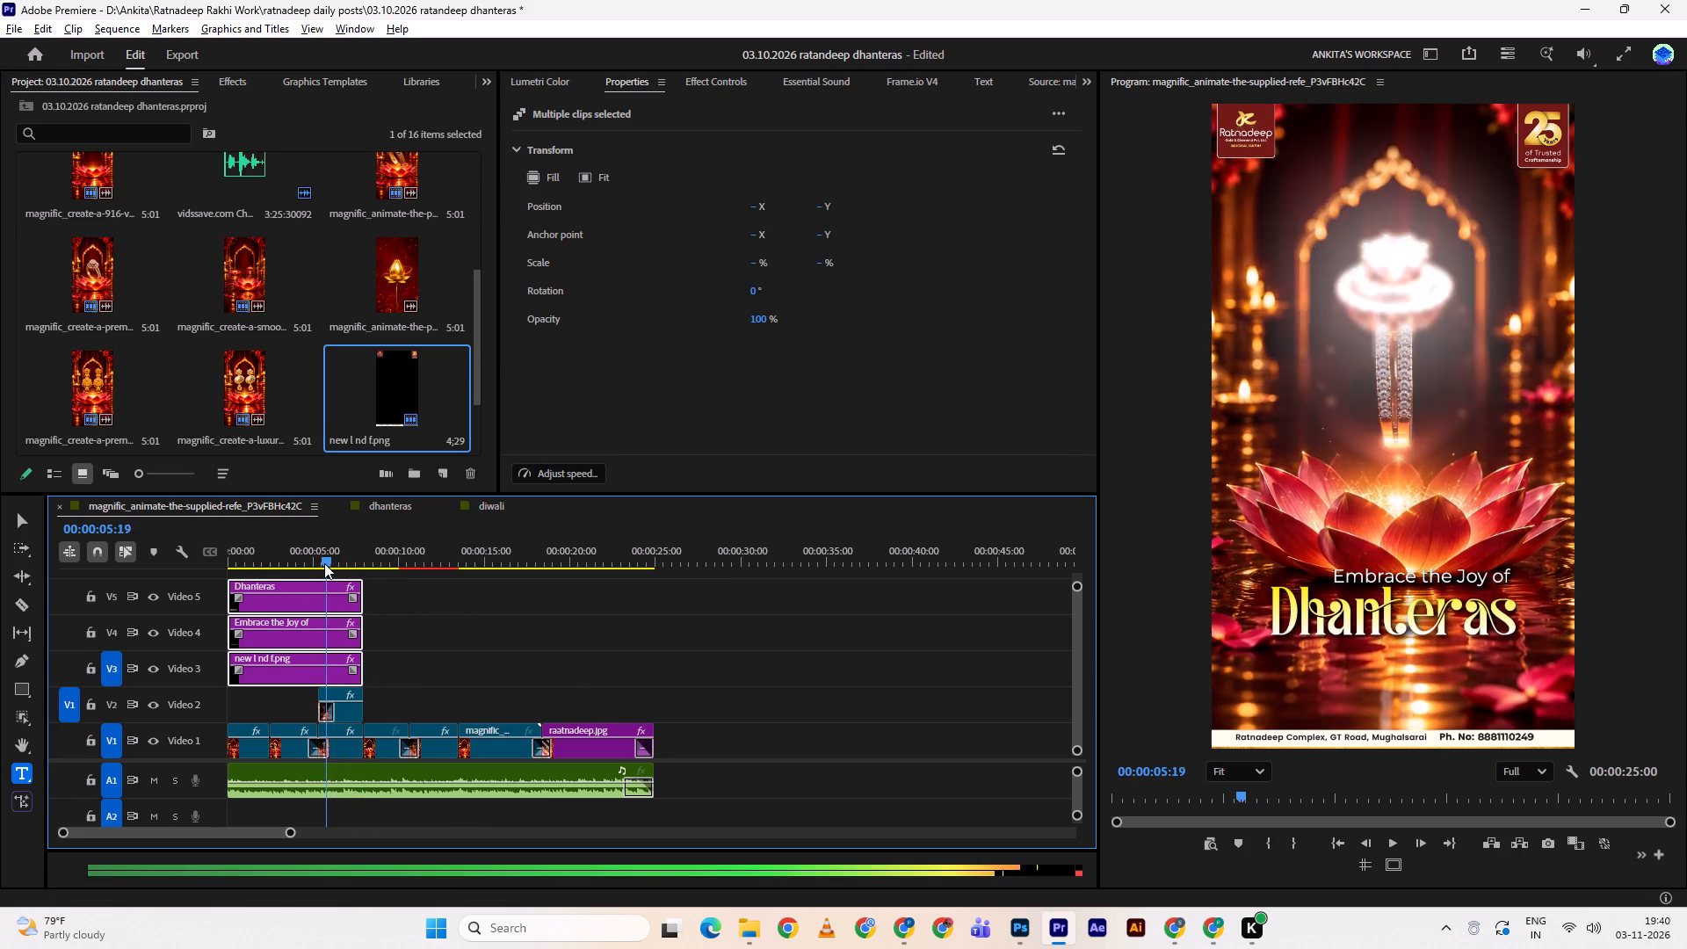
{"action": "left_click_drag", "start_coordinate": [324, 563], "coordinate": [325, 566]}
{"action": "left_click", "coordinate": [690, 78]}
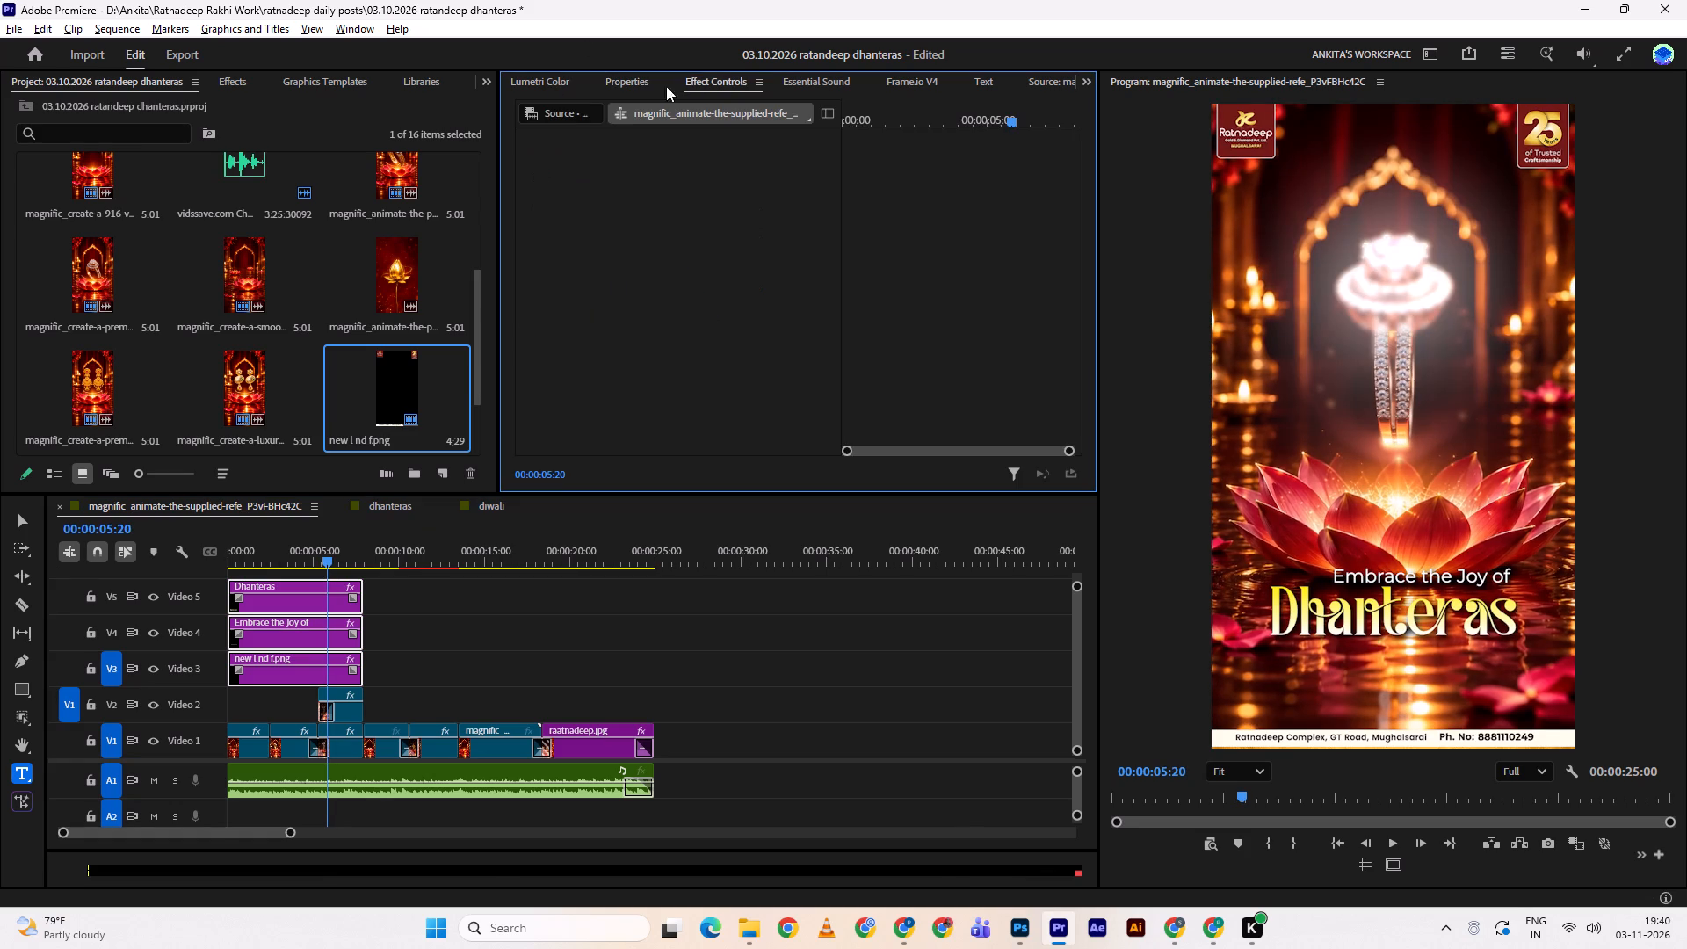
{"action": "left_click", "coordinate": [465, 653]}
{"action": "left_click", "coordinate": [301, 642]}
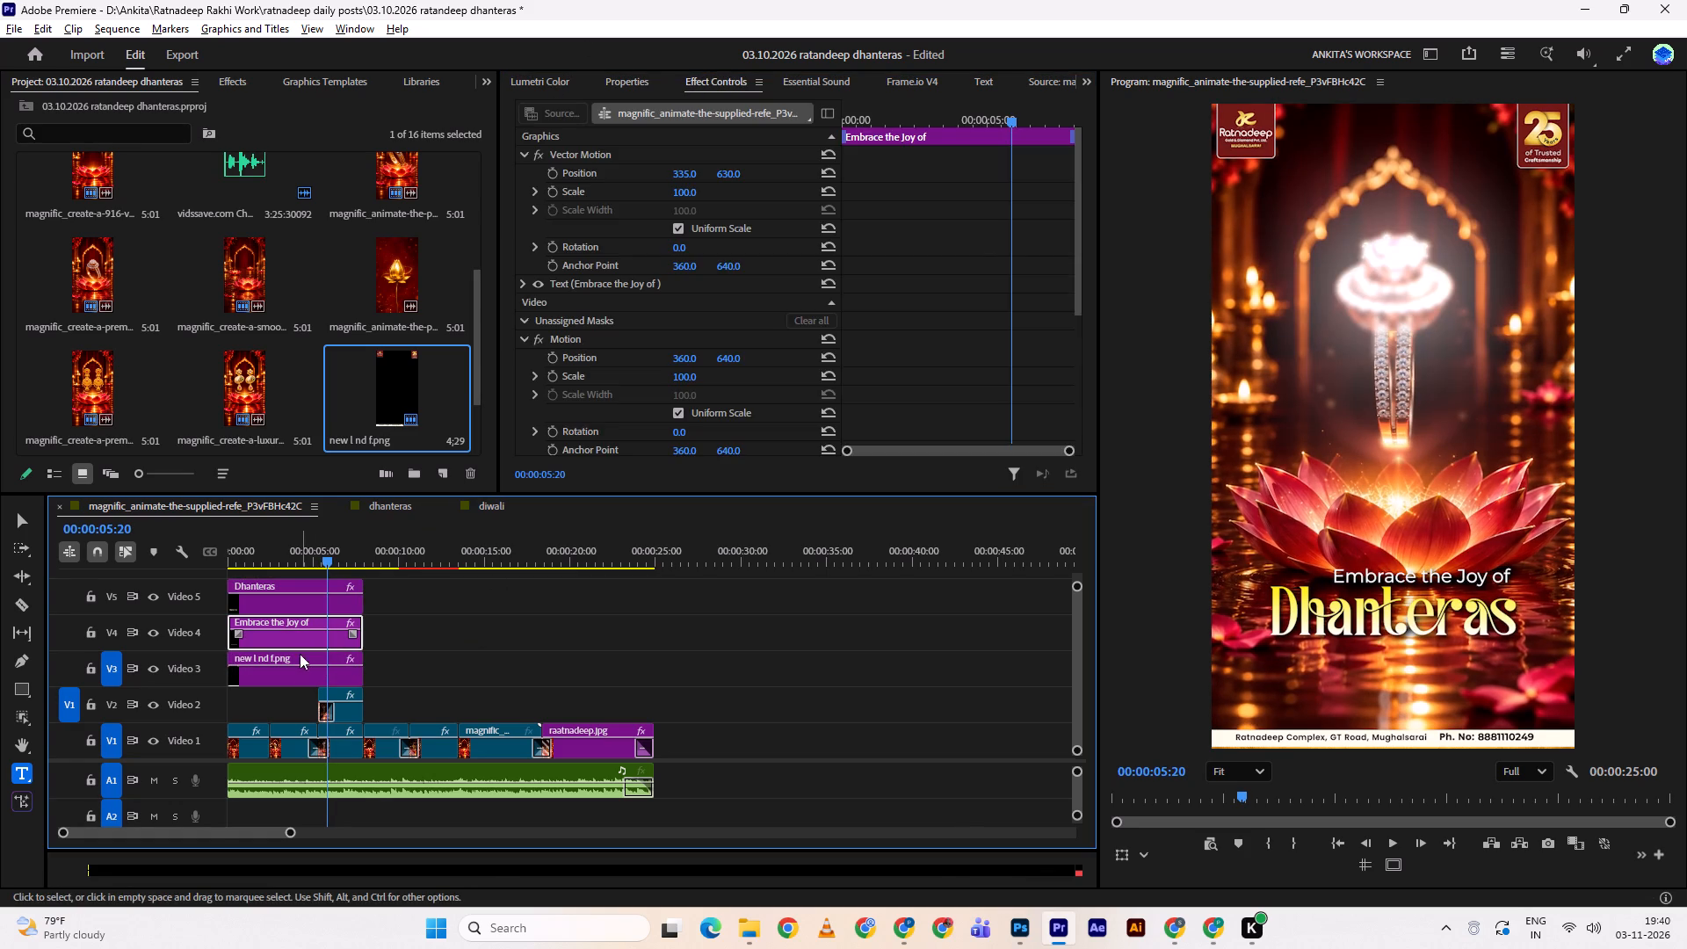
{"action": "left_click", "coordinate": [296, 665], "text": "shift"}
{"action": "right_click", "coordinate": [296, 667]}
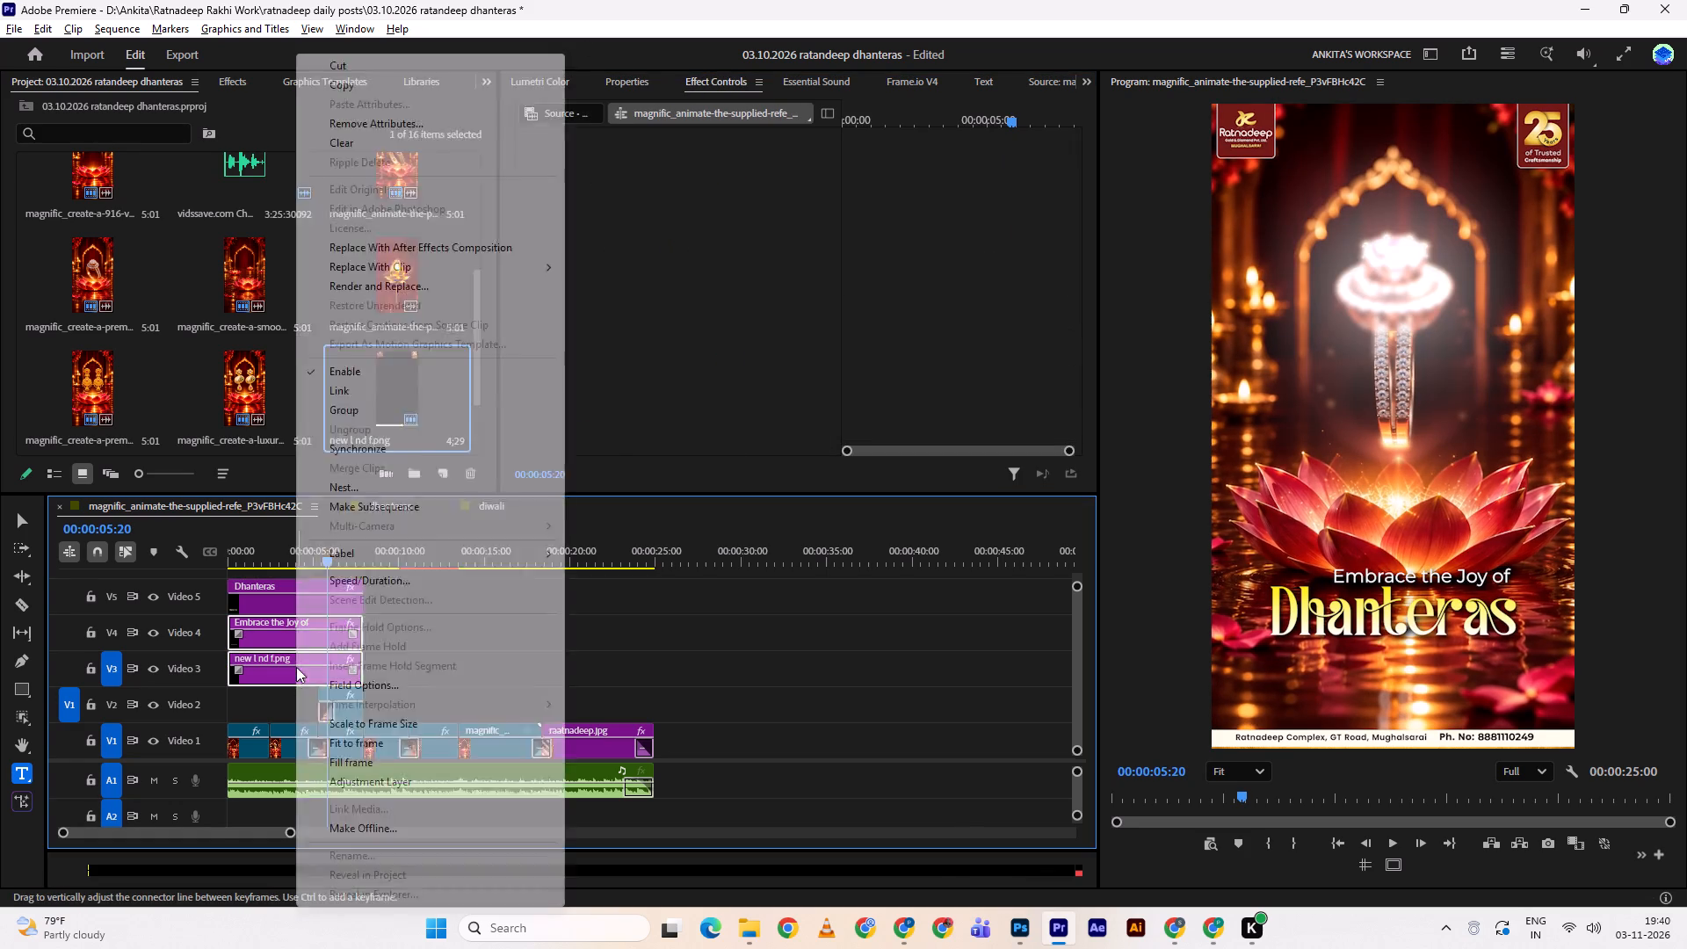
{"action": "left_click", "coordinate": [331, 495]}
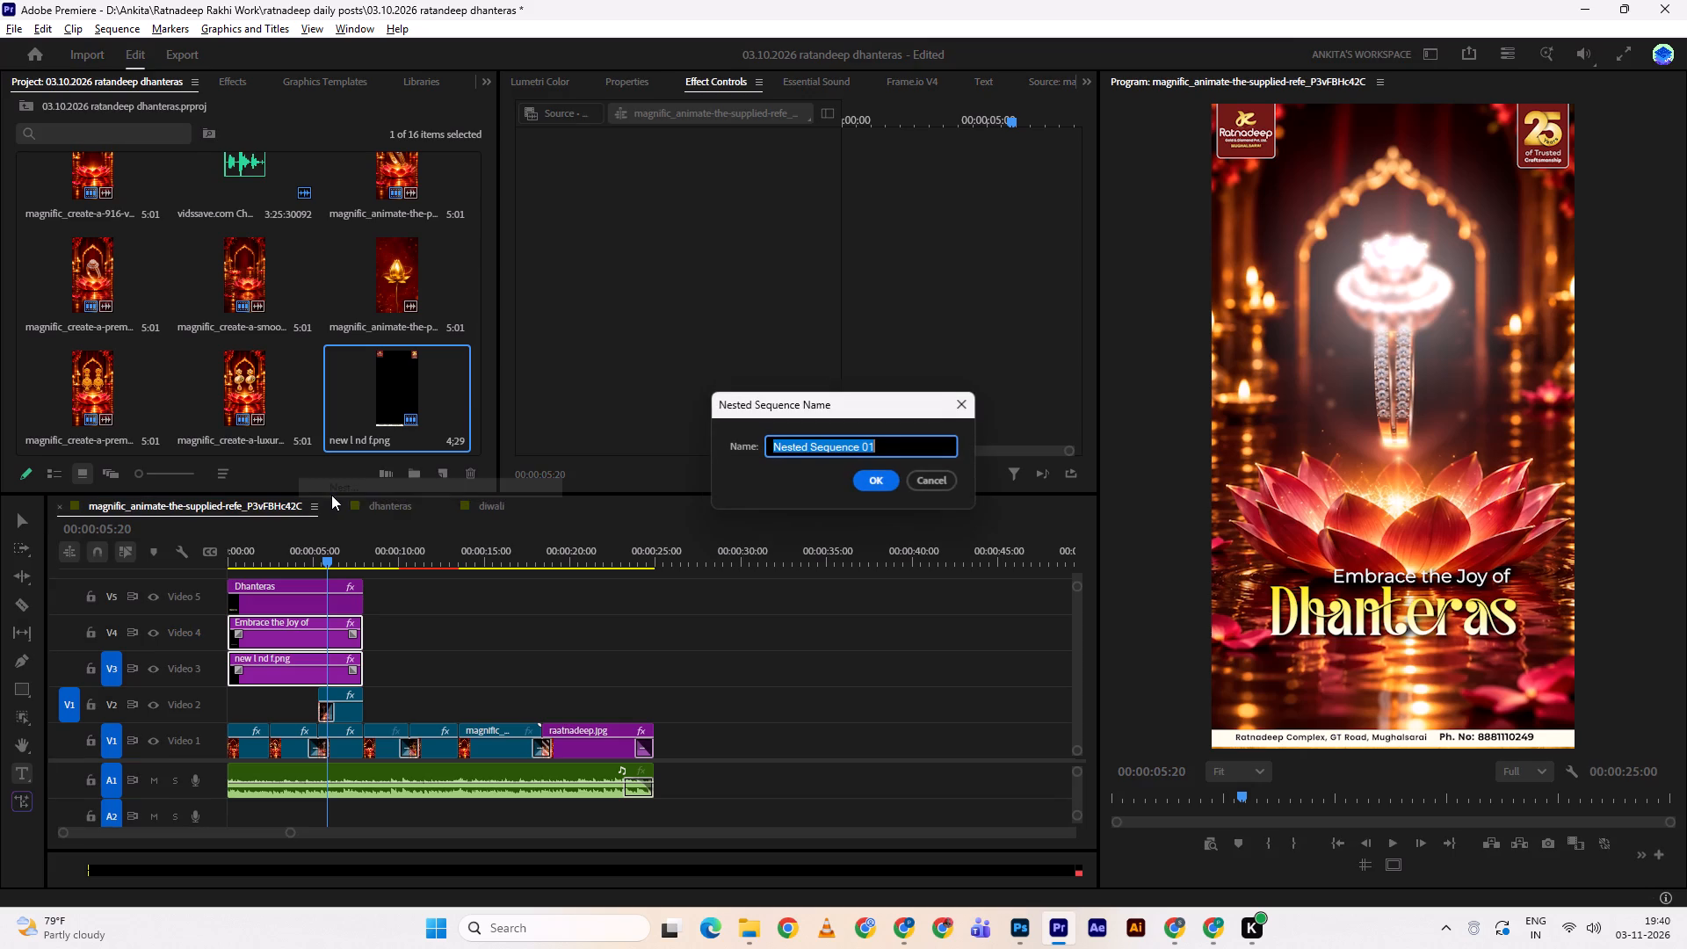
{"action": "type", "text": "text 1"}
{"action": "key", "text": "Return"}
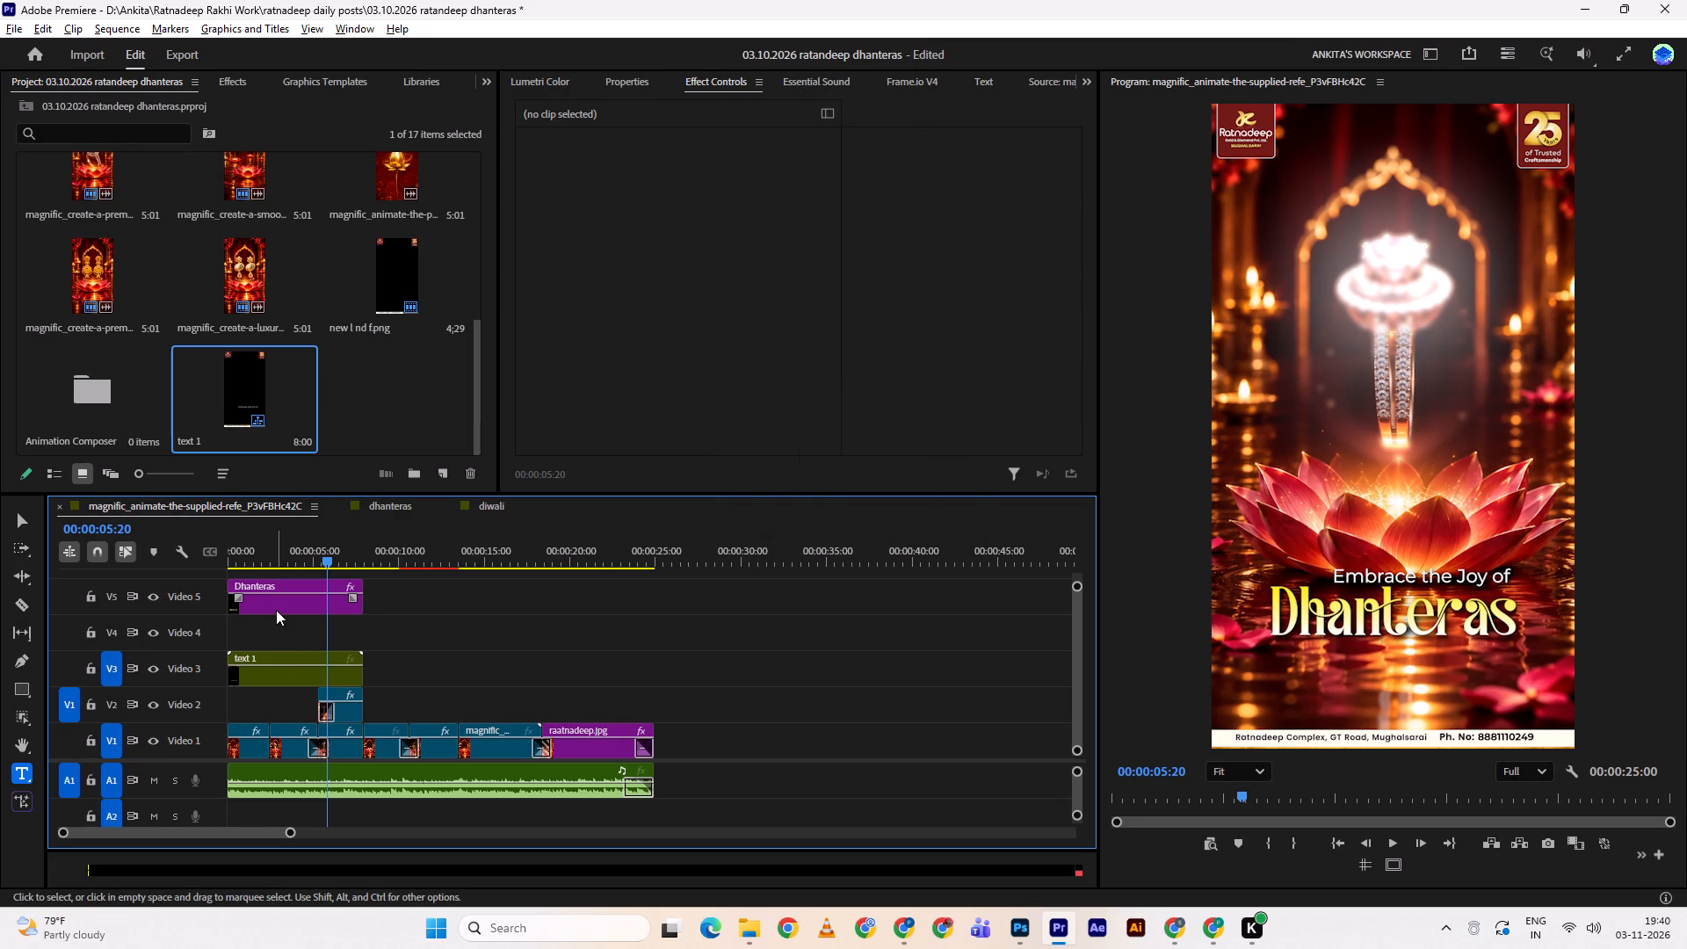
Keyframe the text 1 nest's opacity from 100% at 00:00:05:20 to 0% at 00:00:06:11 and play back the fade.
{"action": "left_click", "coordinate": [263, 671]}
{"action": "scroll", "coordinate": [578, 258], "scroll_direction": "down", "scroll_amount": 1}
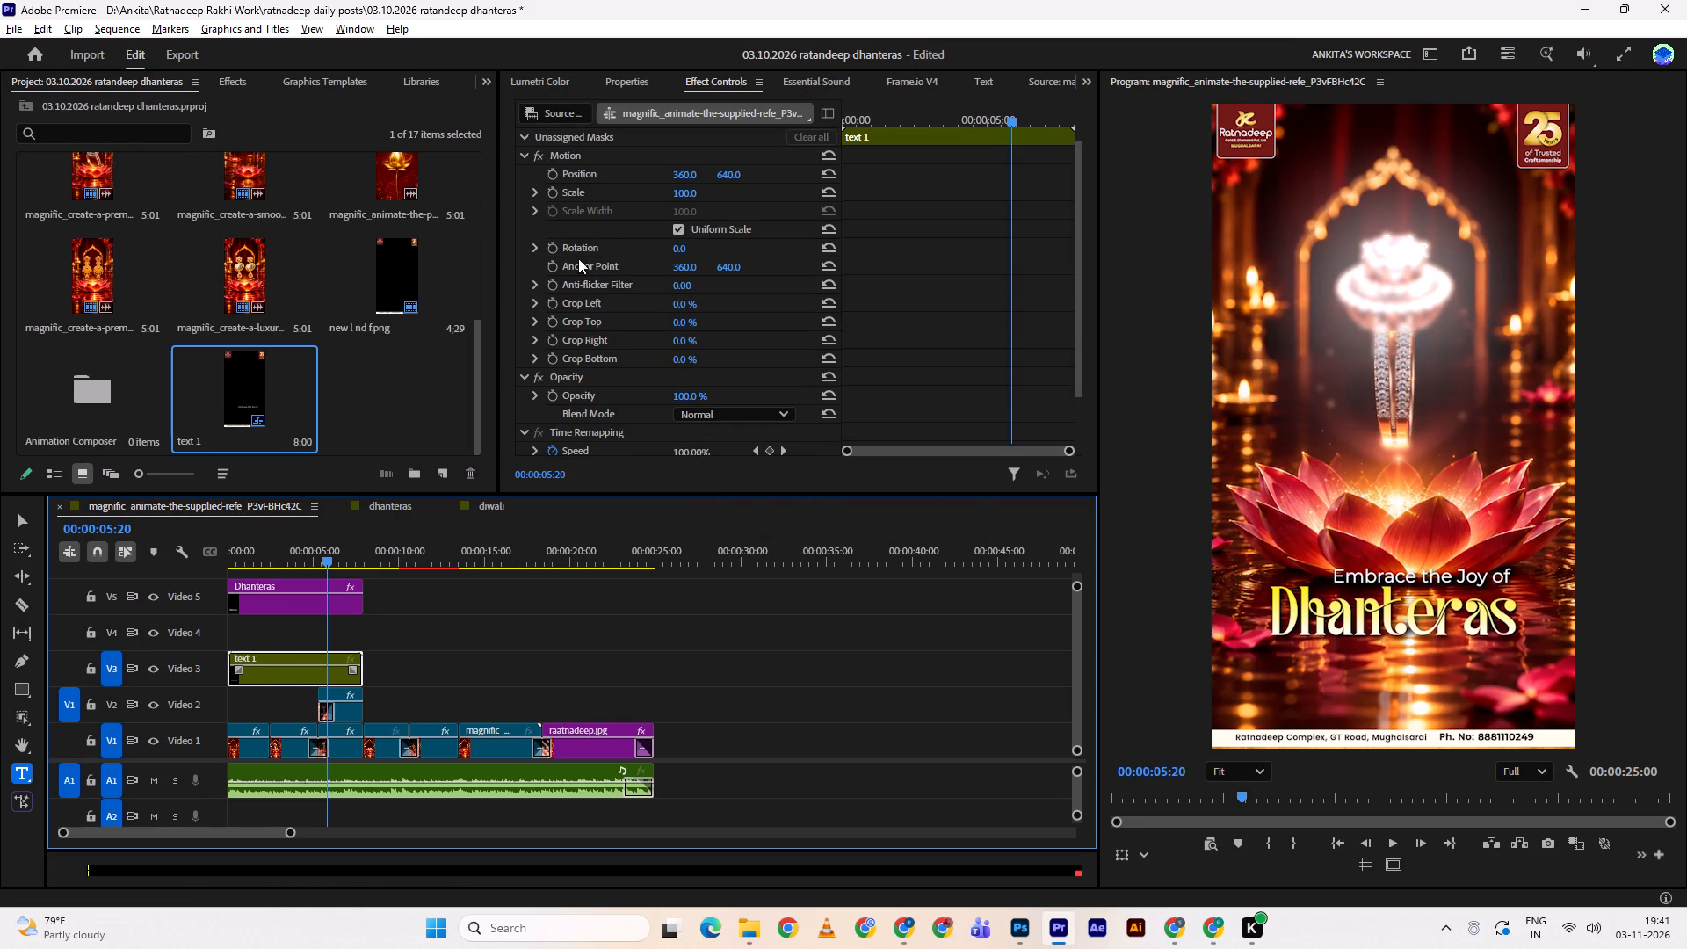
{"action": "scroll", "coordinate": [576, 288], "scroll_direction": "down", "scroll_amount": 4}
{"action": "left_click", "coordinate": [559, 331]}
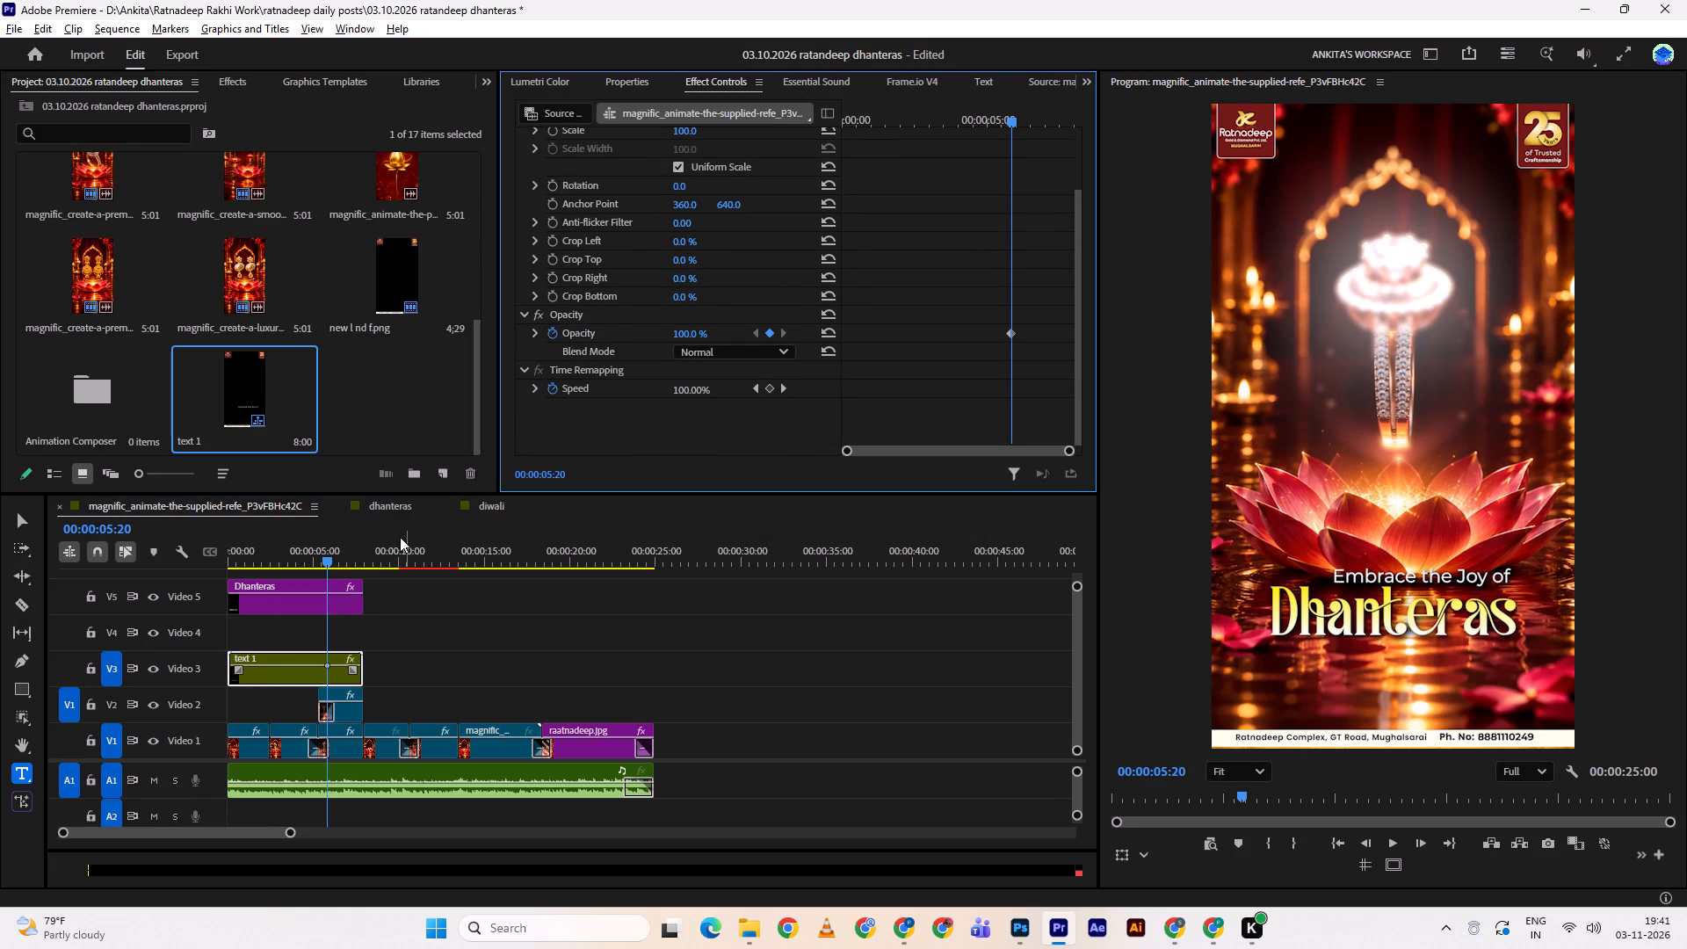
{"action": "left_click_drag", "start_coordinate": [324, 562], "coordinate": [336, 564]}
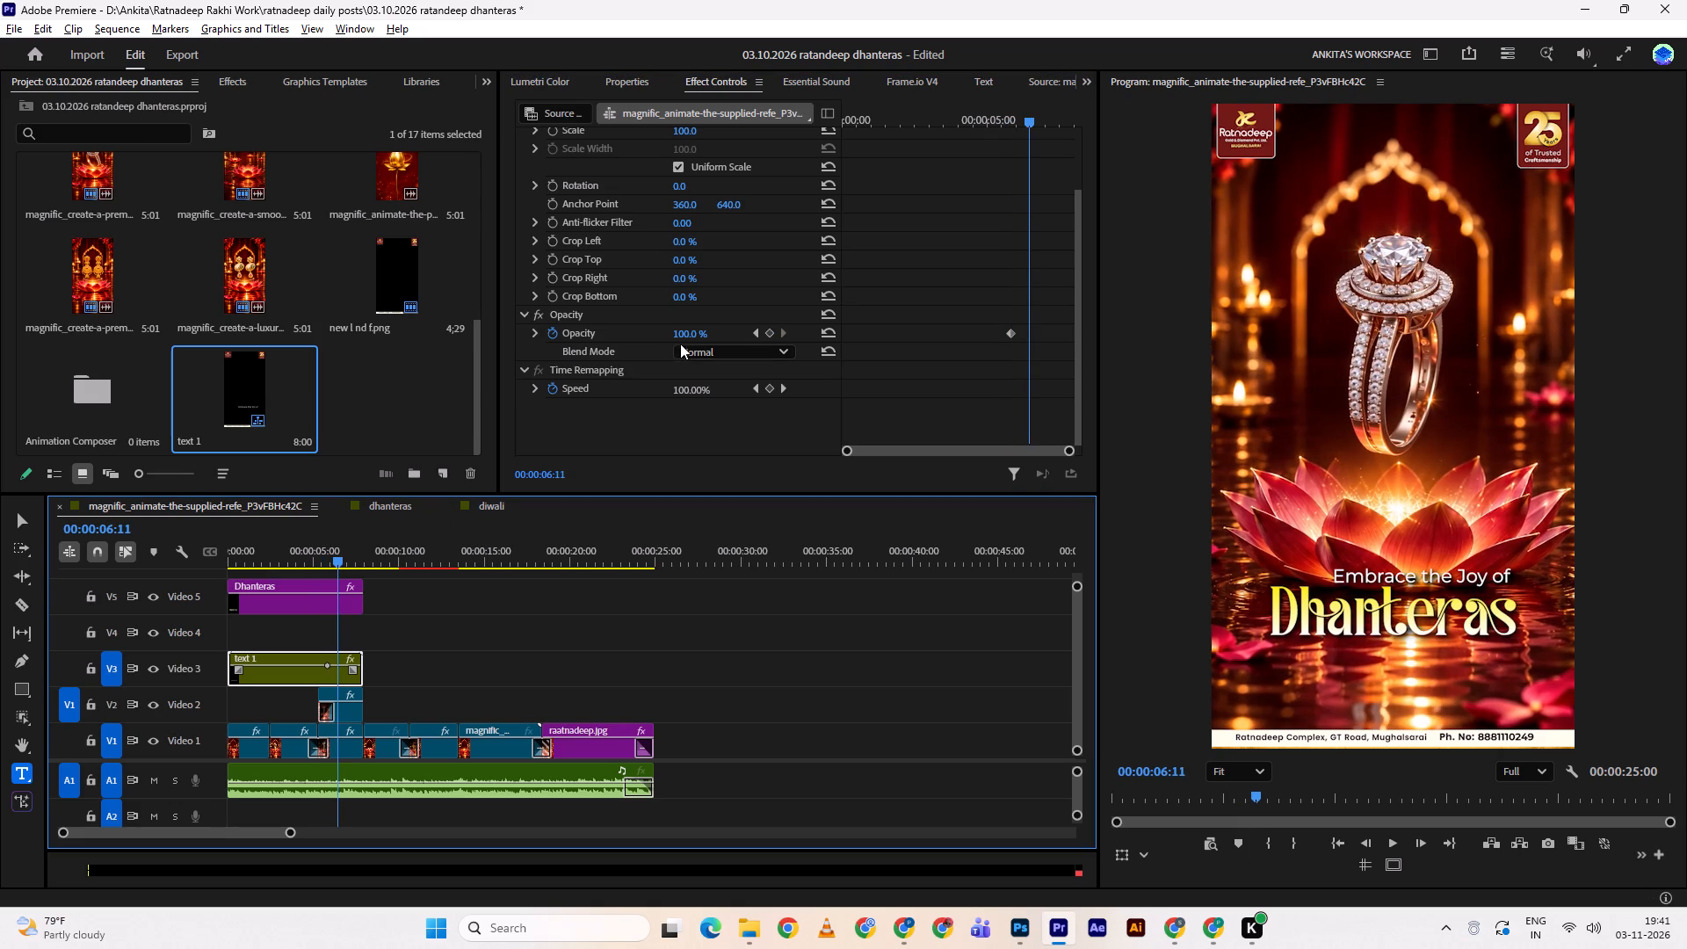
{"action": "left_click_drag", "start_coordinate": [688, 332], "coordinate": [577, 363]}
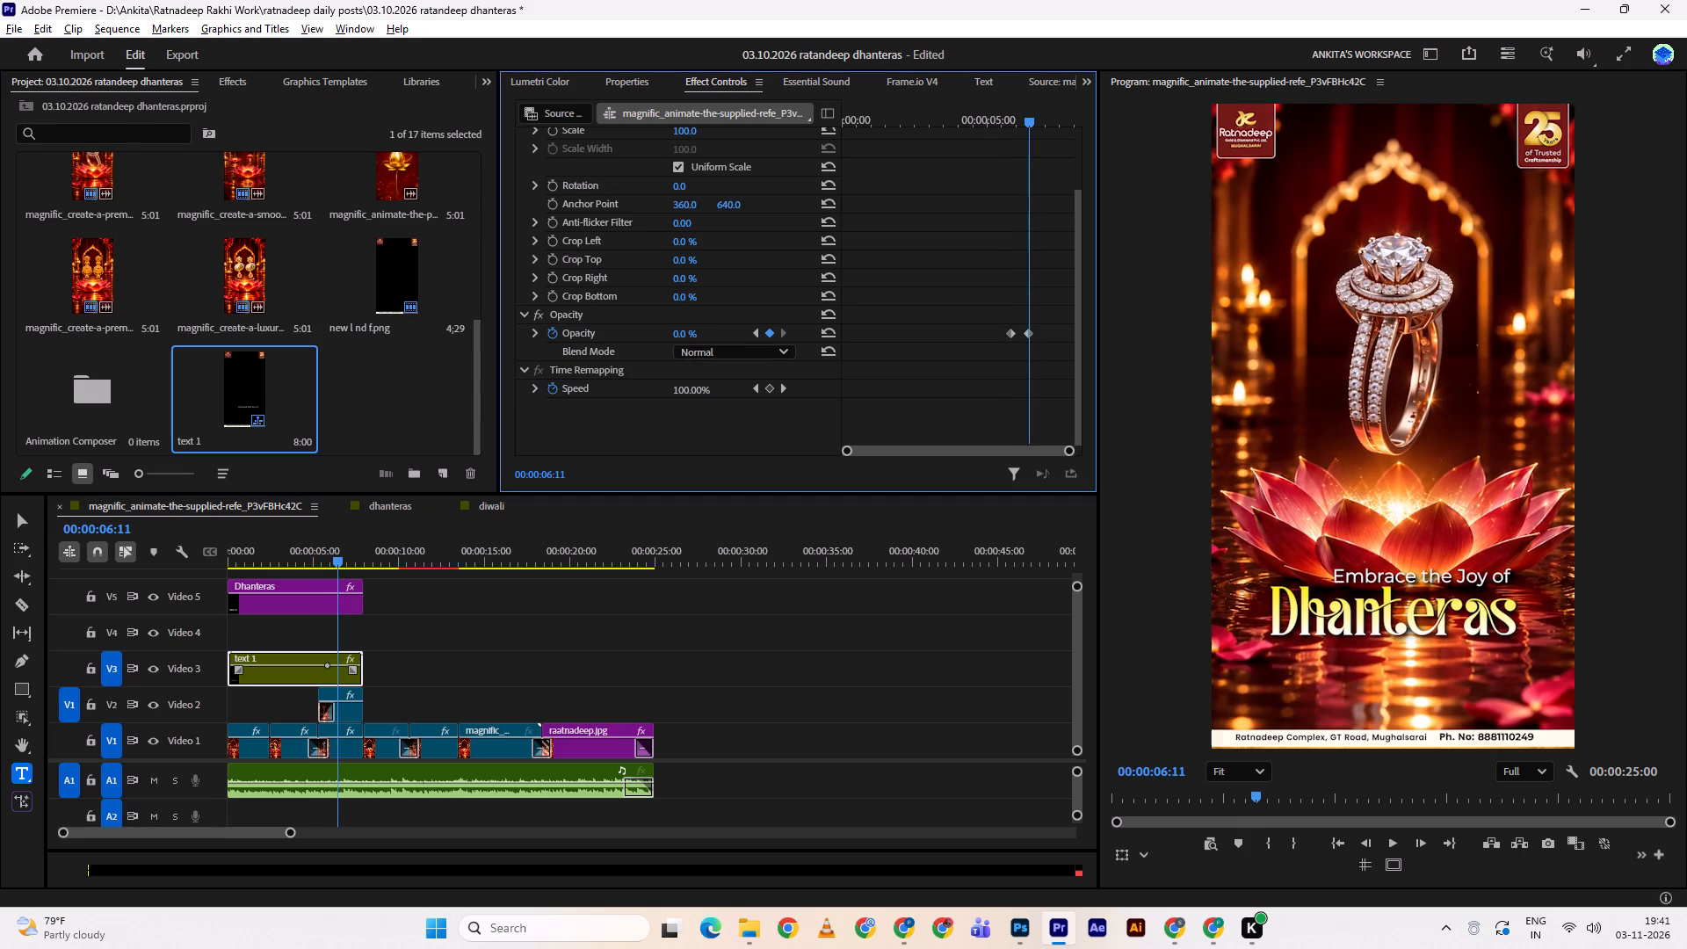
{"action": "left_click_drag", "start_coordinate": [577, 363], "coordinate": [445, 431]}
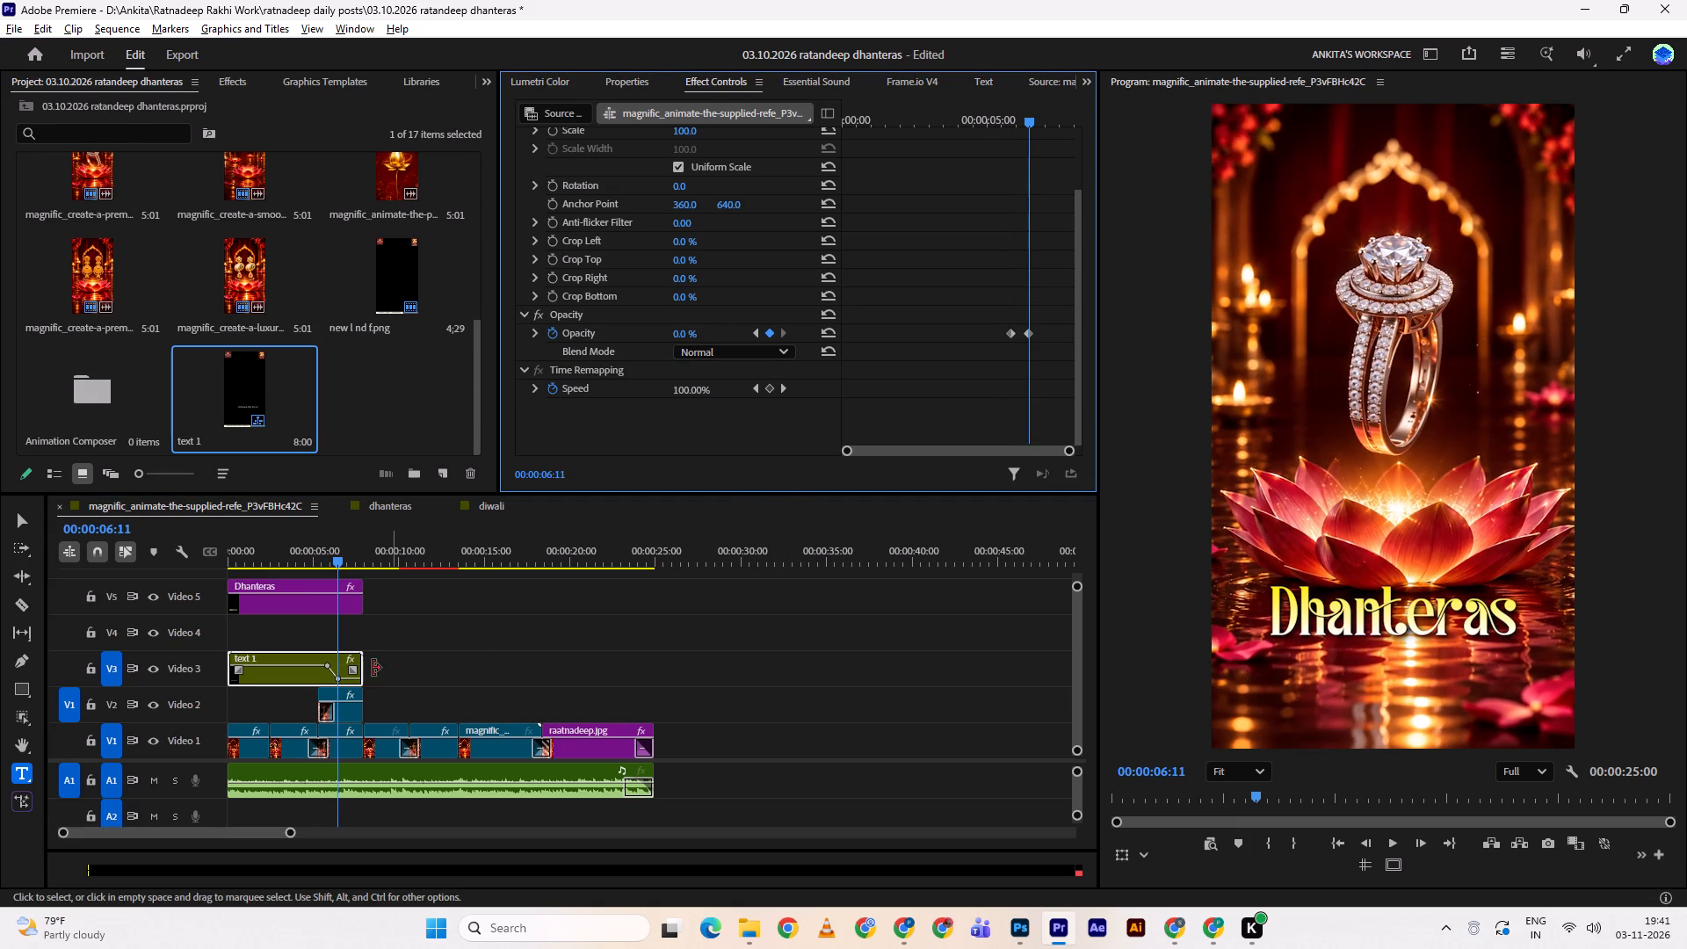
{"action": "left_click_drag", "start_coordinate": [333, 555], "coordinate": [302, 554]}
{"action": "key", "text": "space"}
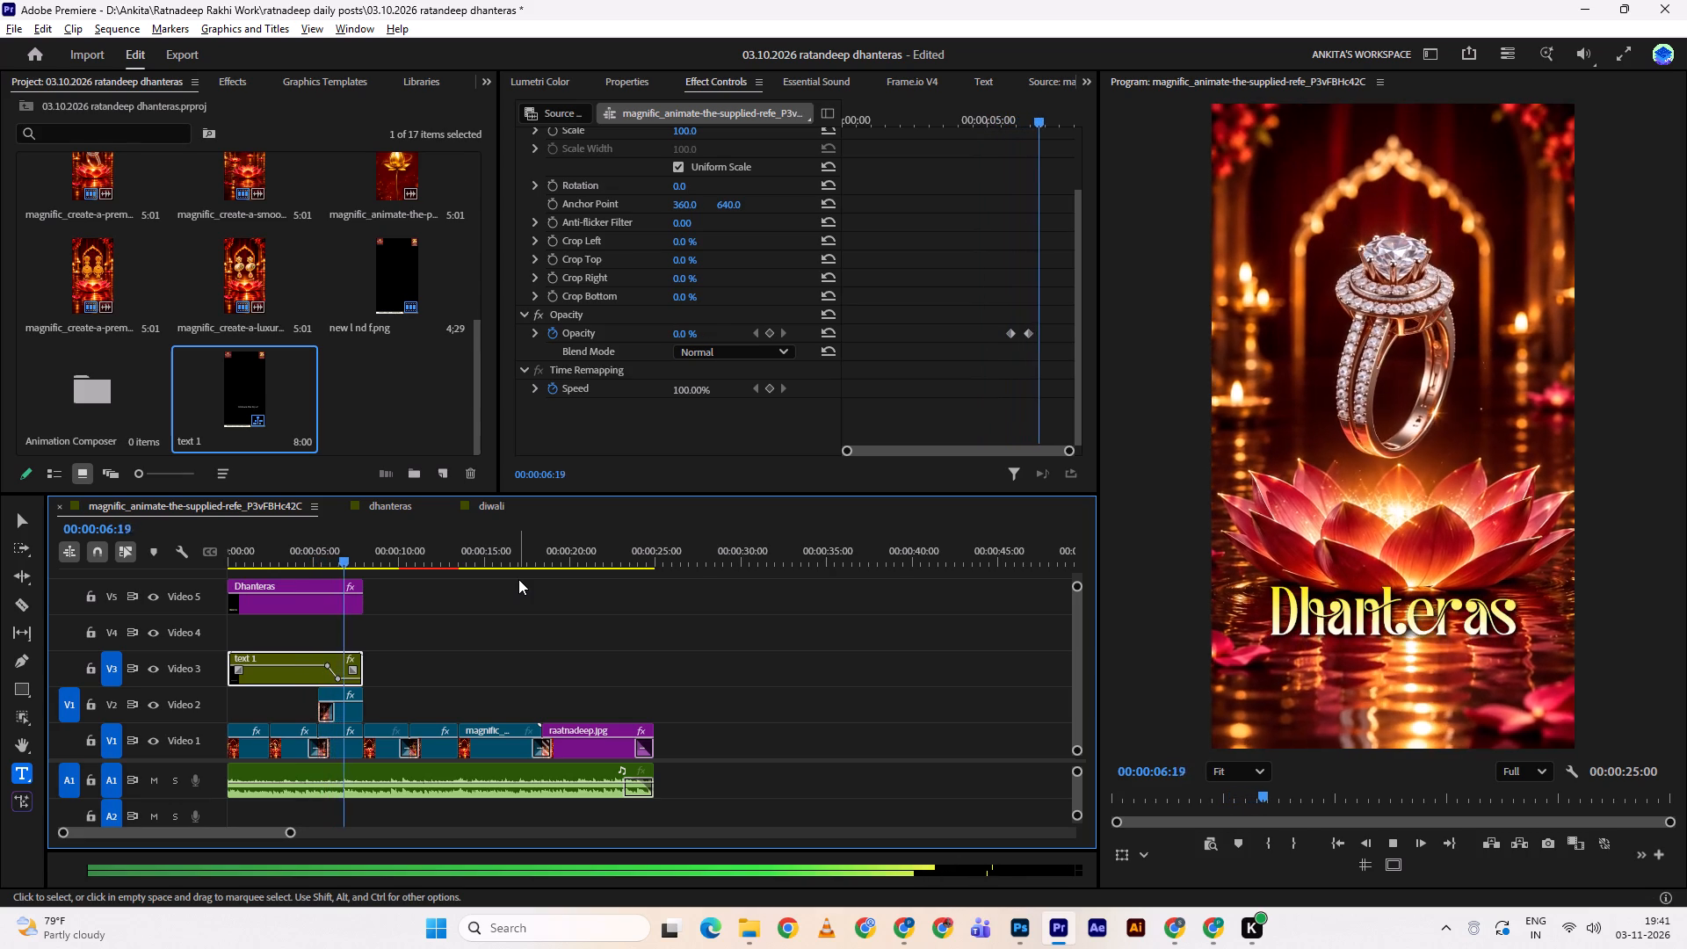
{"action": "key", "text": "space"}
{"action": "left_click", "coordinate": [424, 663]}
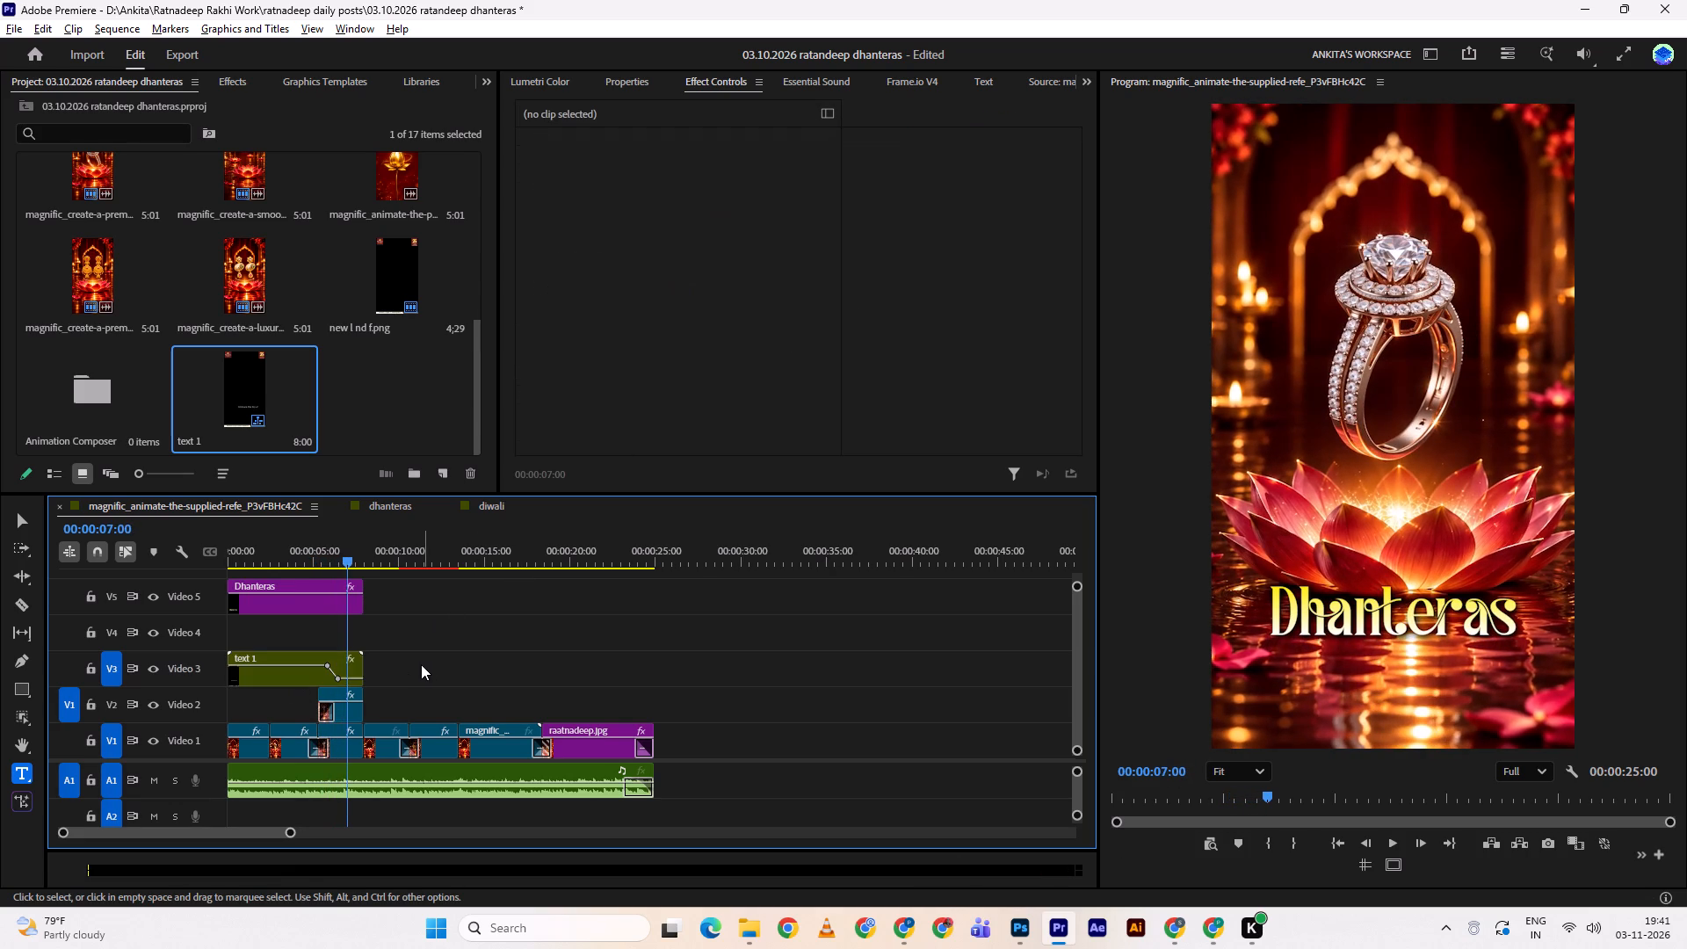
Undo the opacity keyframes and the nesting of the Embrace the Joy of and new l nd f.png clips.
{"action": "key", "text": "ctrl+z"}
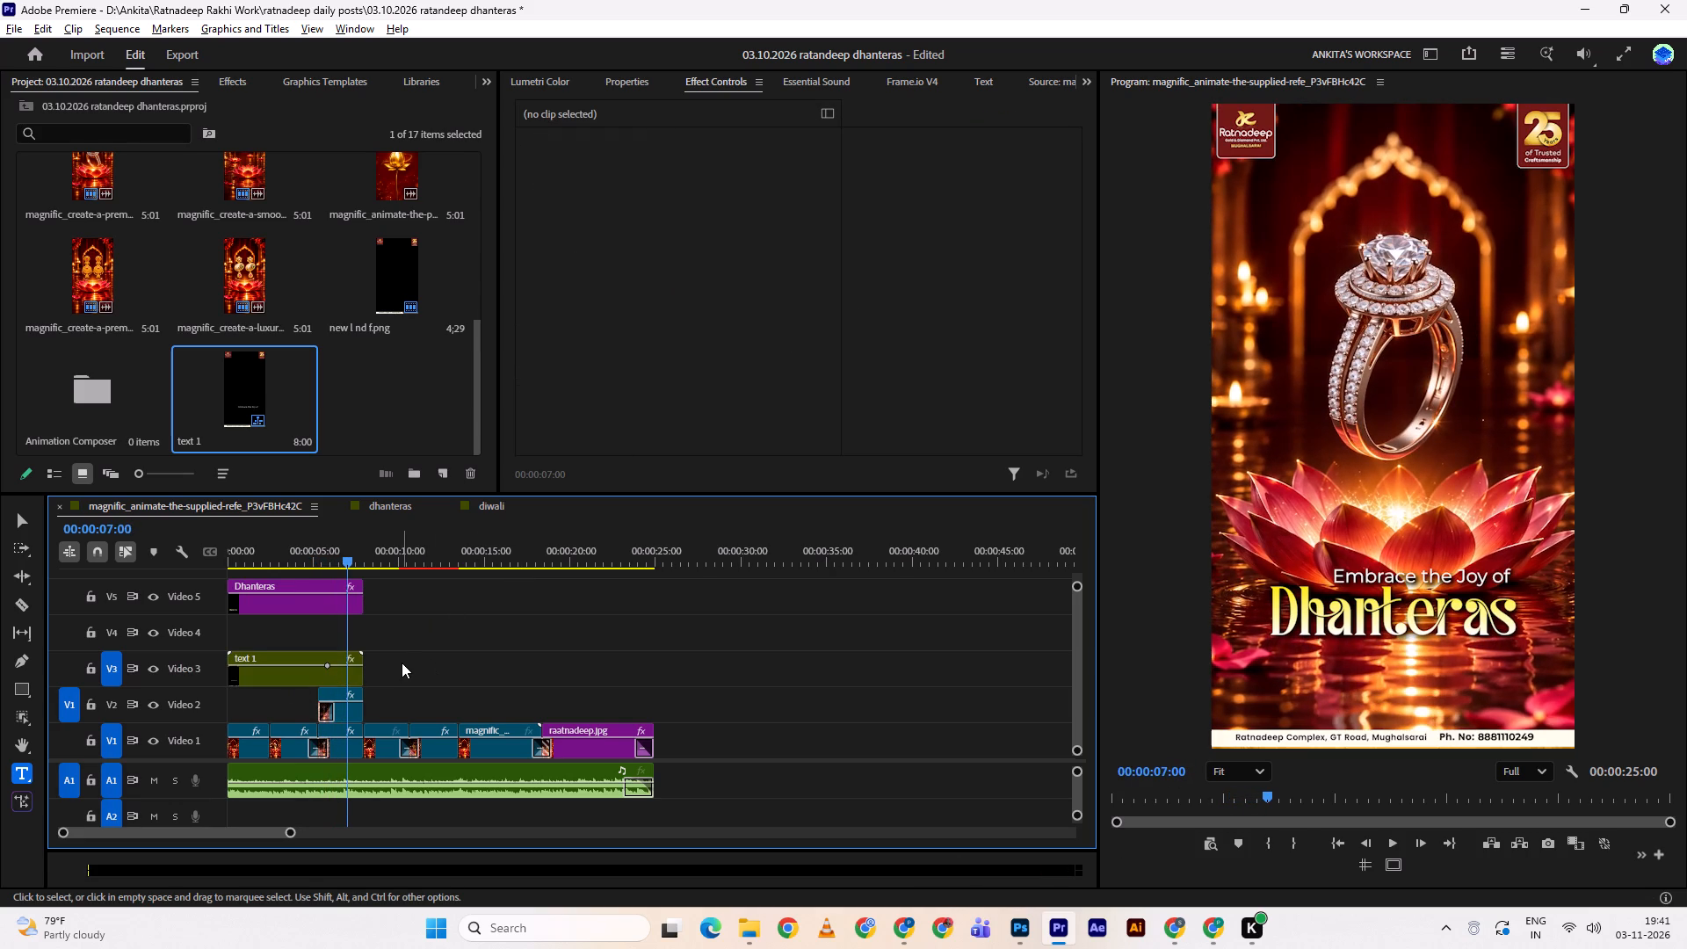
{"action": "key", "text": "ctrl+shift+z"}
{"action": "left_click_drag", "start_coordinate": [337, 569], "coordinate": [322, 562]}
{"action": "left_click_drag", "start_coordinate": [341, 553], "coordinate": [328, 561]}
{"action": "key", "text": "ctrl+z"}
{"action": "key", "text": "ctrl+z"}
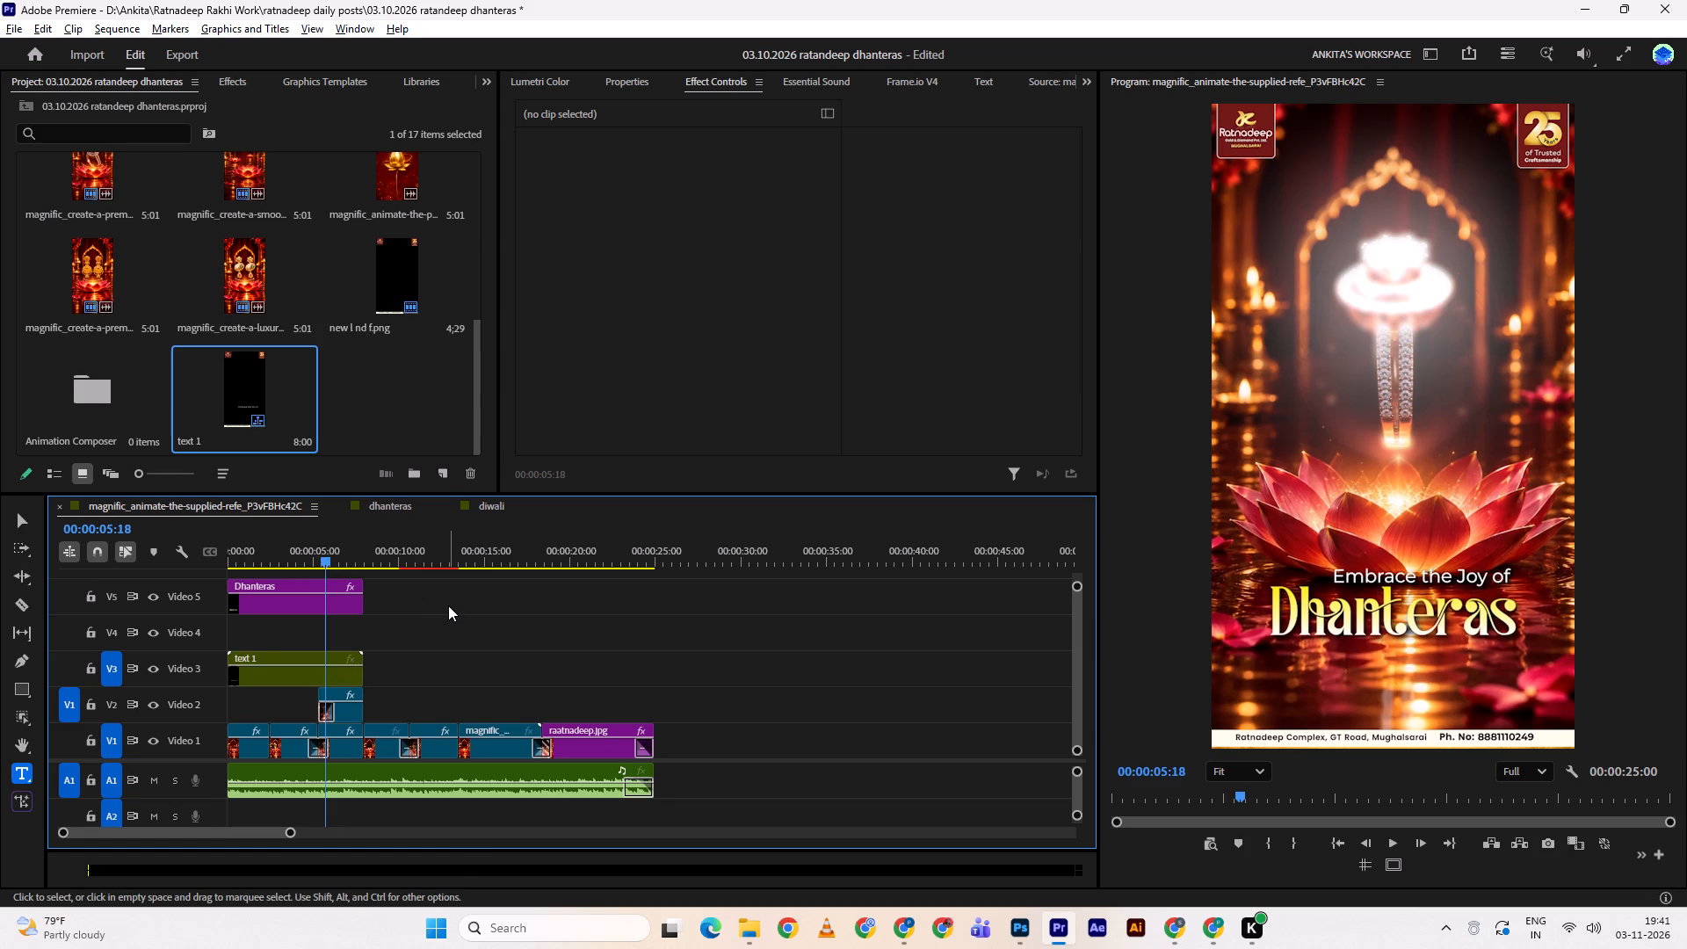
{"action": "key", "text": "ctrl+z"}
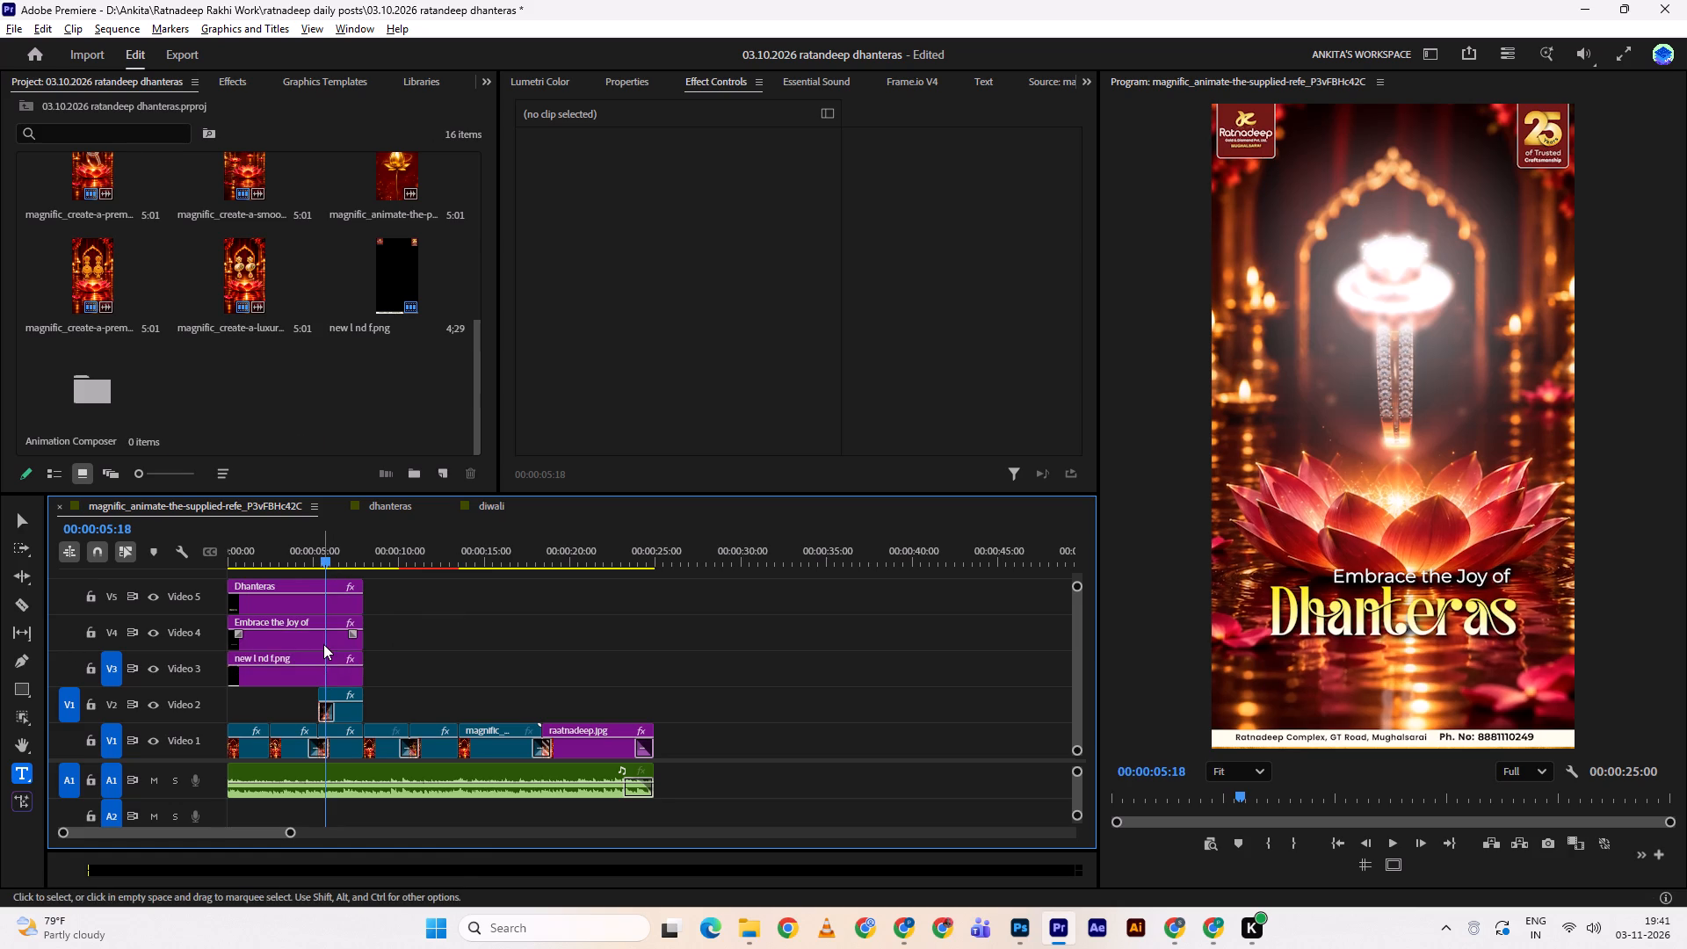
Nest the Dhanteras and Embrace the Joy of title clips into a sequence named text 1.
{"action": "left_click", "coordinate": [323, 644]}
{"action": "left_click", "coordinate": [329, 600], "text": "shift"}
{"action": "right_click", "coordinate": [329, 600]}
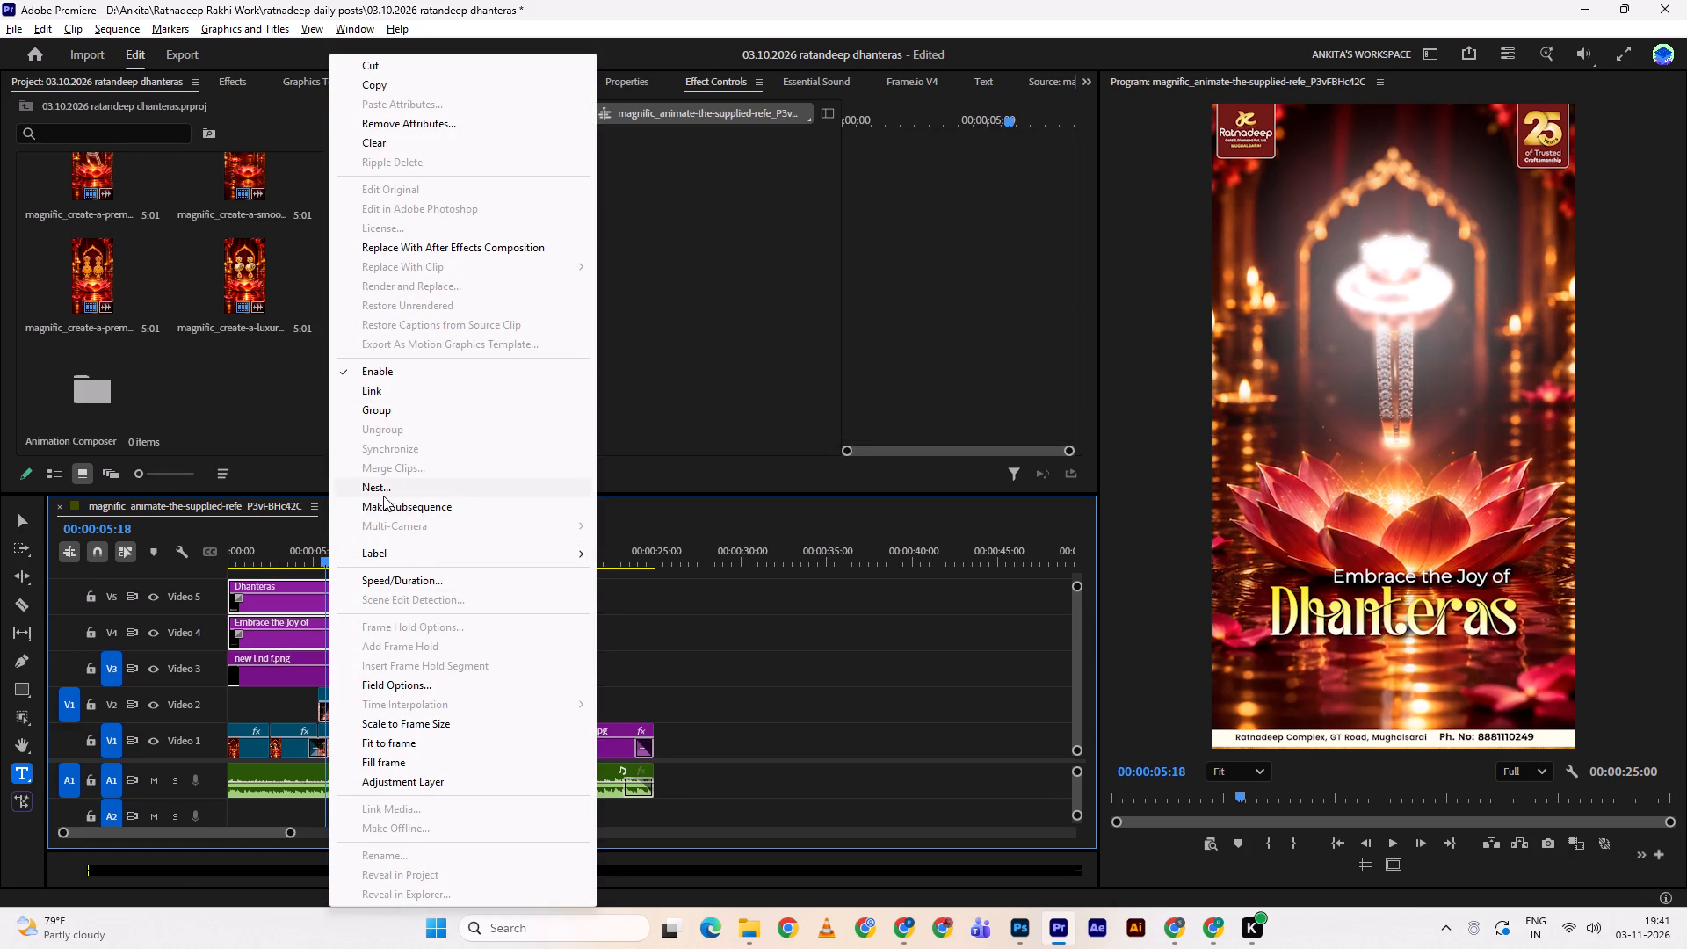
{"action": "left_click", "coordinate": [383, 496]}
{"action": "type", "text": "text 1"}
{"action": "key", "text": "Return"}
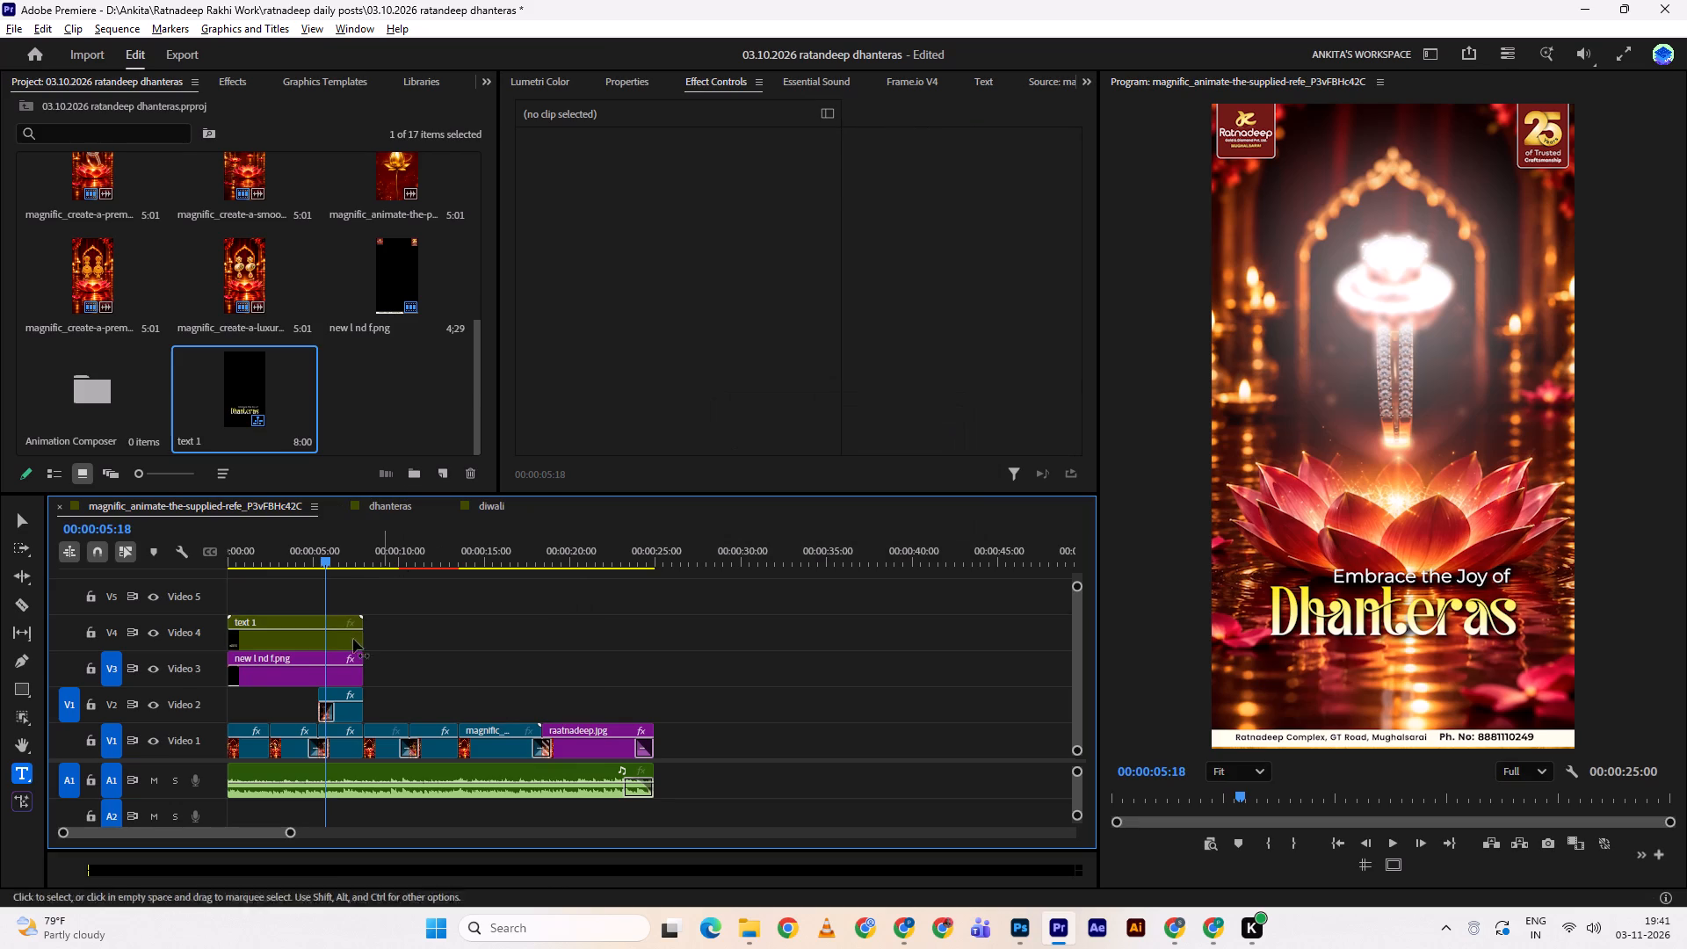
Keyframe the text 1 nest's opacity from 100% at 00:00:05:18 to 0% just before 00:00:07:00.
{"action": "left_click", "coordinate": [346, 646]}
{"action": "scroll", "coordinate": [744, 325], "scroll_direction": "down", "scroll_amount": 7}
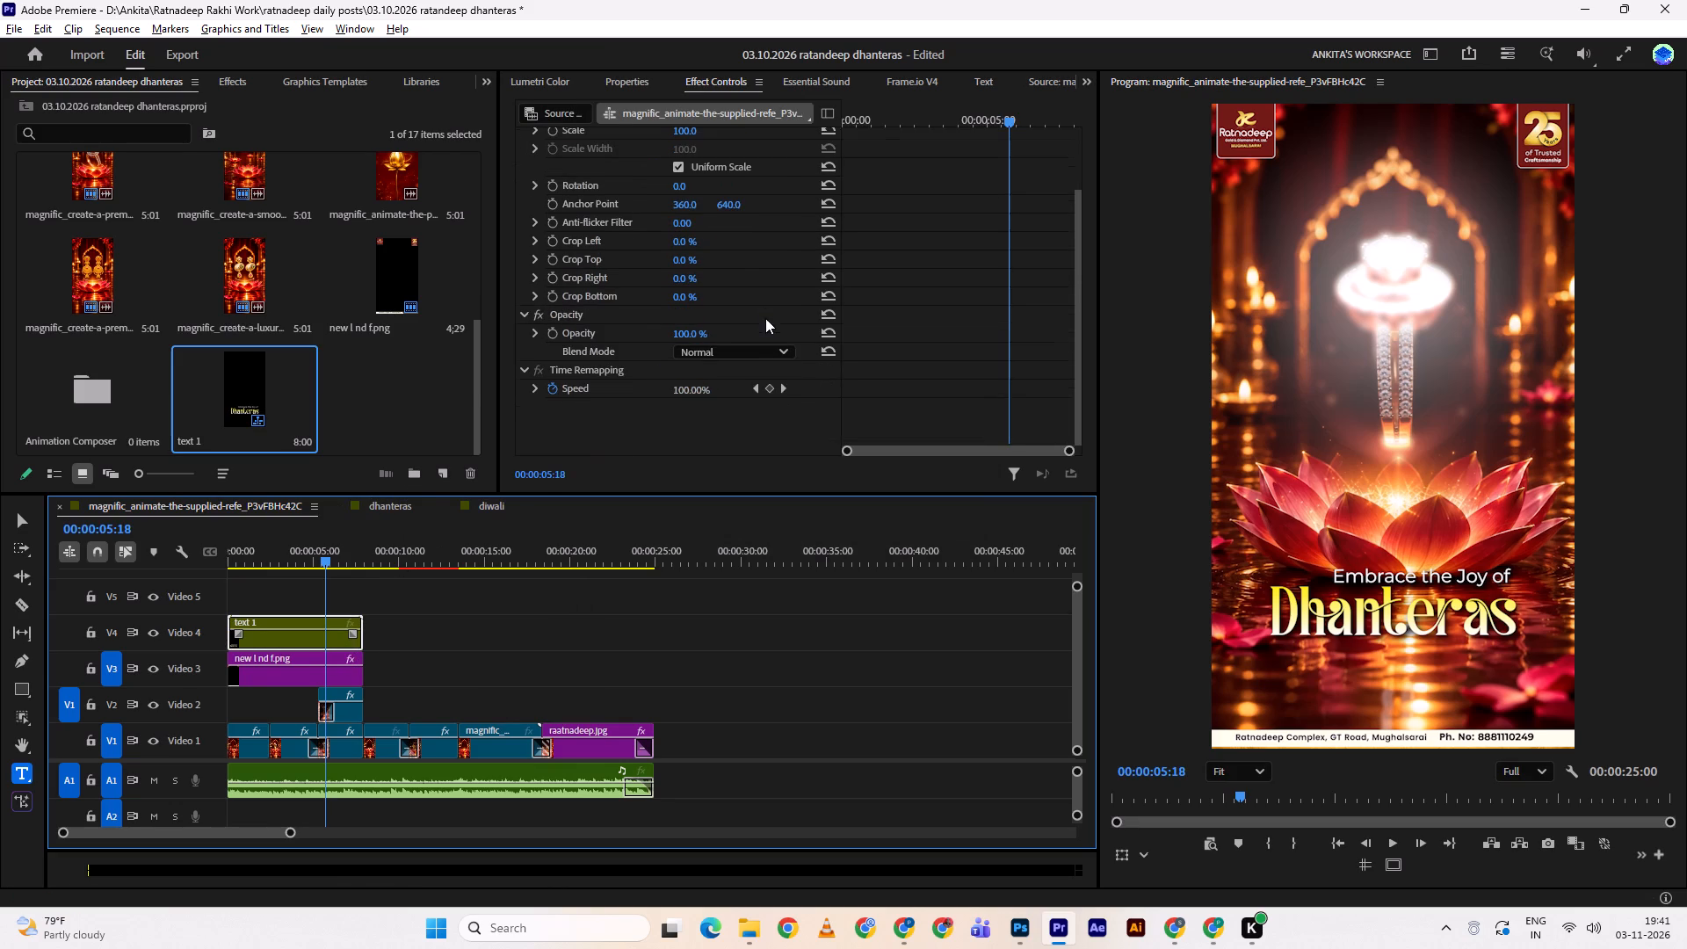
{"action": "scroll", "coordinate": [765, 318], "scroll_direction": "down", "scroll_amount": 1}
{"action": "left_click", "coordinate": [556, 334]}
{"action": "key", "text": "space"}
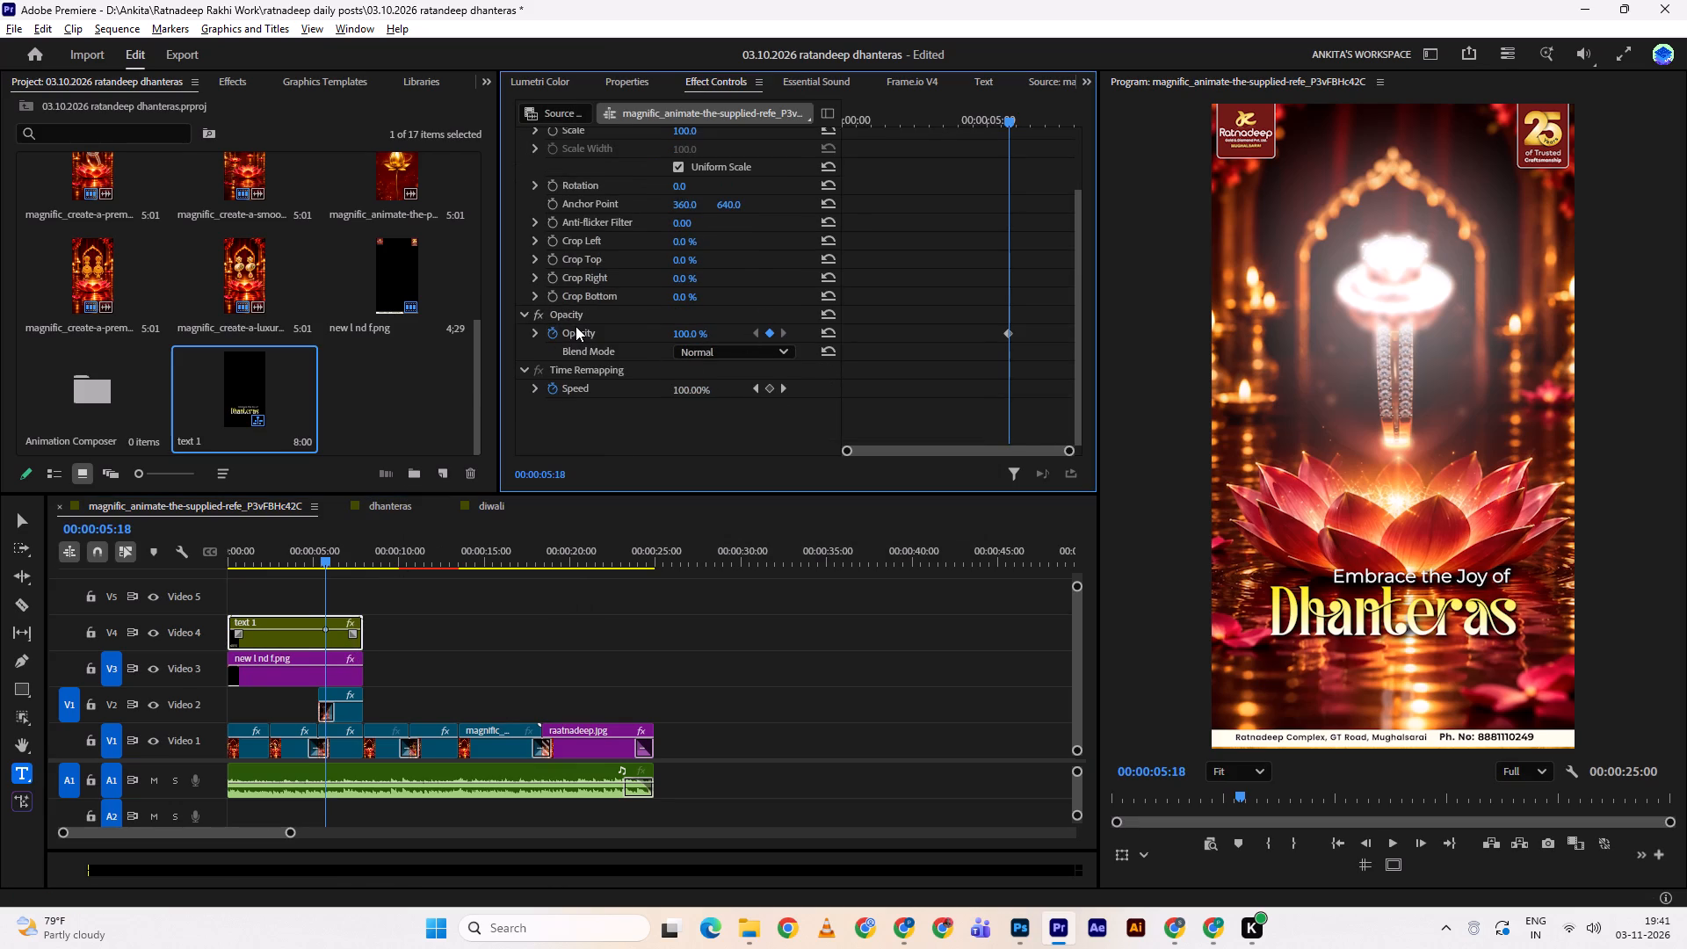
{"action": "key", "text": "space"}
{"action": "key", "text": "space"}
{"action": "key", "text": "space"}
{"action": "key", "text": "space"}
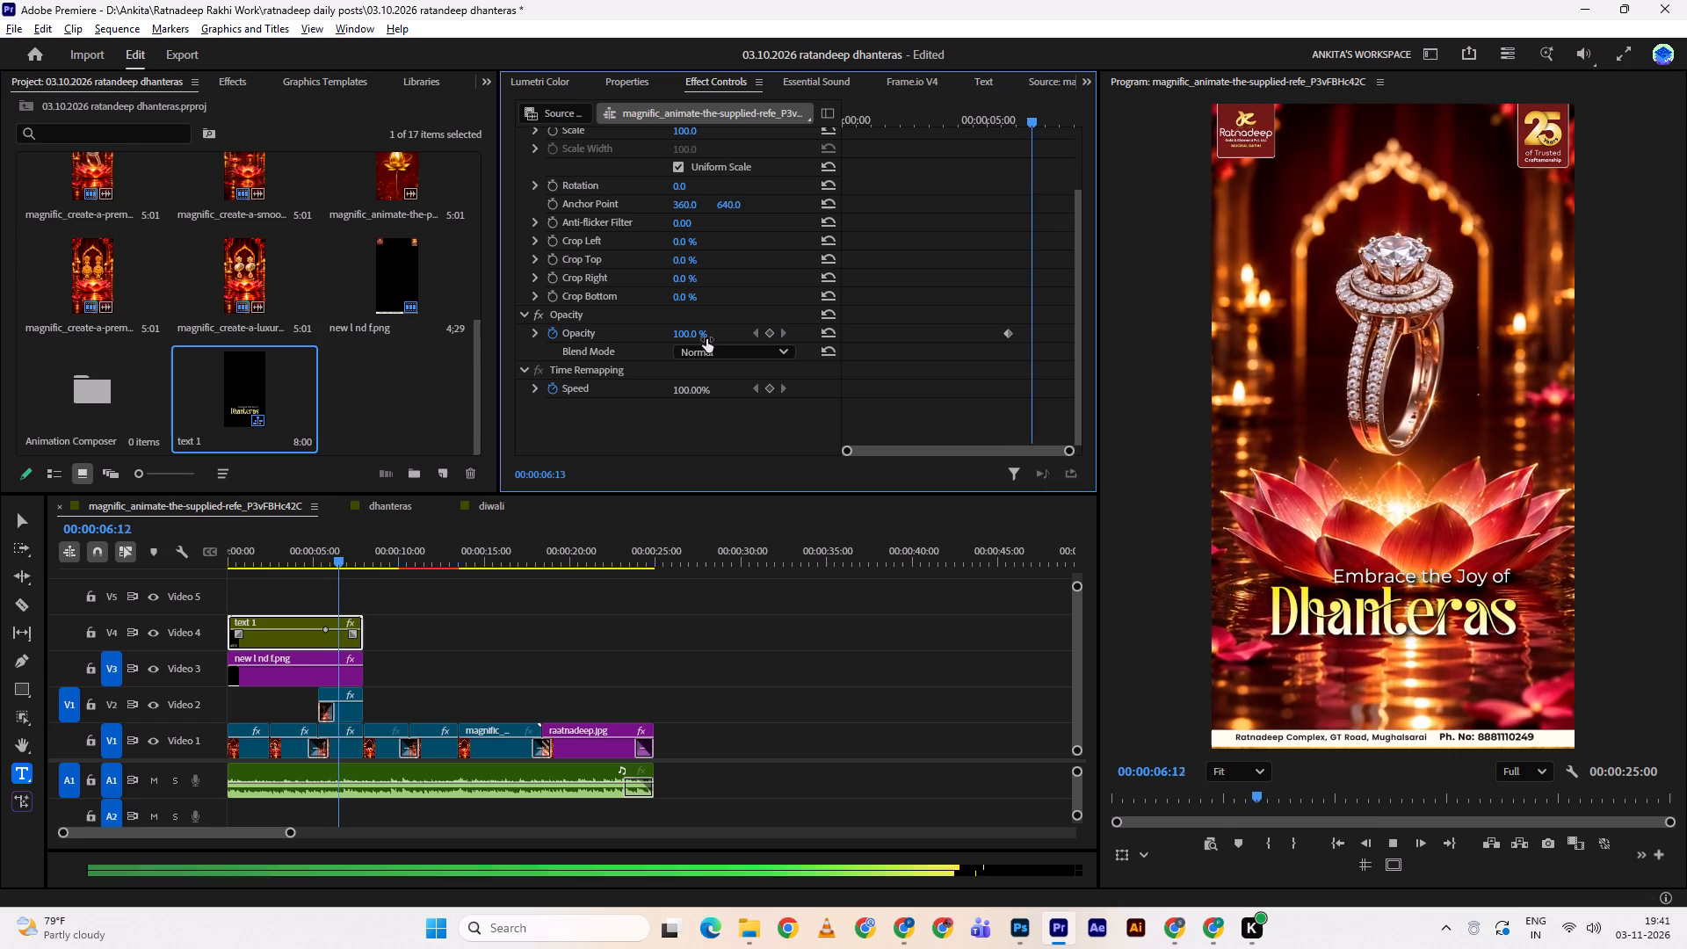
{"action": "key", "text": "space"}
{"action": "left_click_drag", "start_coordinate": [700, 335], "coordinate": [561, 337]}
Review the text 1 fade-out and the earrings scene after it, replaying the reel from the start.
{"action": "left_click_drag", "start_coordinate": [349, 566], "coordinate": [329, 568]}
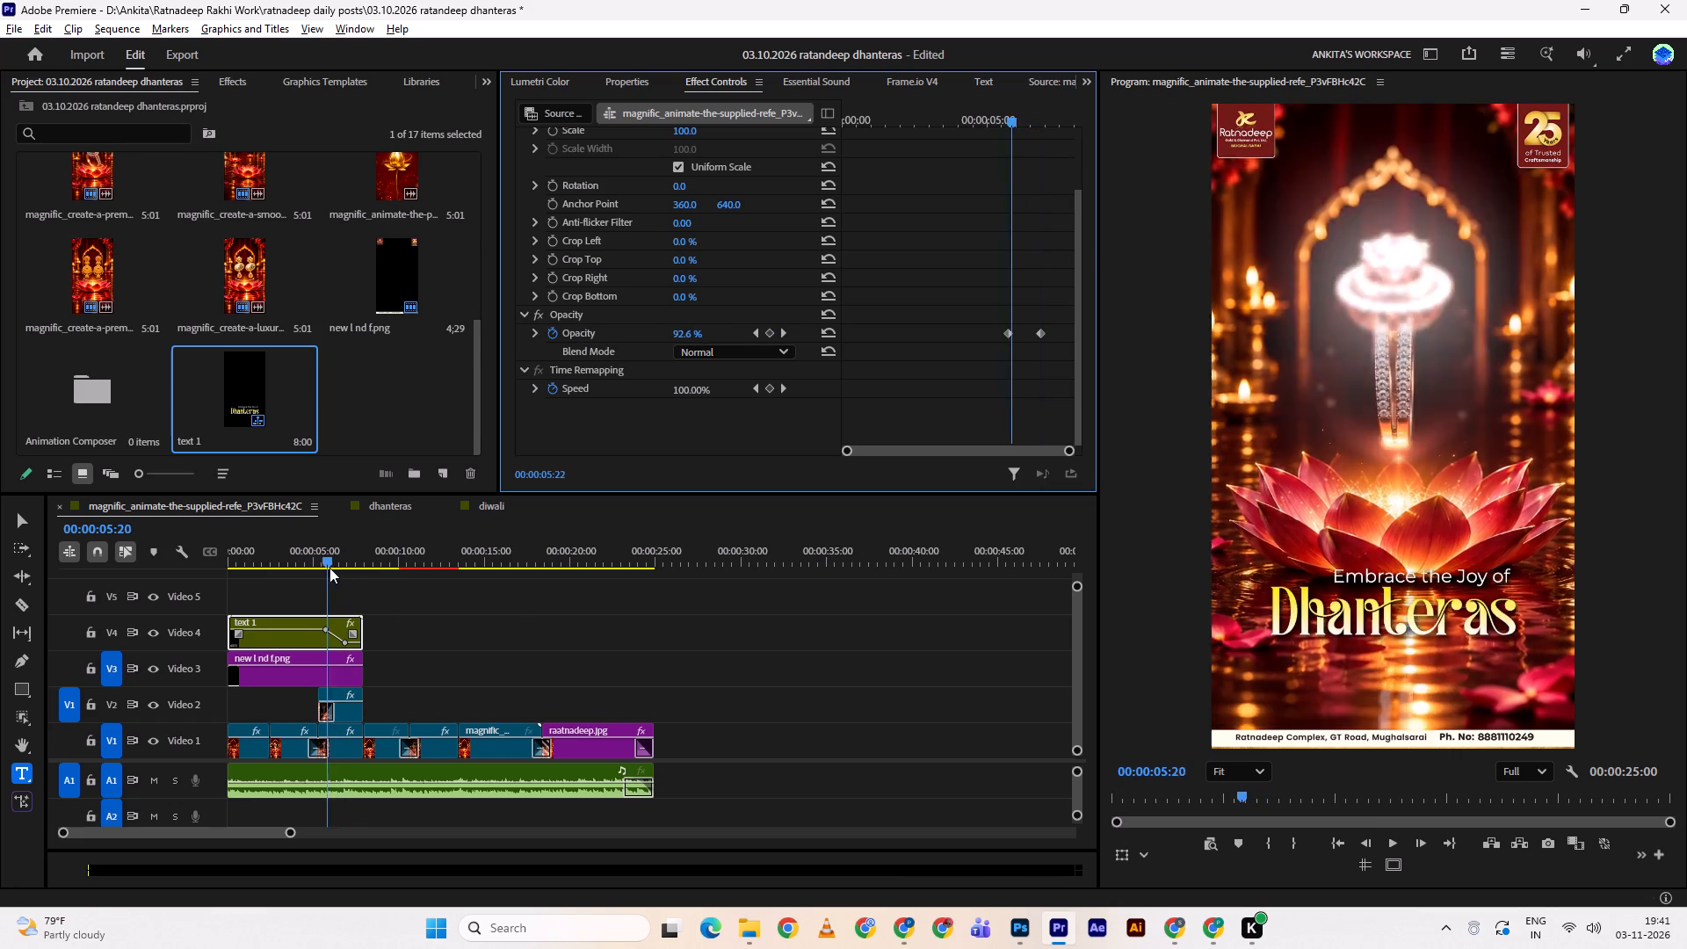
{"action": "left_click_drag", "start_coordinate": [329, 568], "coordinate": [325, 570]}
{"action": "key", "text": "space"}
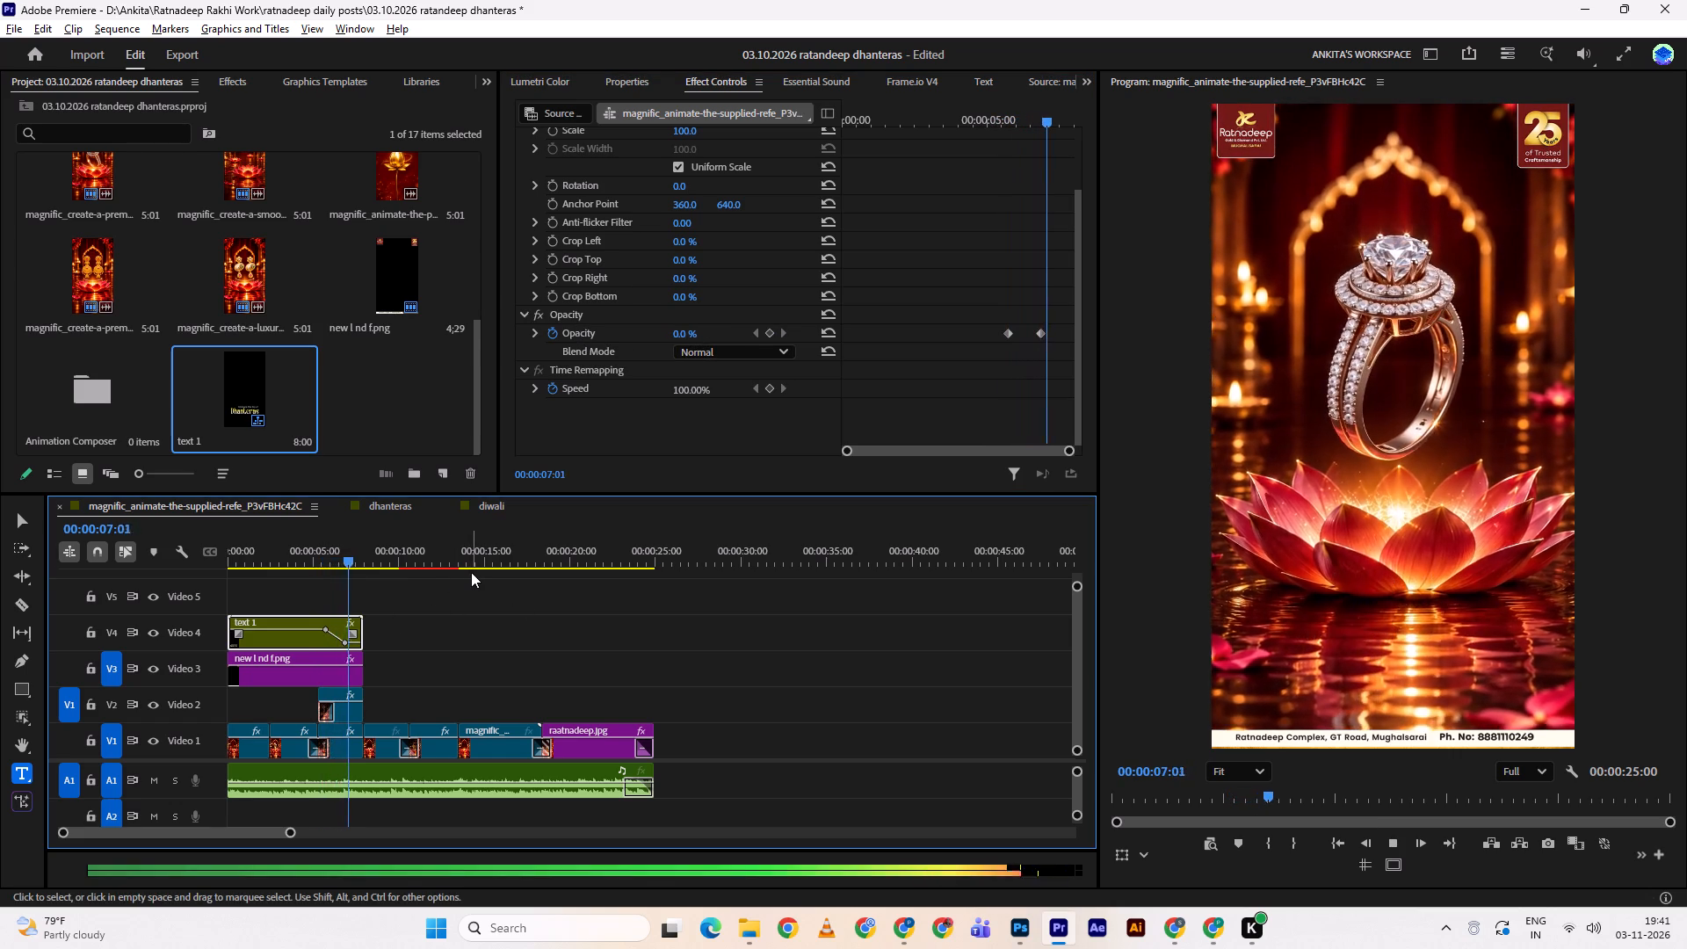
{"action": "key", "text": "space"}
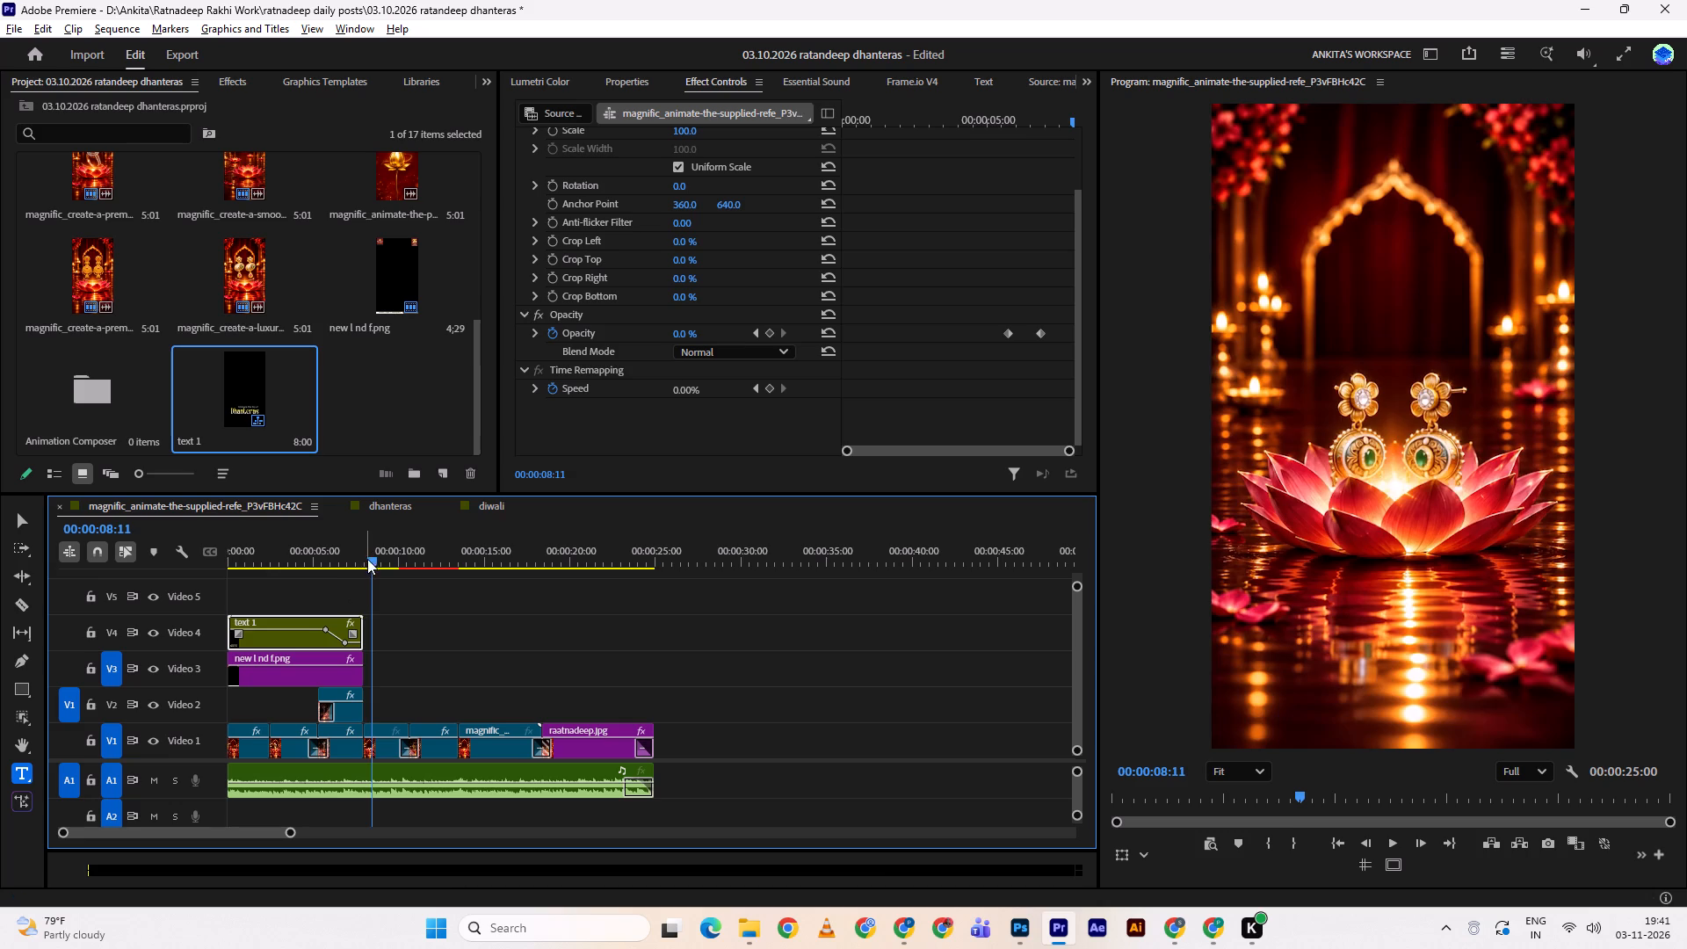
{"action": "left_click_drag", "start_coordinate": [367, 555], "coordinate": [380, 553]}
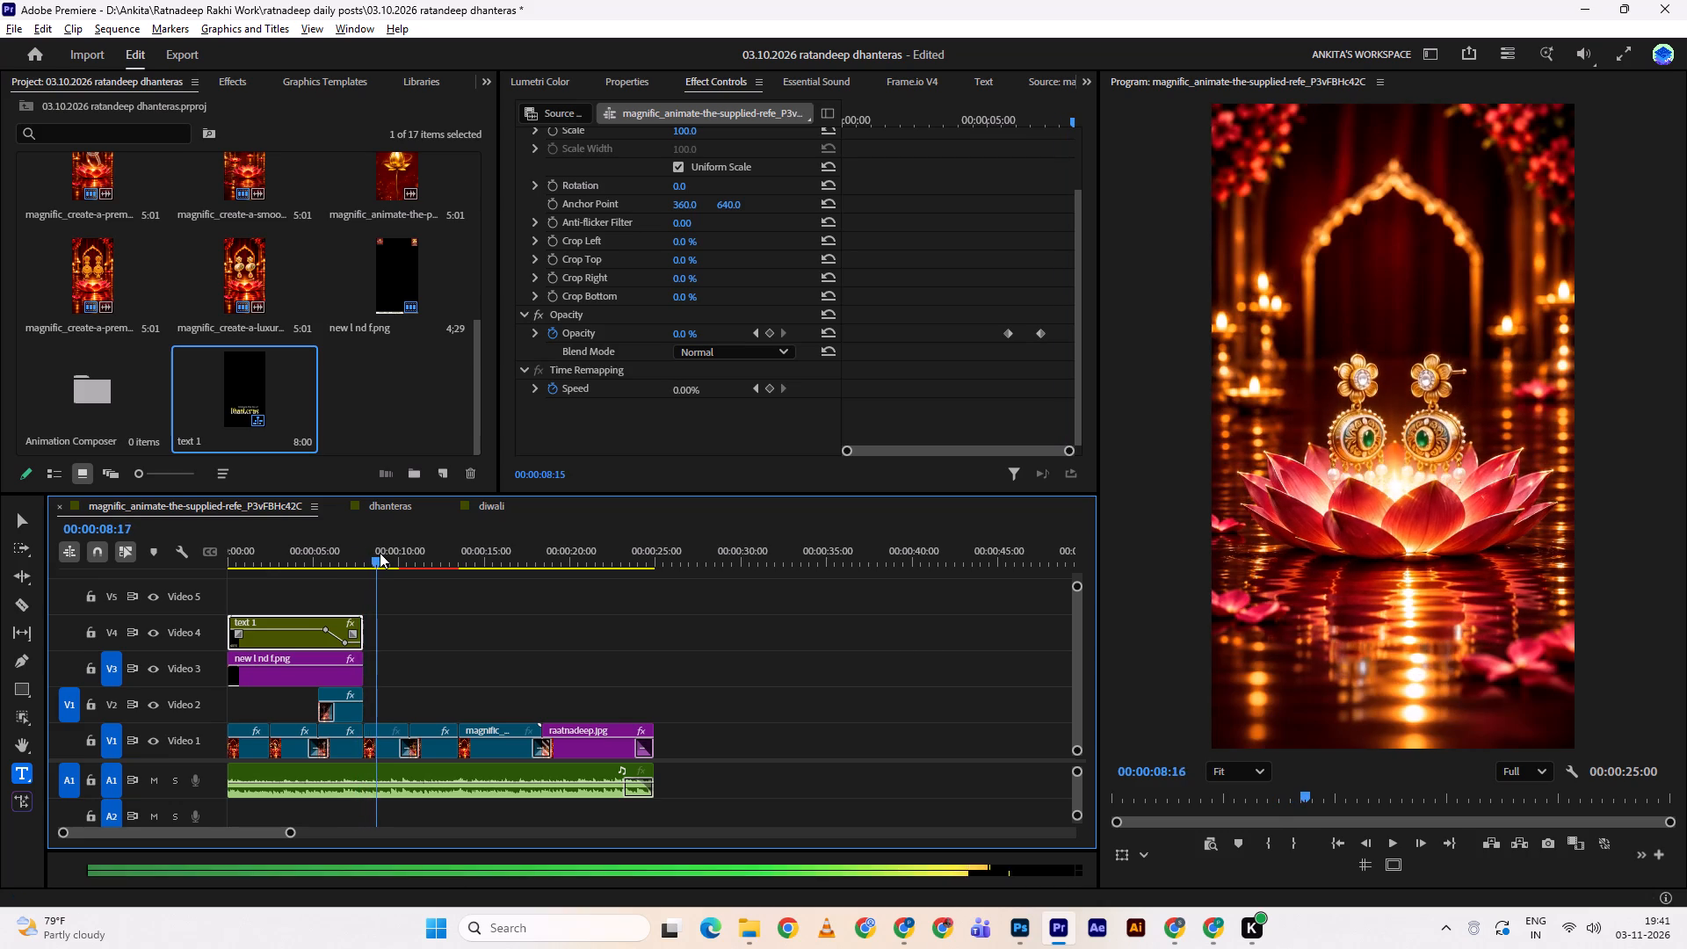
{"action": "left_click_drag", "start_coordinate": [380, 553], "coordinate": [390, 552]}
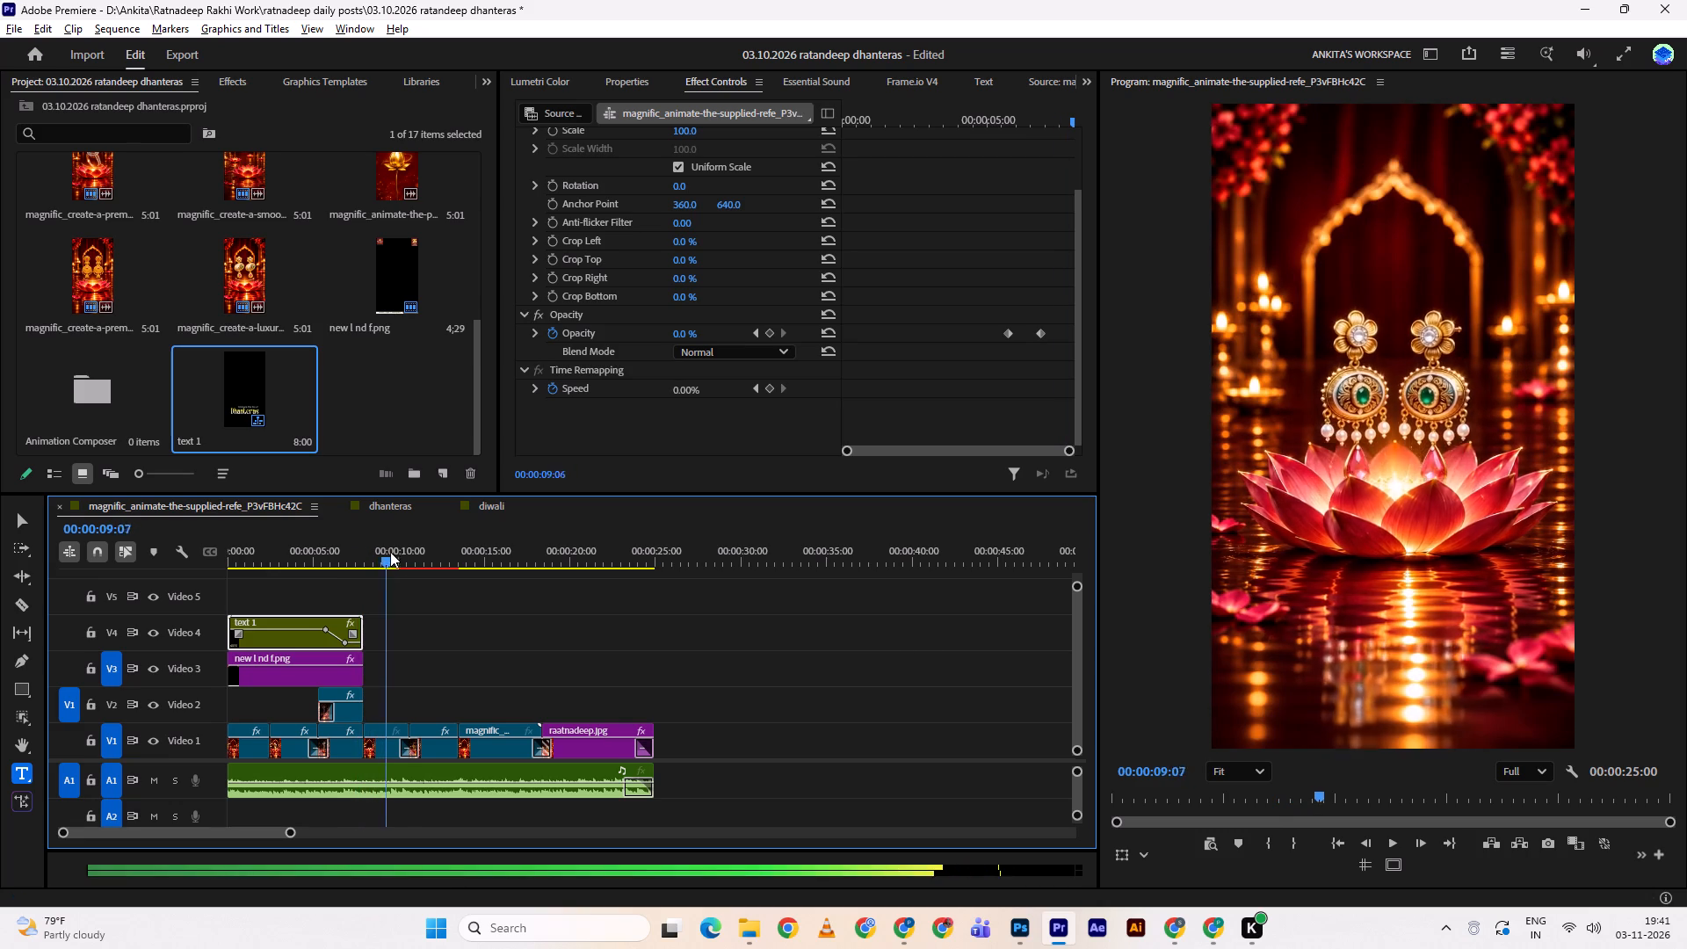
{"action": "left_click_drag", "start_coordinate": [390, 552], "coordinate": [235, 569]}
{"action": "key", "text": "space"}
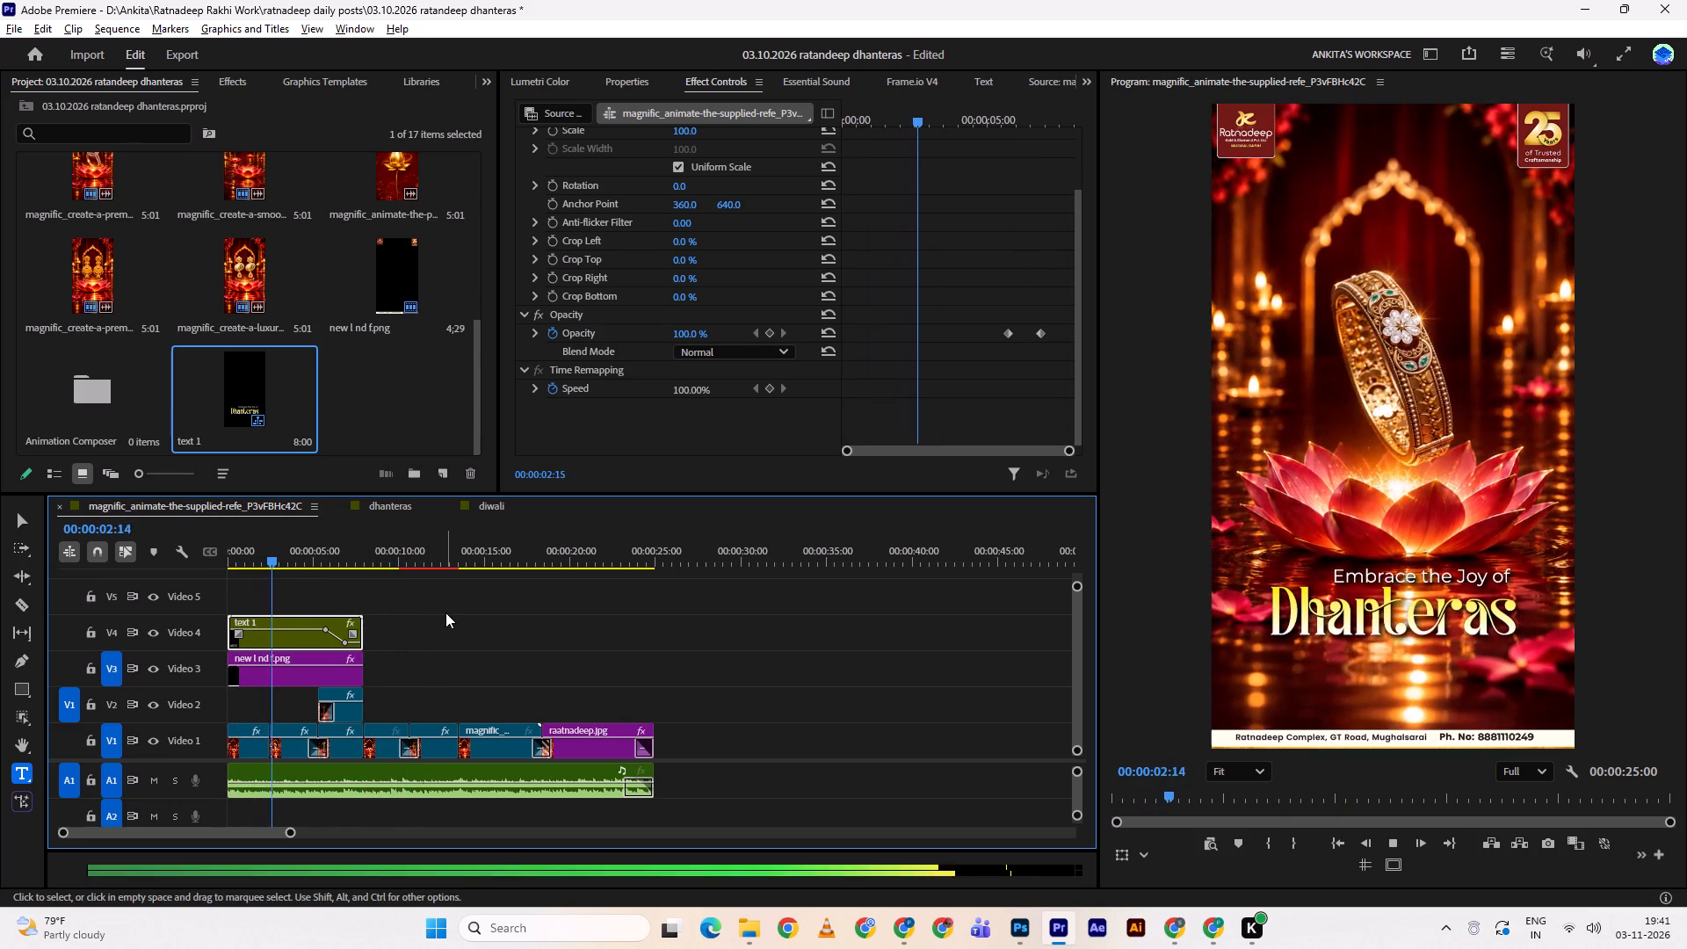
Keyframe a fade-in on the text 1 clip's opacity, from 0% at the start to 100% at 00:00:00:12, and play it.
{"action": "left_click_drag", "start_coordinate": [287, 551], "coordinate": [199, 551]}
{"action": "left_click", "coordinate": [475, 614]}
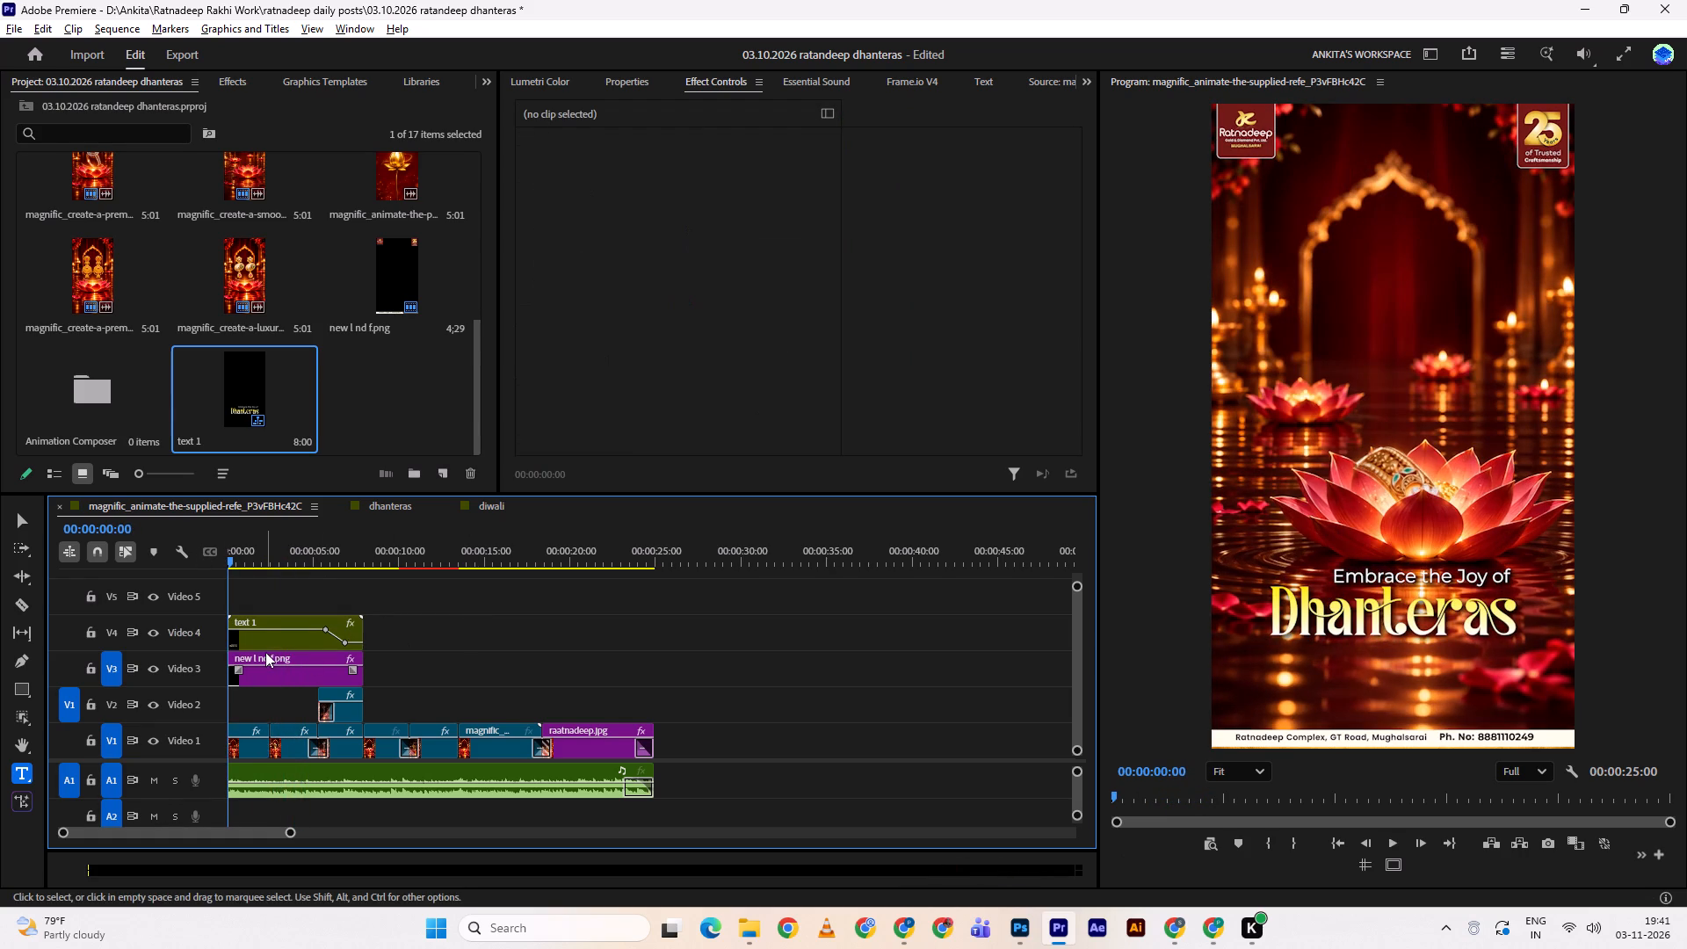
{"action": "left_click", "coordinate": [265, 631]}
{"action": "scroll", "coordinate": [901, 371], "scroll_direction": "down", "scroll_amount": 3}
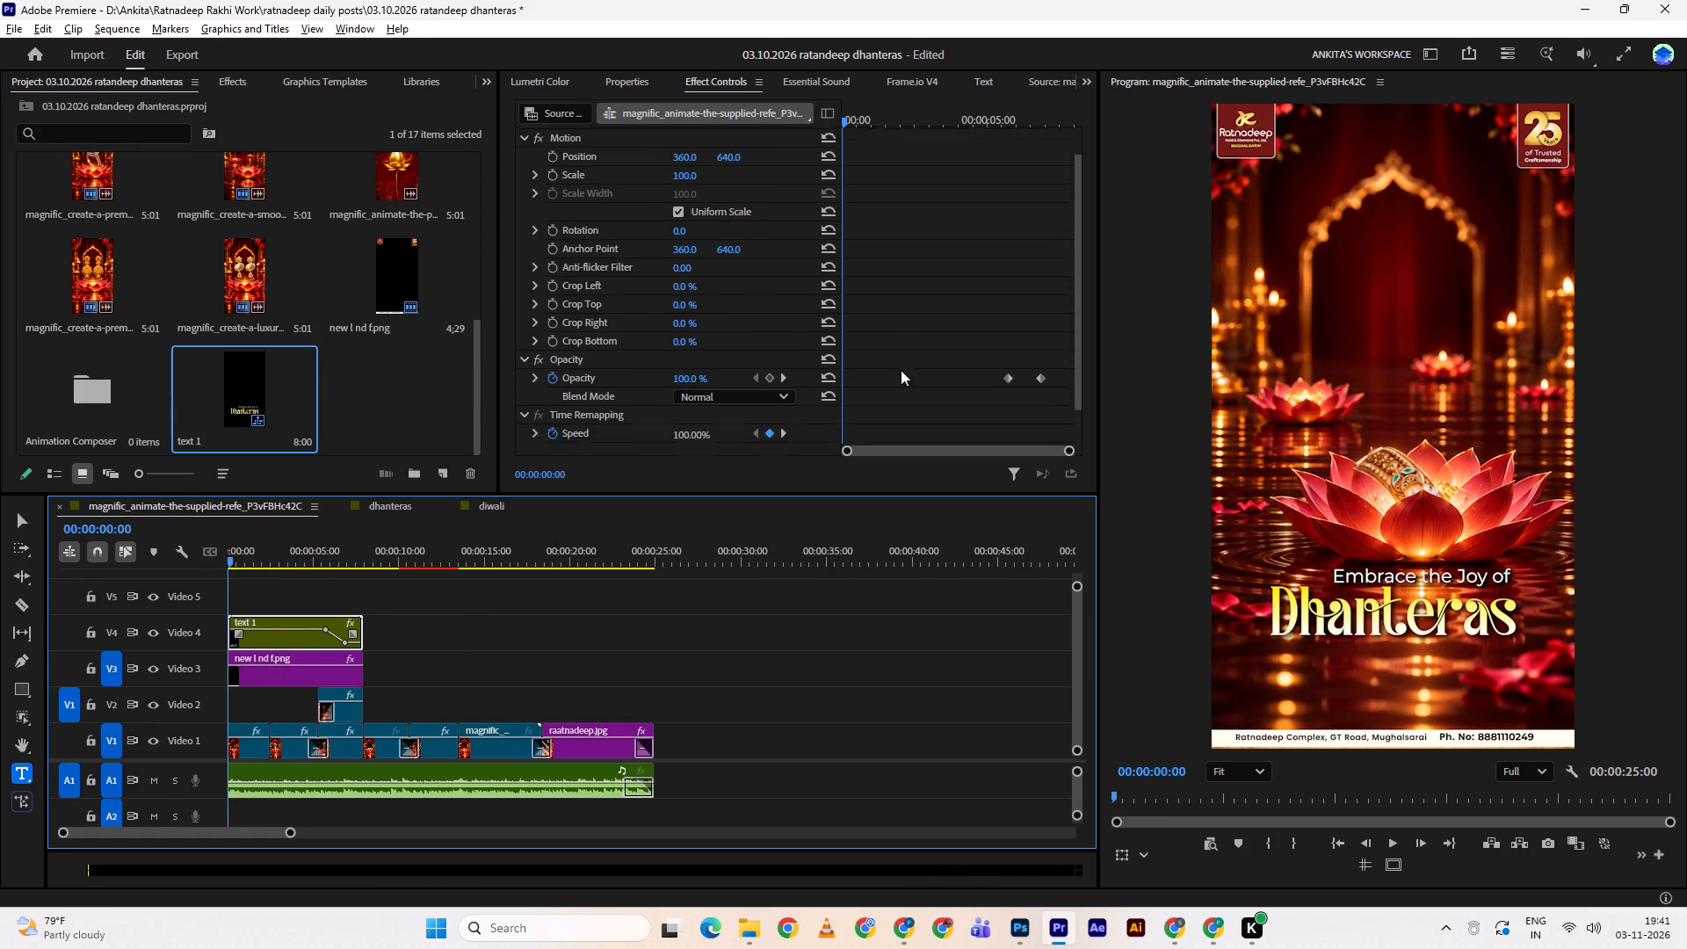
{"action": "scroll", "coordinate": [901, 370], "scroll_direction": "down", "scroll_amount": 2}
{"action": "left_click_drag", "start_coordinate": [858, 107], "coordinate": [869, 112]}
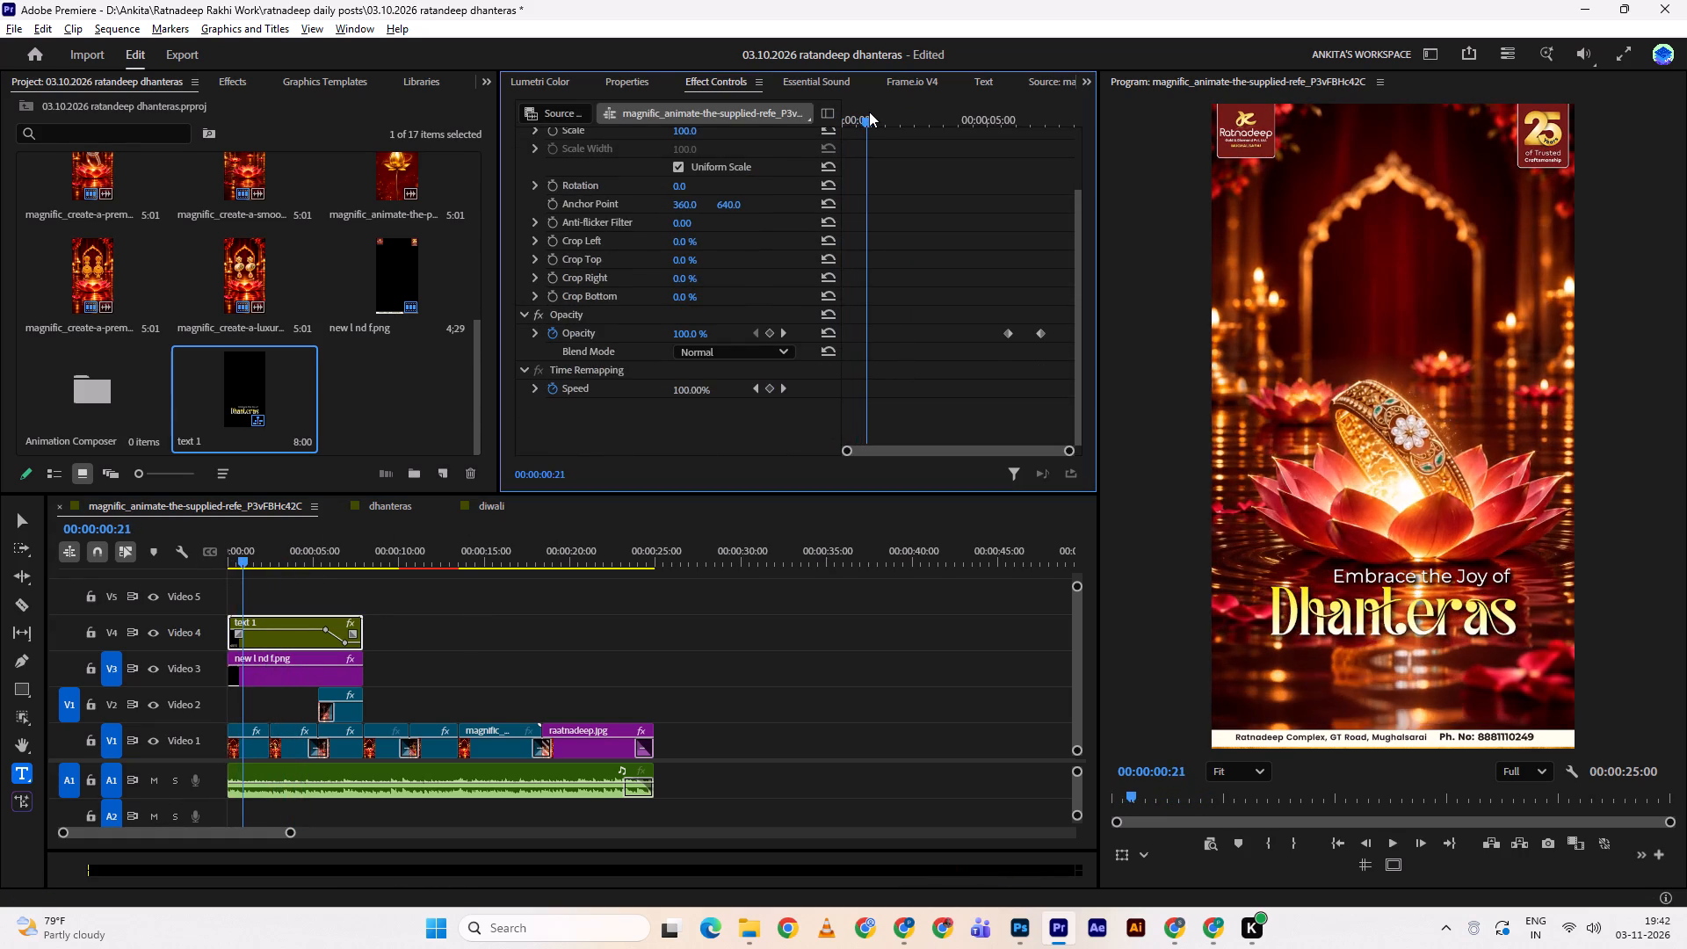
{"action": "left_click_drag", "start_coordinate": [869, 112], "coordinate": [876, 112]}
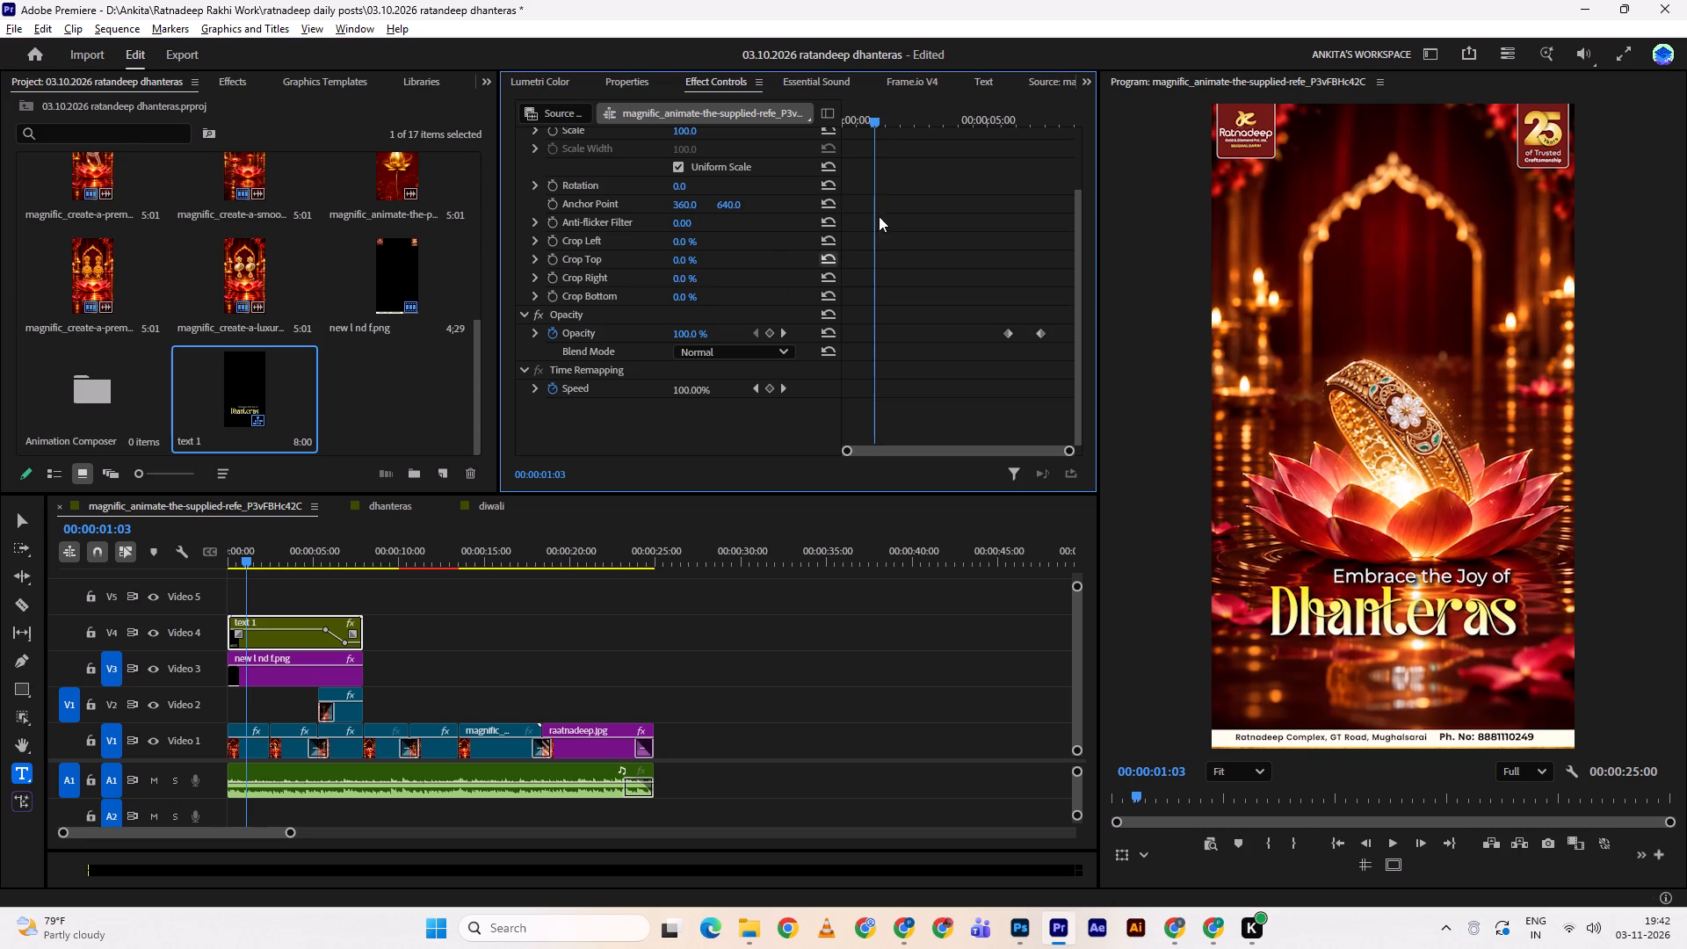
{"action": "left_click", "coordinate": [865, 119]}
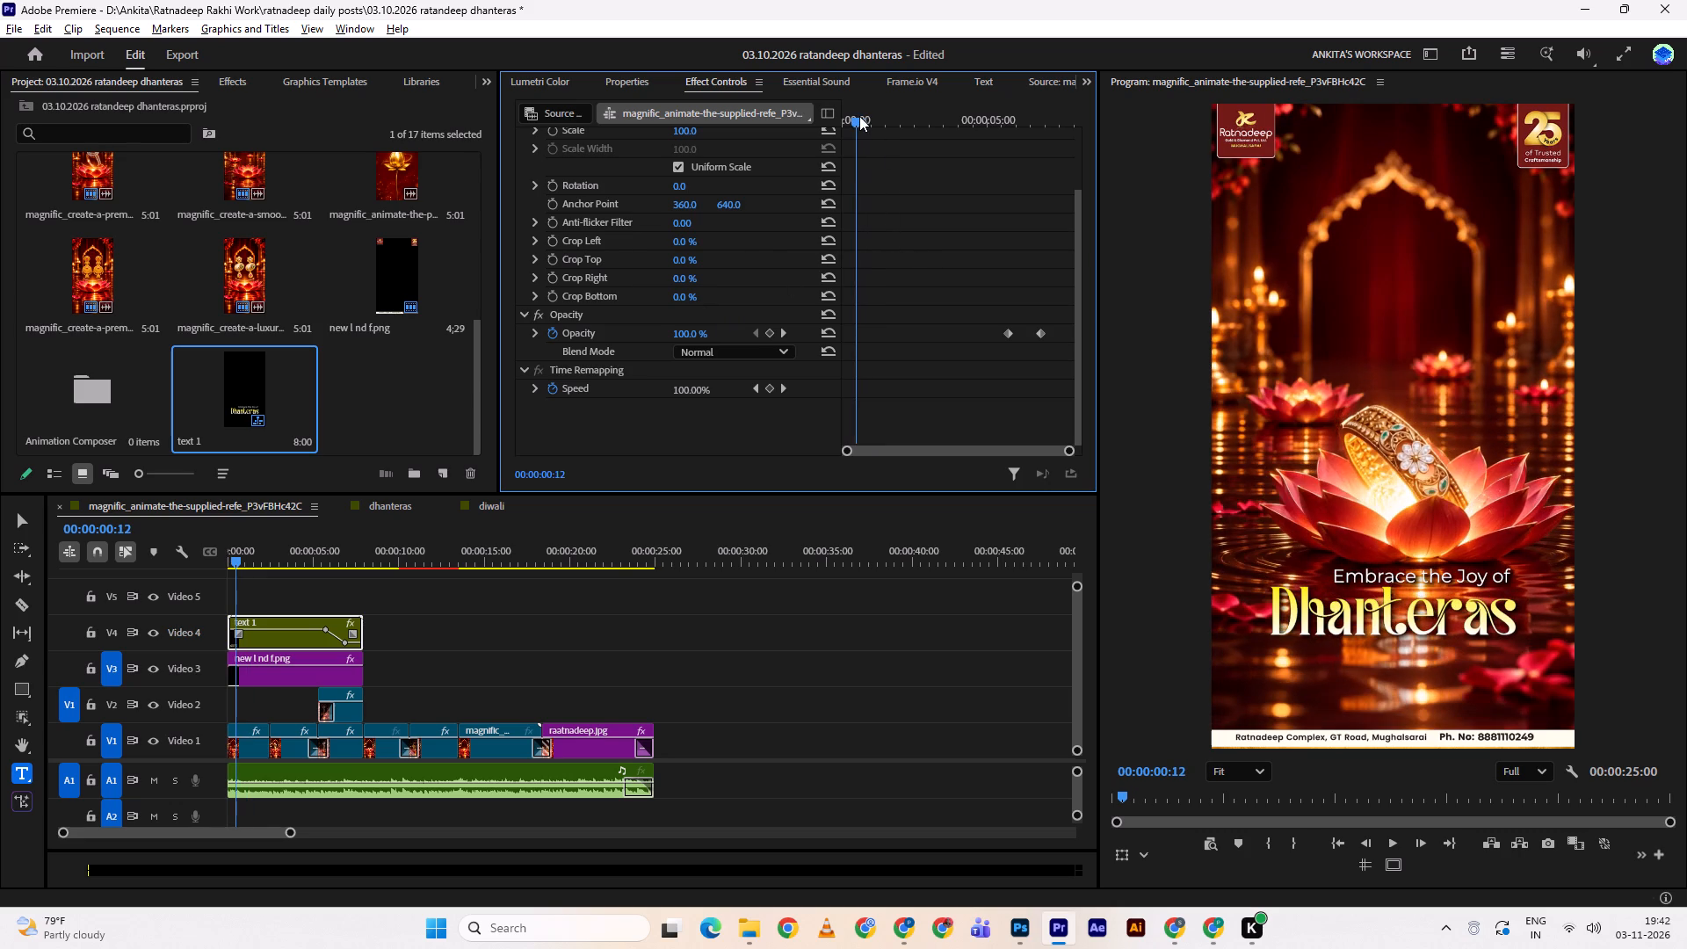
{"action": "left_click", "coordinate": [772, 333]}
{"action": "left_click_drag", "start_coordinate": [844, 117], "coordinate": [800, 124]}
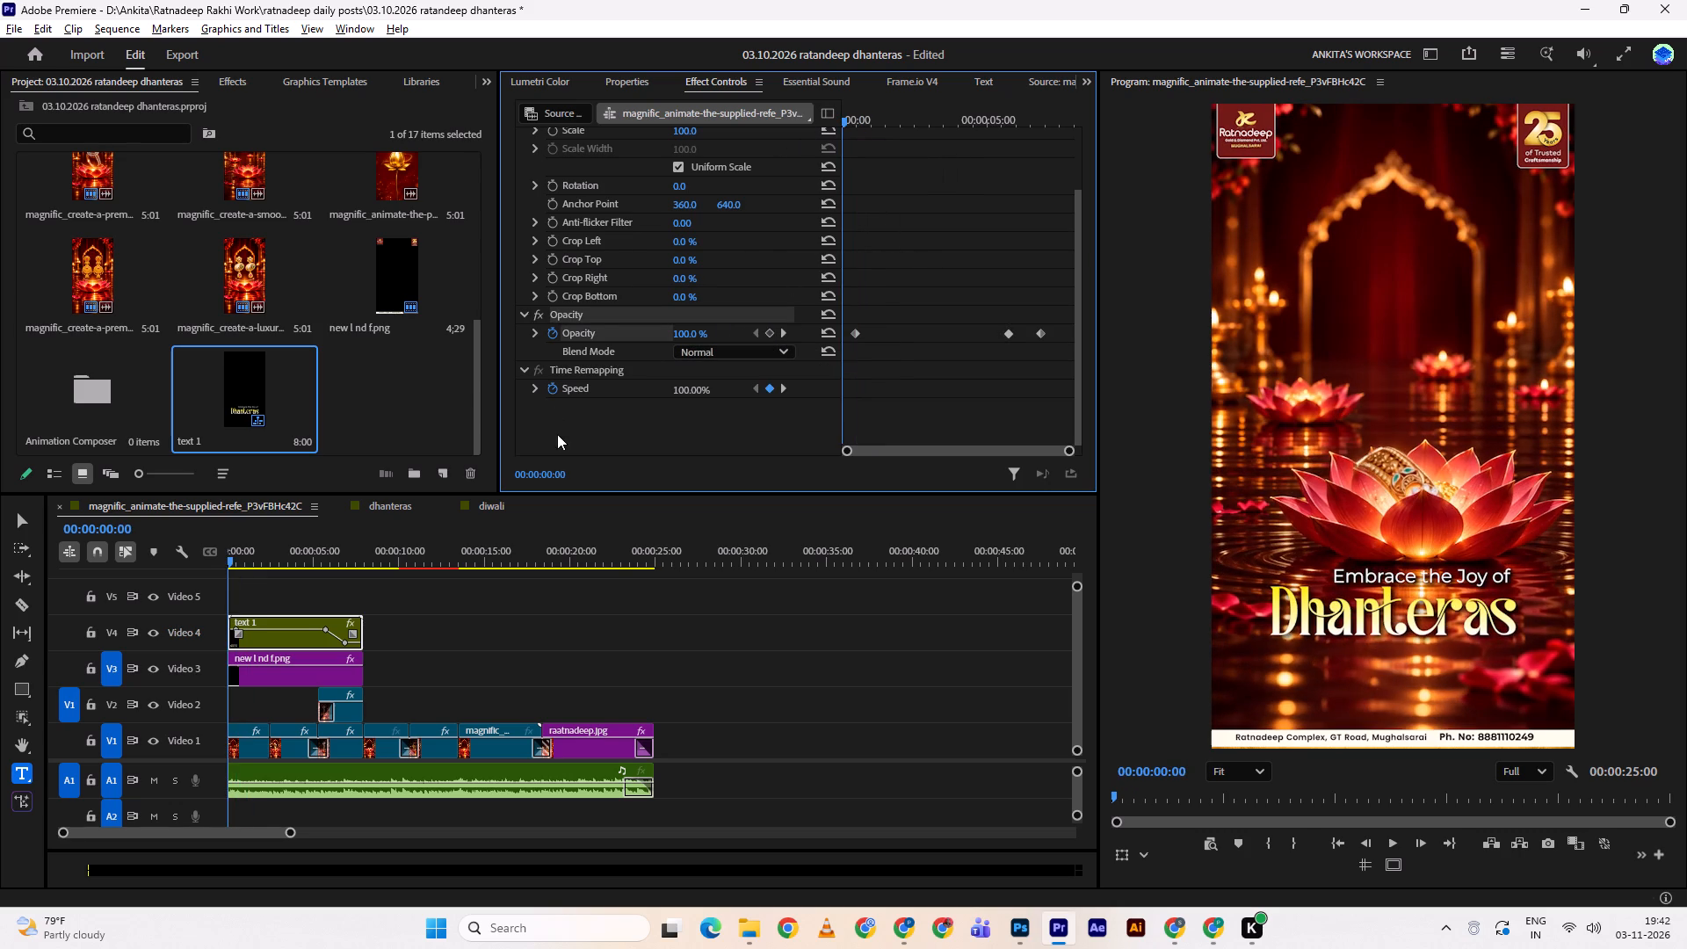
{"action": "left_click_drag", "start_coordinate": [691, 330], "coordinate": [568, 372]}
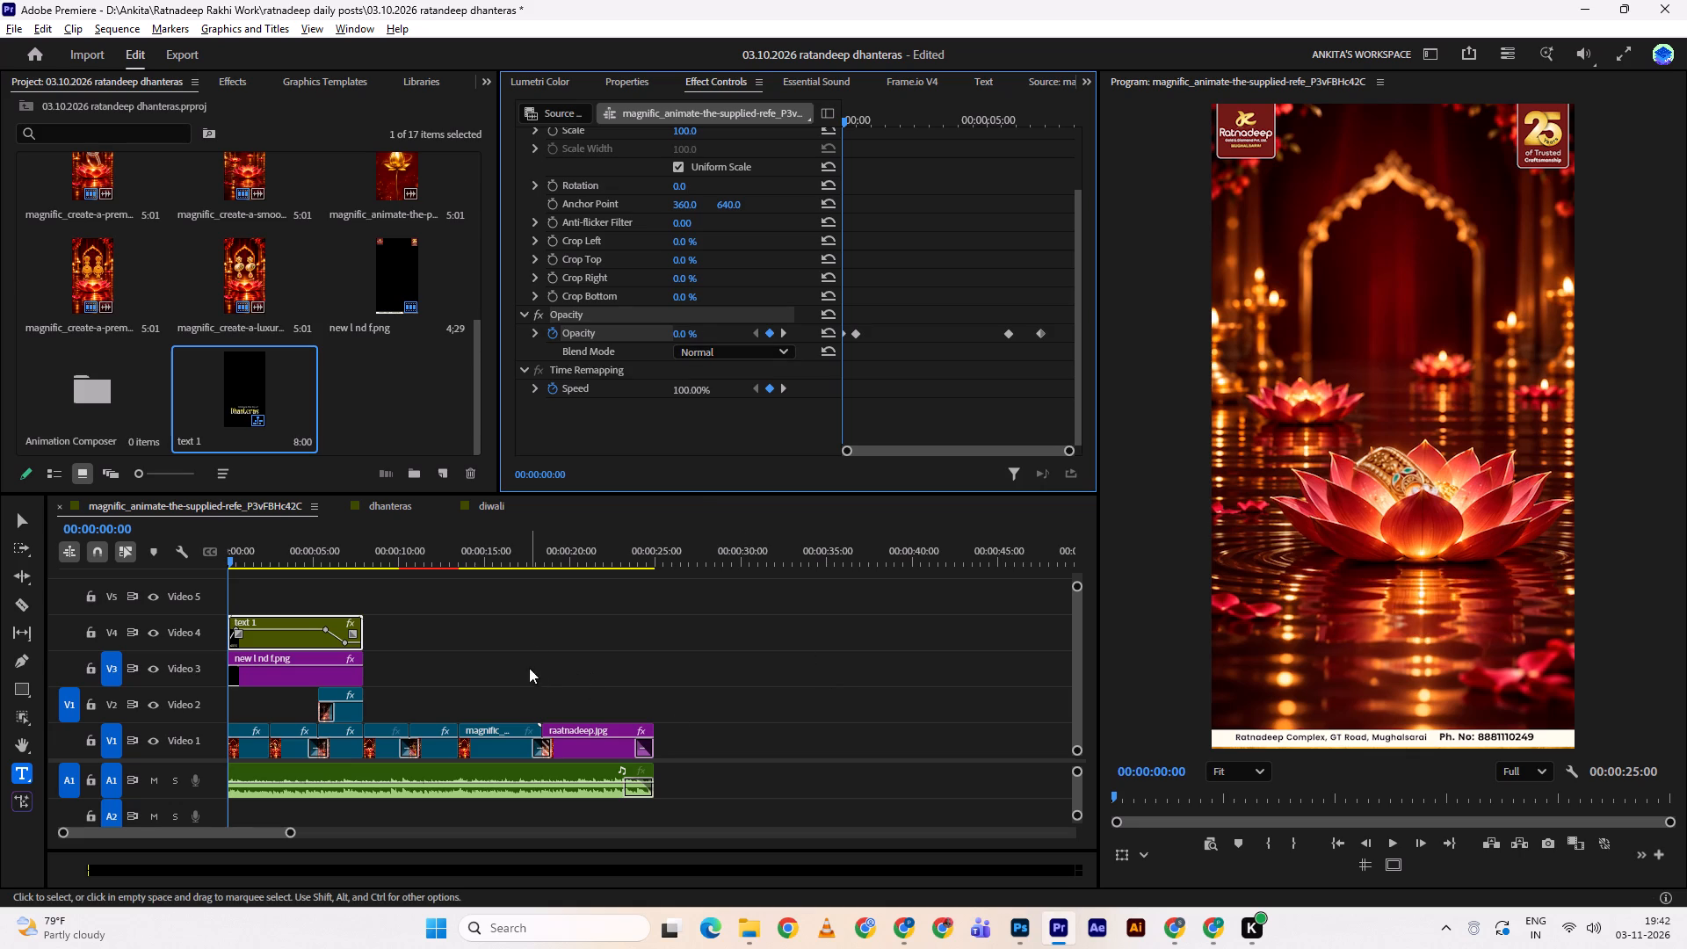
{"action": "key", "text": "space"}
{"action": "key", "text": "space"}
Undo the fade-in and fade-out opacity keyframes on the text 1 clip.
{"action": "key", "text": "ctrl+z"}
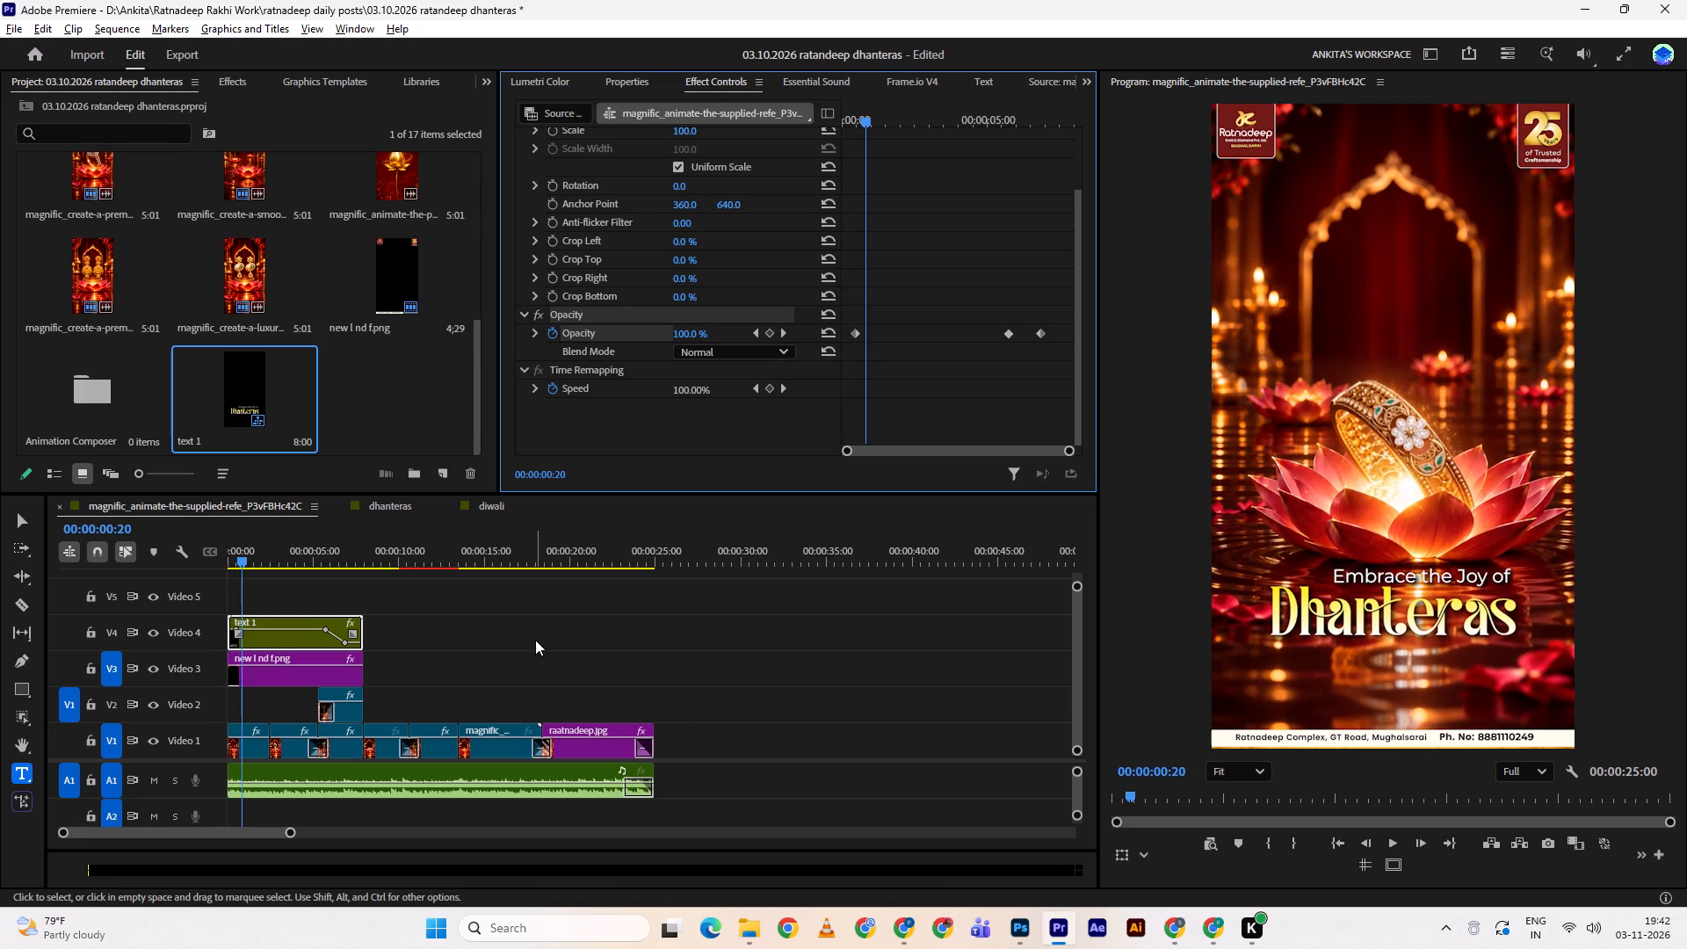
{"action": "key", "text": "ctrl+z"}
{"action": "key", "text": "ctrl+z"}
{"action": "key", "text": "ctrl+z"}
{"action": "scroll", "coordinate": [996, 948], "scroll_direction": "up", "scroll_amount": 1}
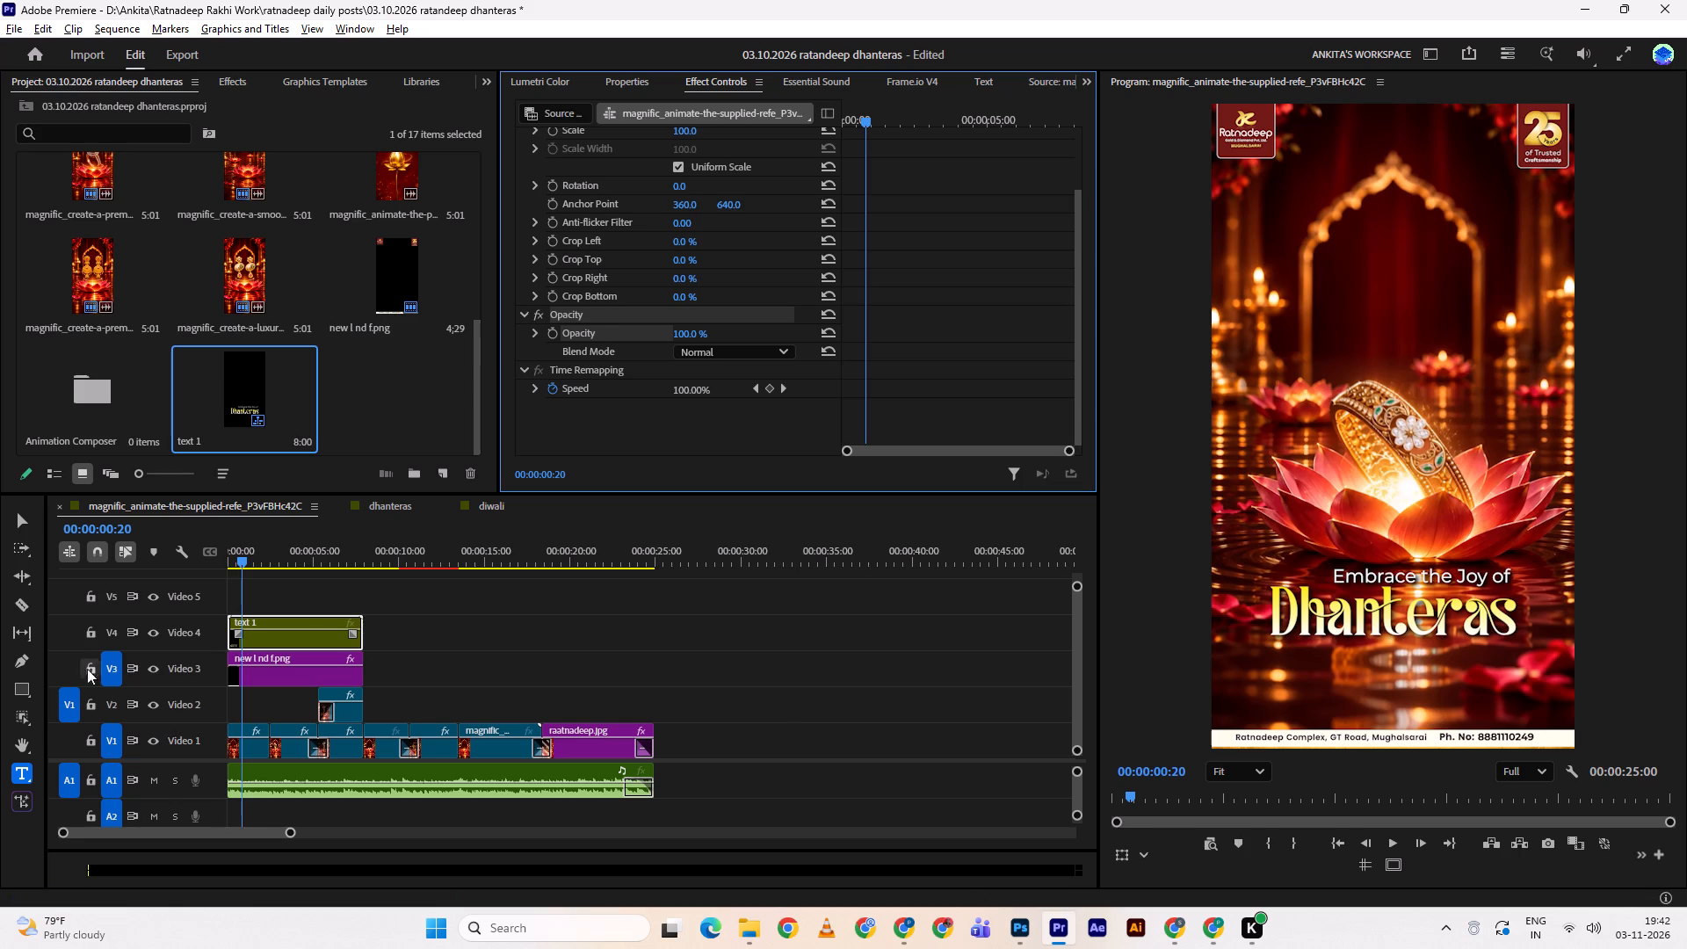
Add a dissolve transition at the start and end of the text 1 clip, extending both beyond one second.
{"action": "left_click_drag", "start_coordinate": [239, 634], "coordinate": [247, 632]}
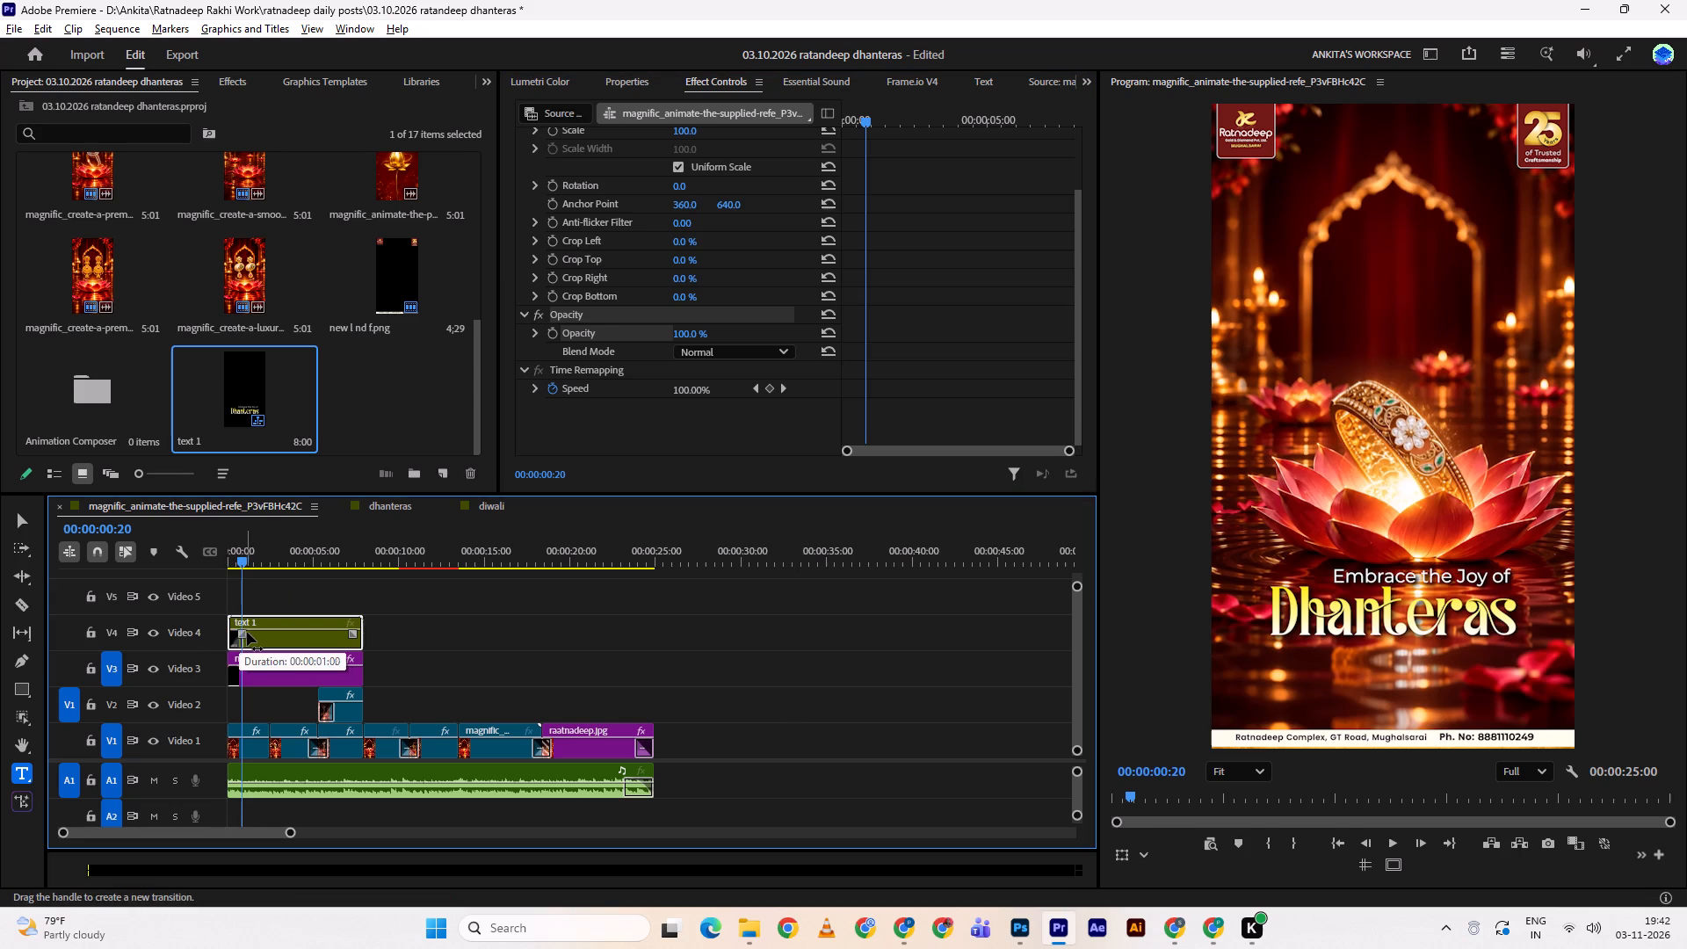
{"action": "left_click_drag", "start_coordinate": [247, 632], "coordinate": [248, 632]}
{"action": "left_click_drag", "start_coordinate": [241, 557], "coordinate": [226, 564]}
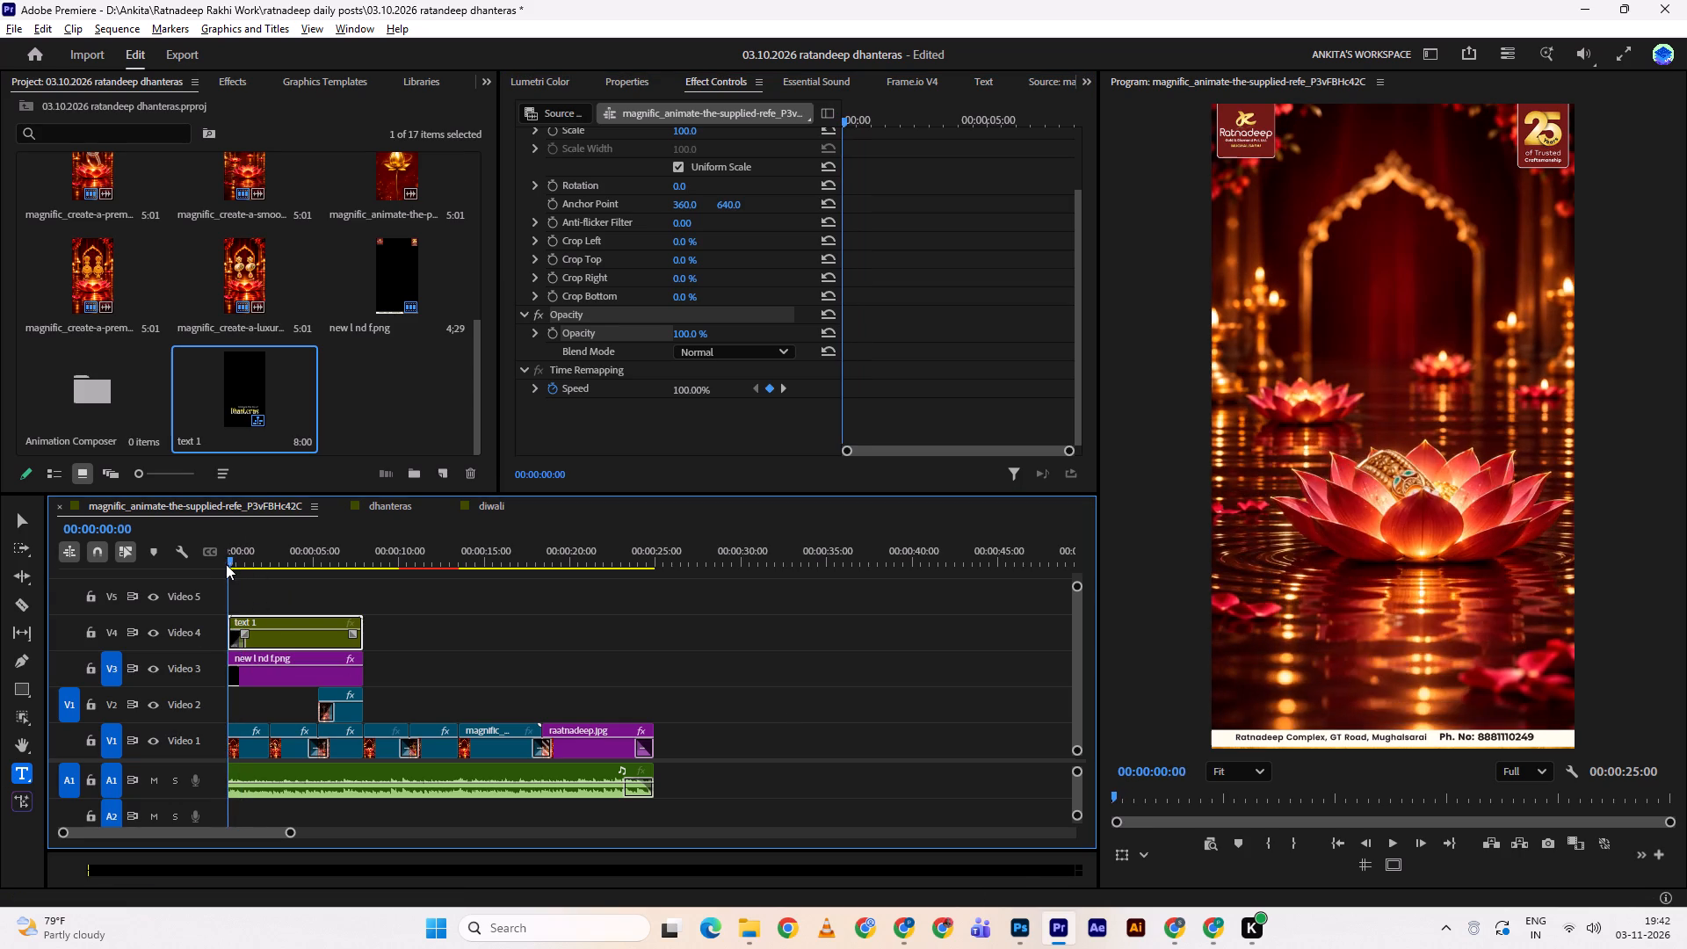
{"action": "left_click_drag", "start_coordinate": [226, 564], "coordinate": [259, 575]}
{"action": "left_click_drag", "start_coordinate": [352, 631], "coordinate": [345, 632]}
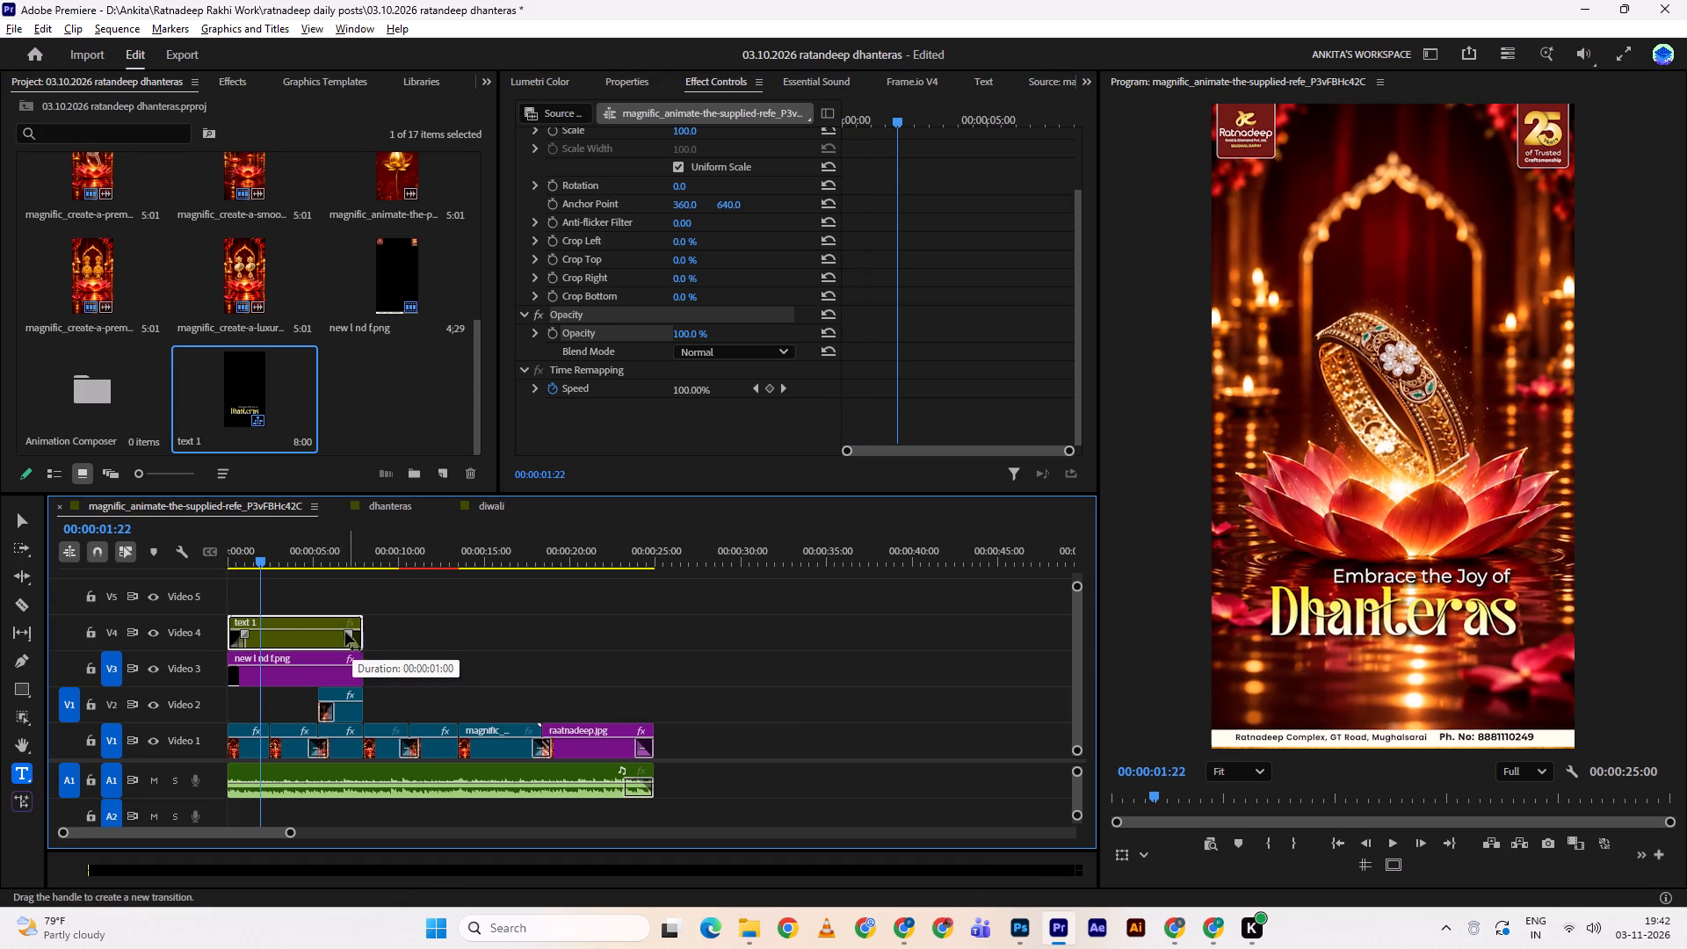
{"action": "left_click_drag", "start_coordinate": [345, 632], "coordinate": [336, 633]}
{"action": "left_click_drag", "start_coordinate": [243, 633], "coordinate": [245, 633]}
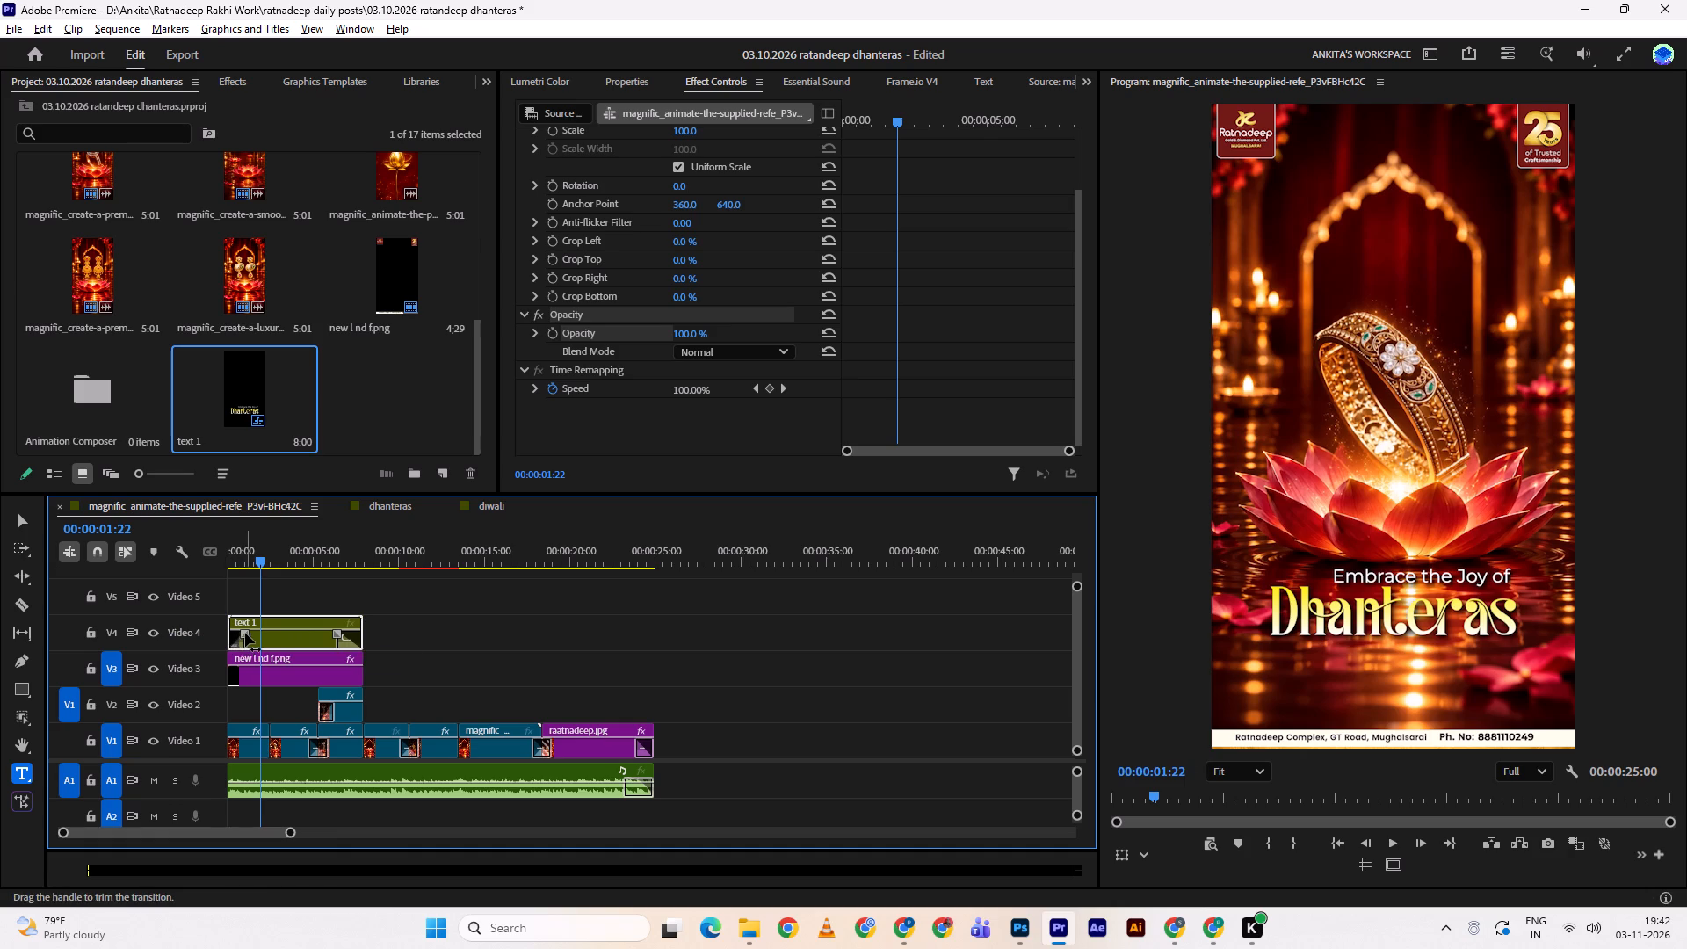
{"action": "left_click_drag", "start_coordinate": [245, 633], "coordinate": [254, 633]}
Review the text 1 fade-in and fade-out, rendering the sequence previews and playing the reel from the start.
{"action": "left_click_drag", "start_coordinate": [264, 562], "coordinate": [244, 578]}
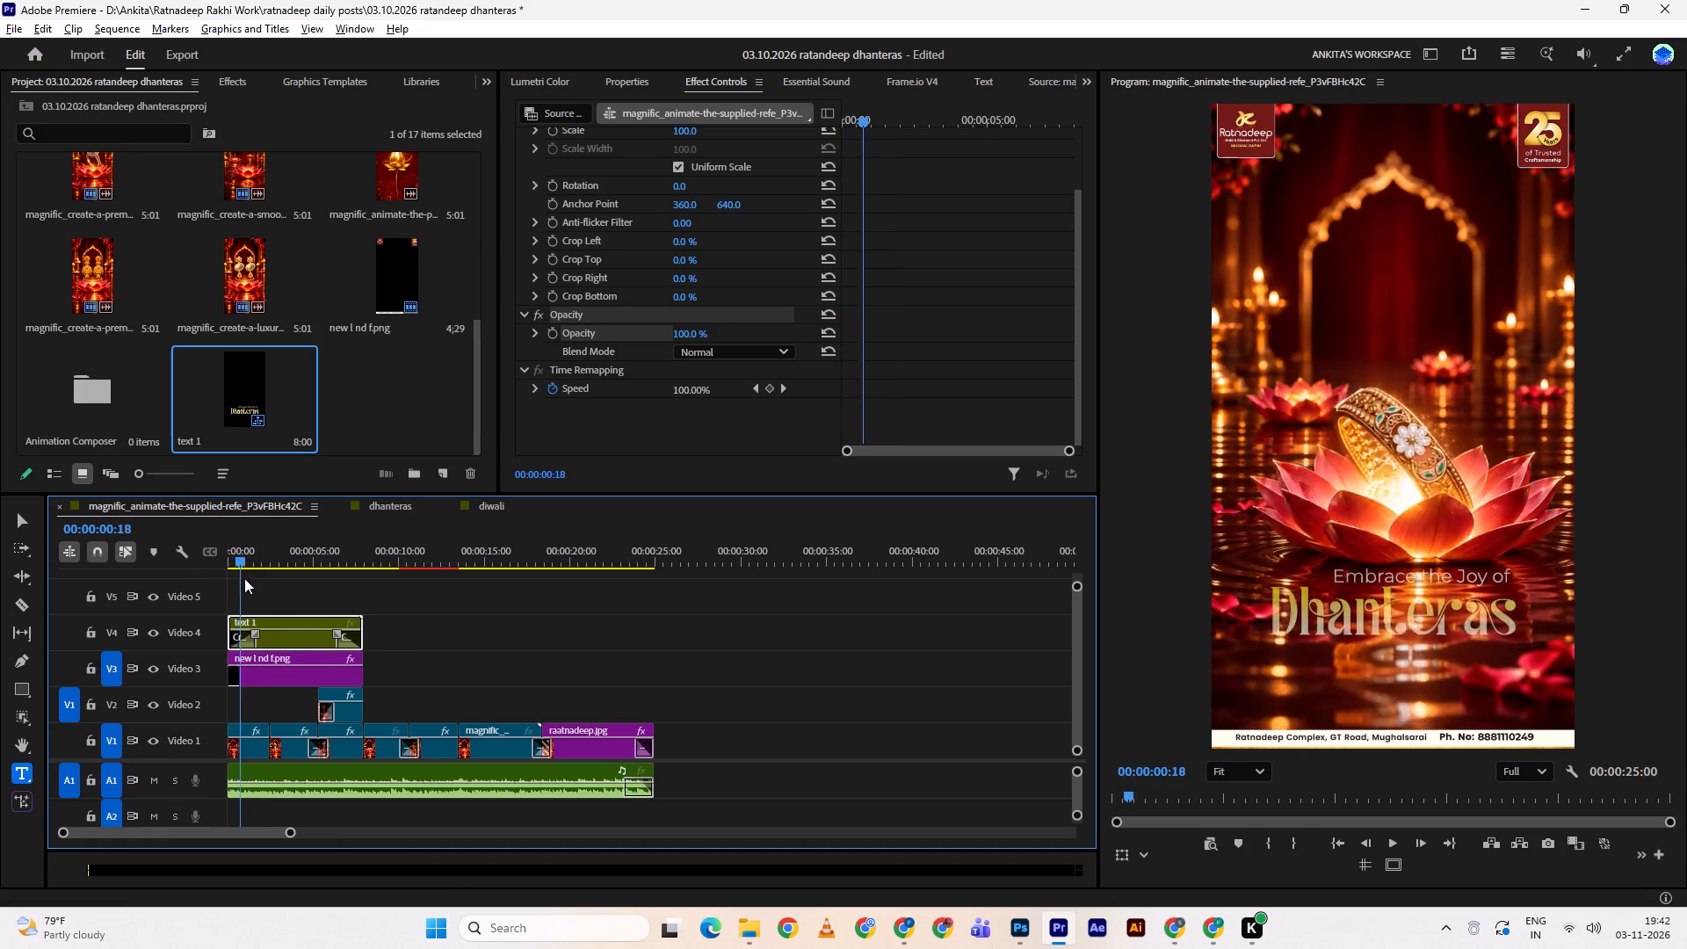
{"action": "left_click_drag", "start_coordinate": [244, 578], "coordinate": [353, 583]}
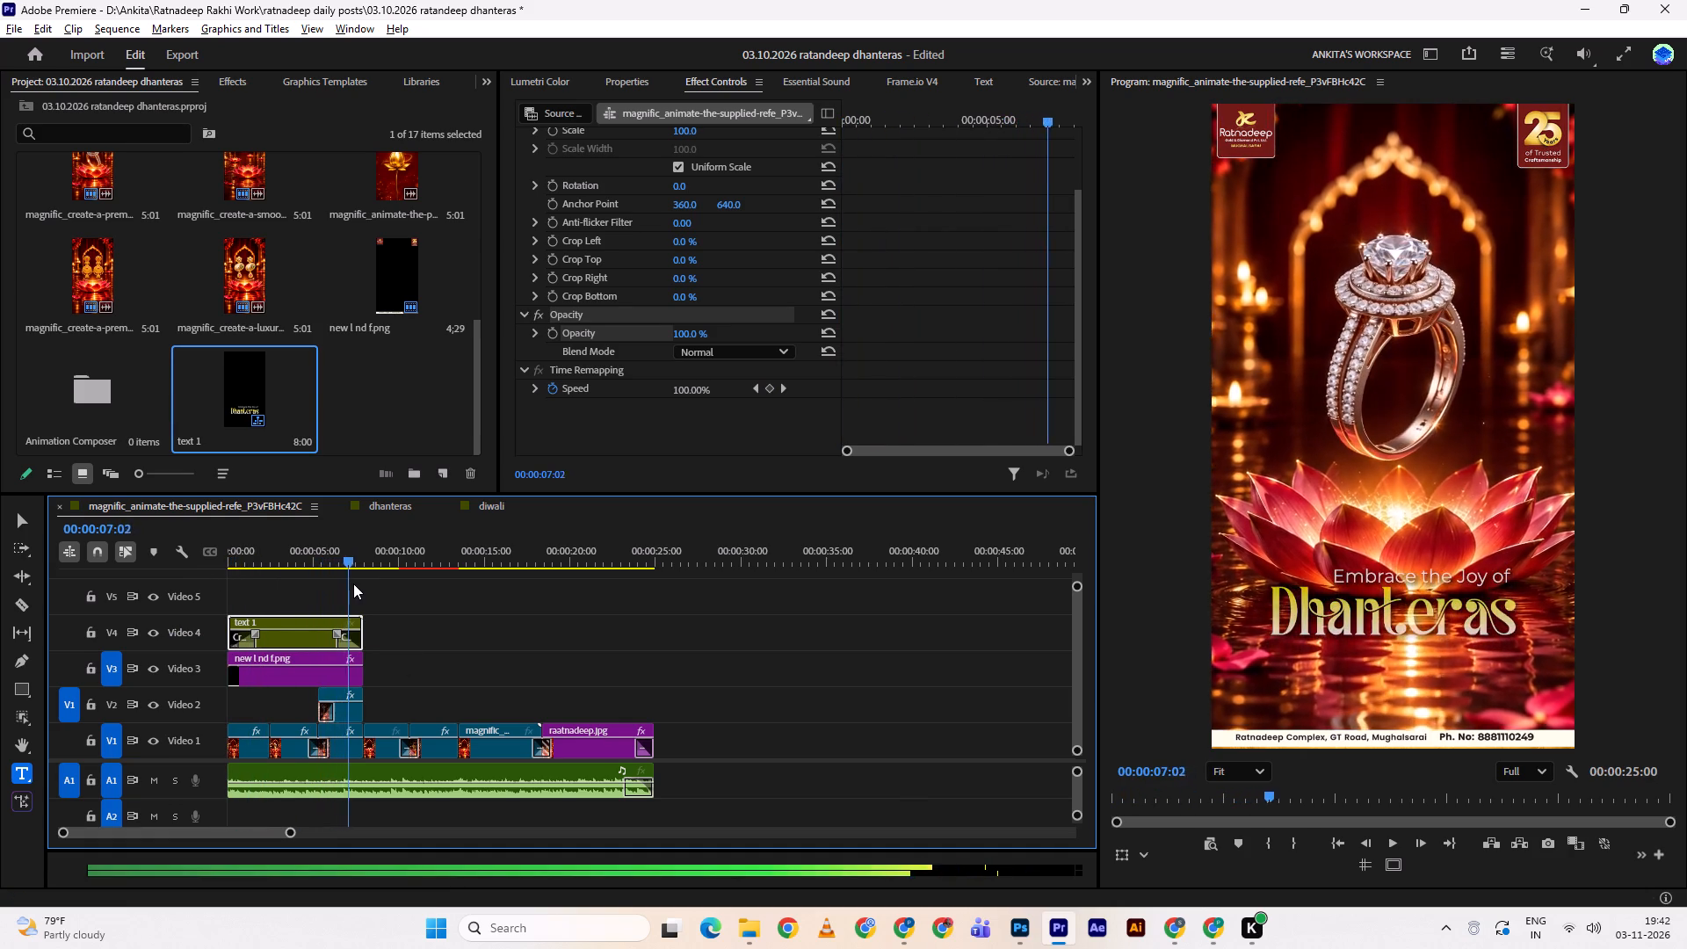
{"action": "left_click_drag", "start_coordinate": [353, 583], "coordinate": [370, 583]}
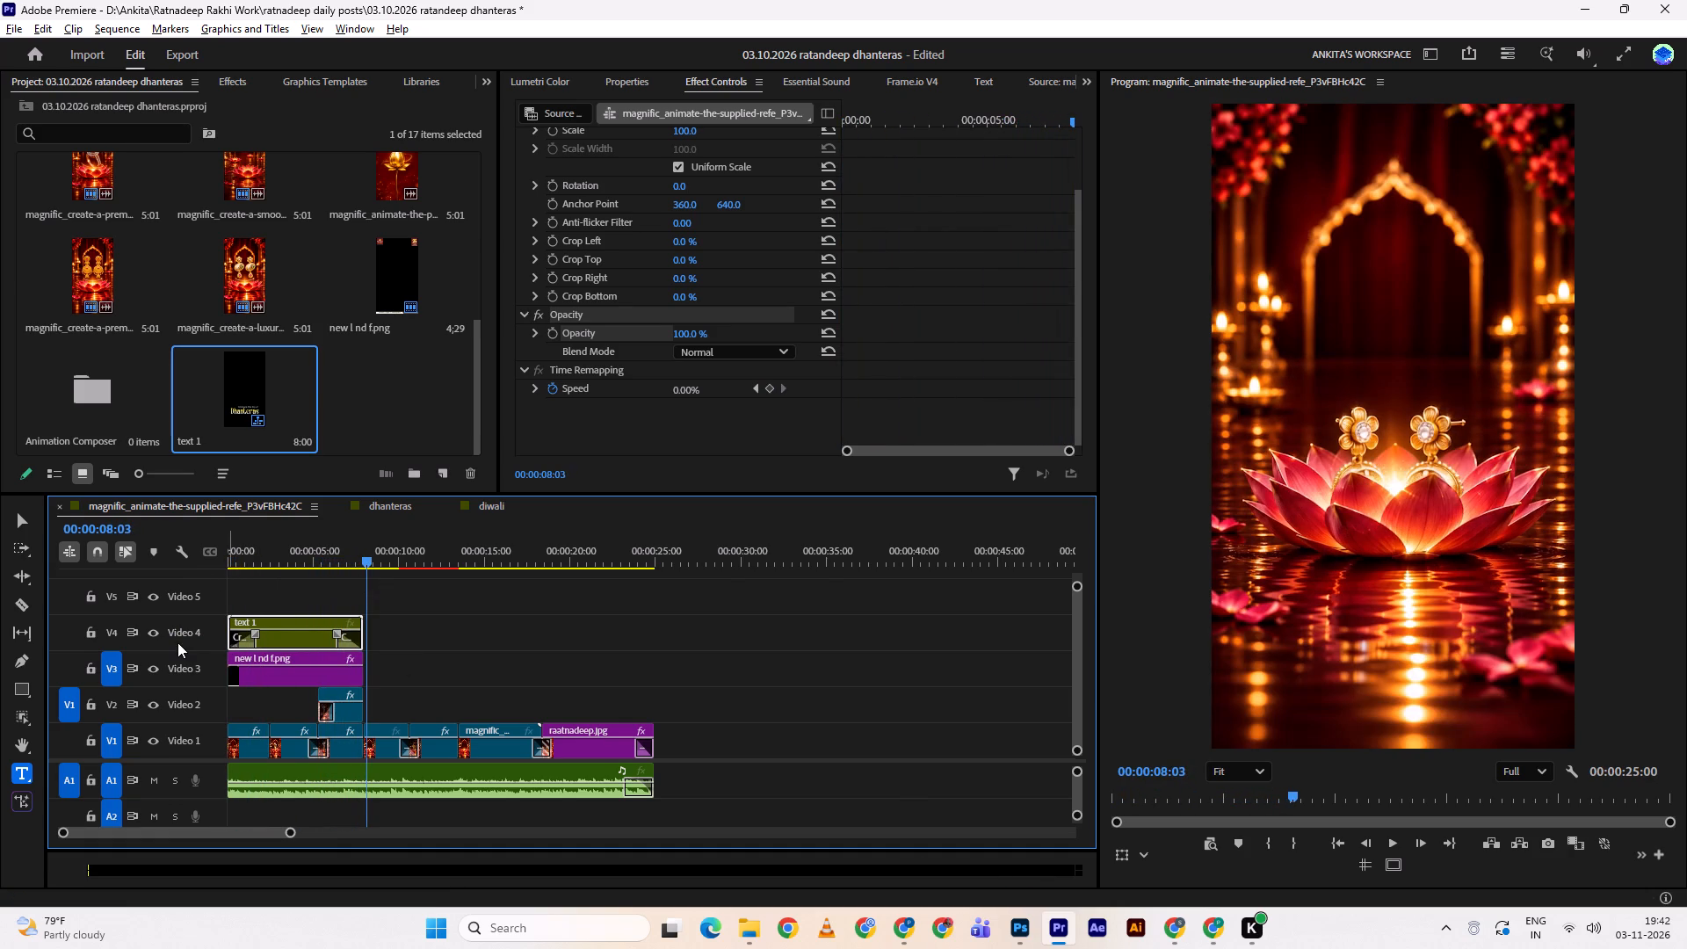
{"action": "key", "text": "Return"}
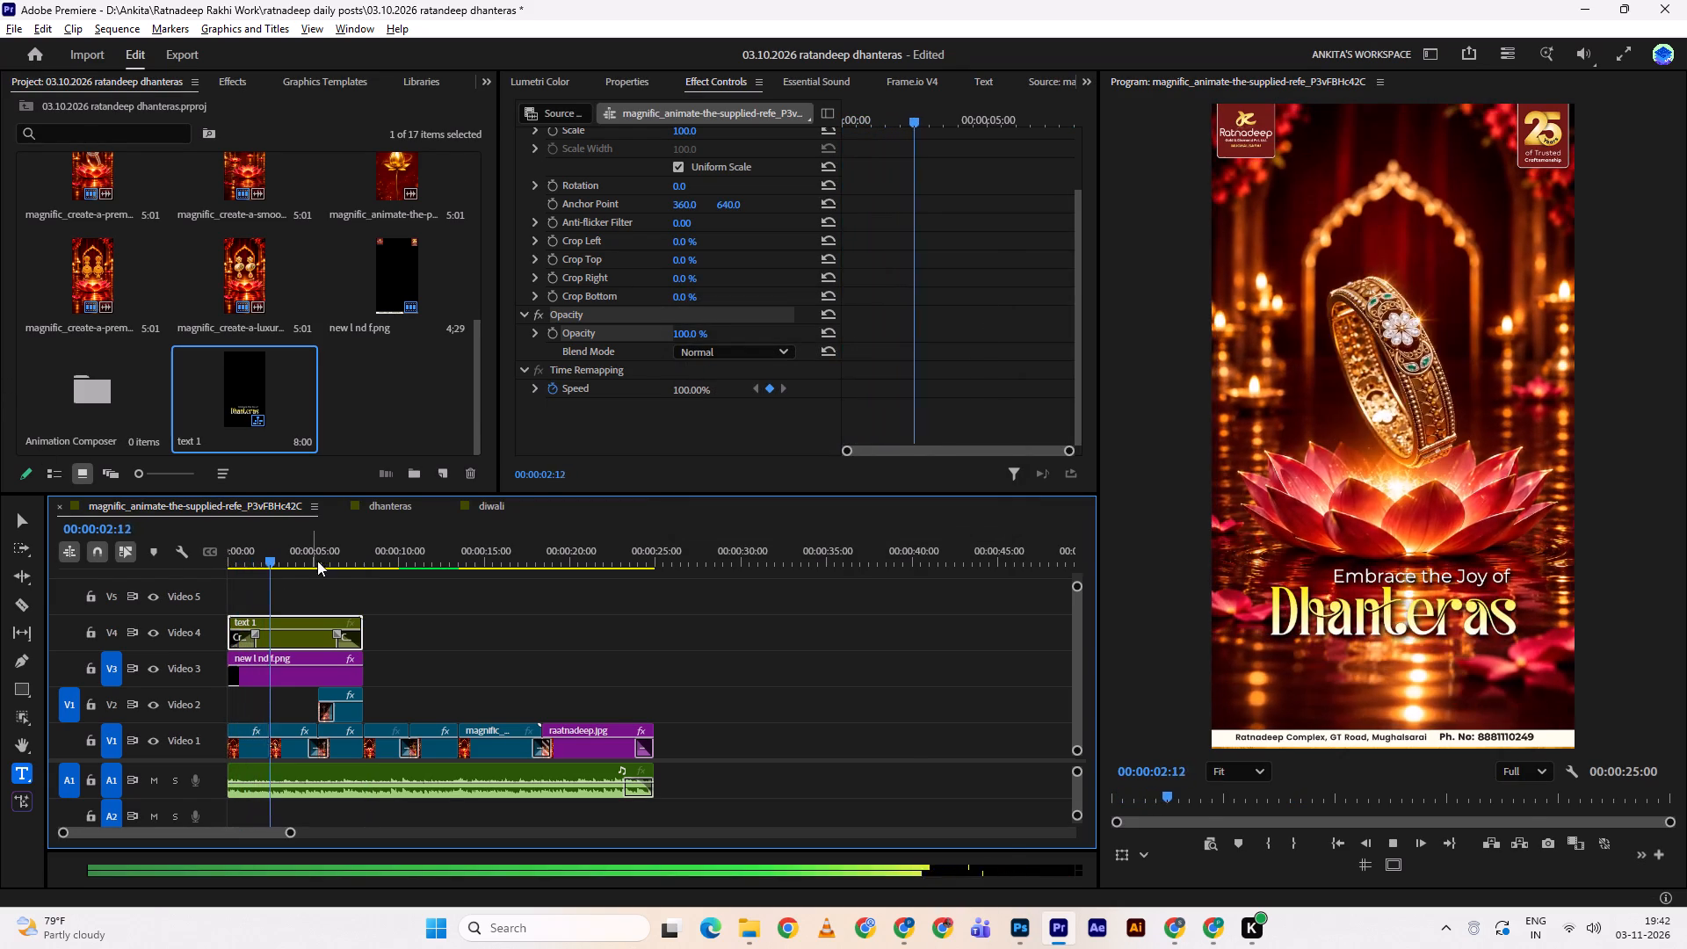
{"action": "key", "text": "space"}
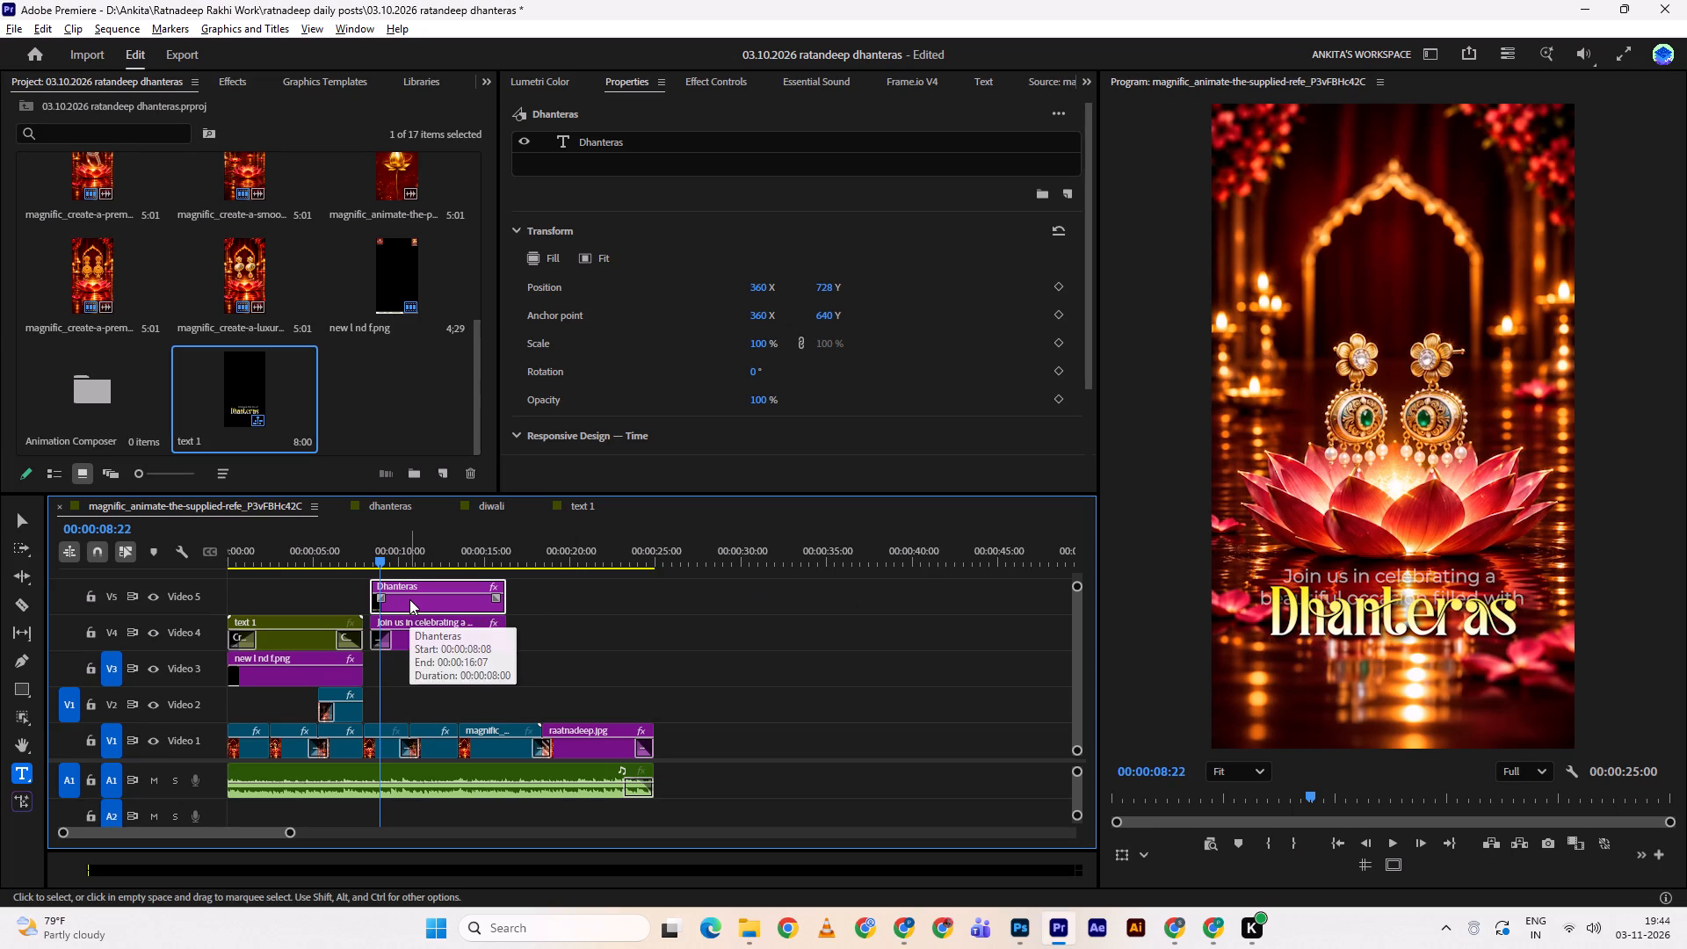
{"action": "double_click", "coordinate": [676, 145]}
{"action": "key", "text": "ctrl+v"}
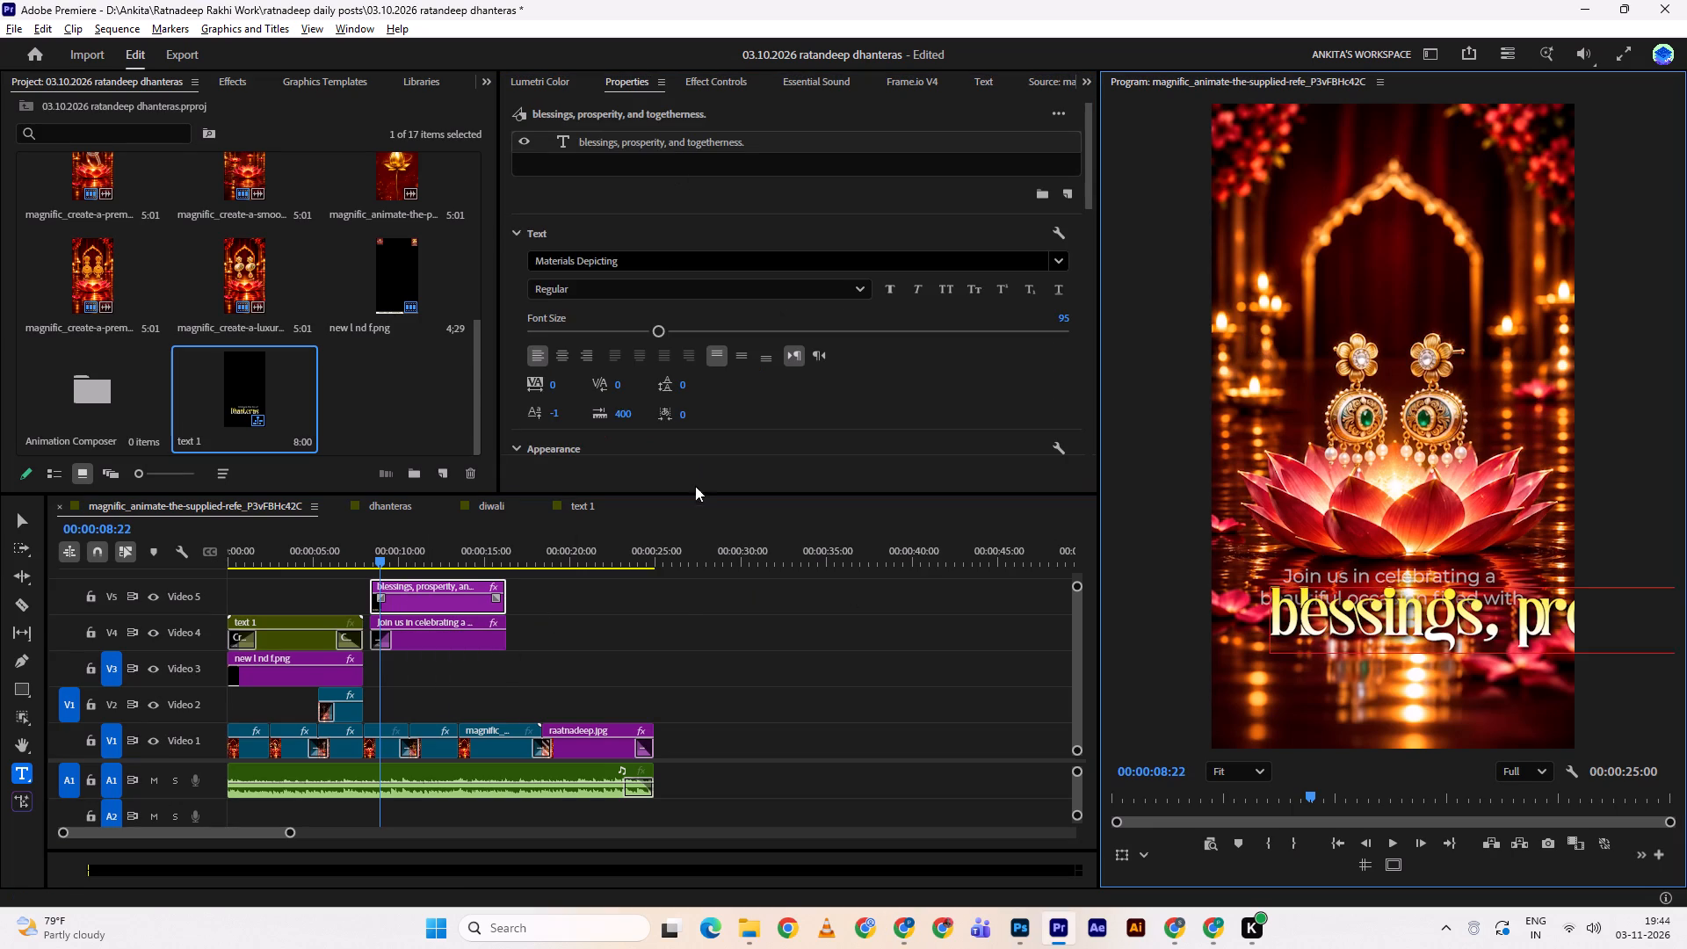
{"action": "left_click", "coordinate": [676, 620]}
Reduce the font size of the "blessings, prosperity, and togetherness." title to 56.
{"action": "left_click", "coordinate": [445, 593]}
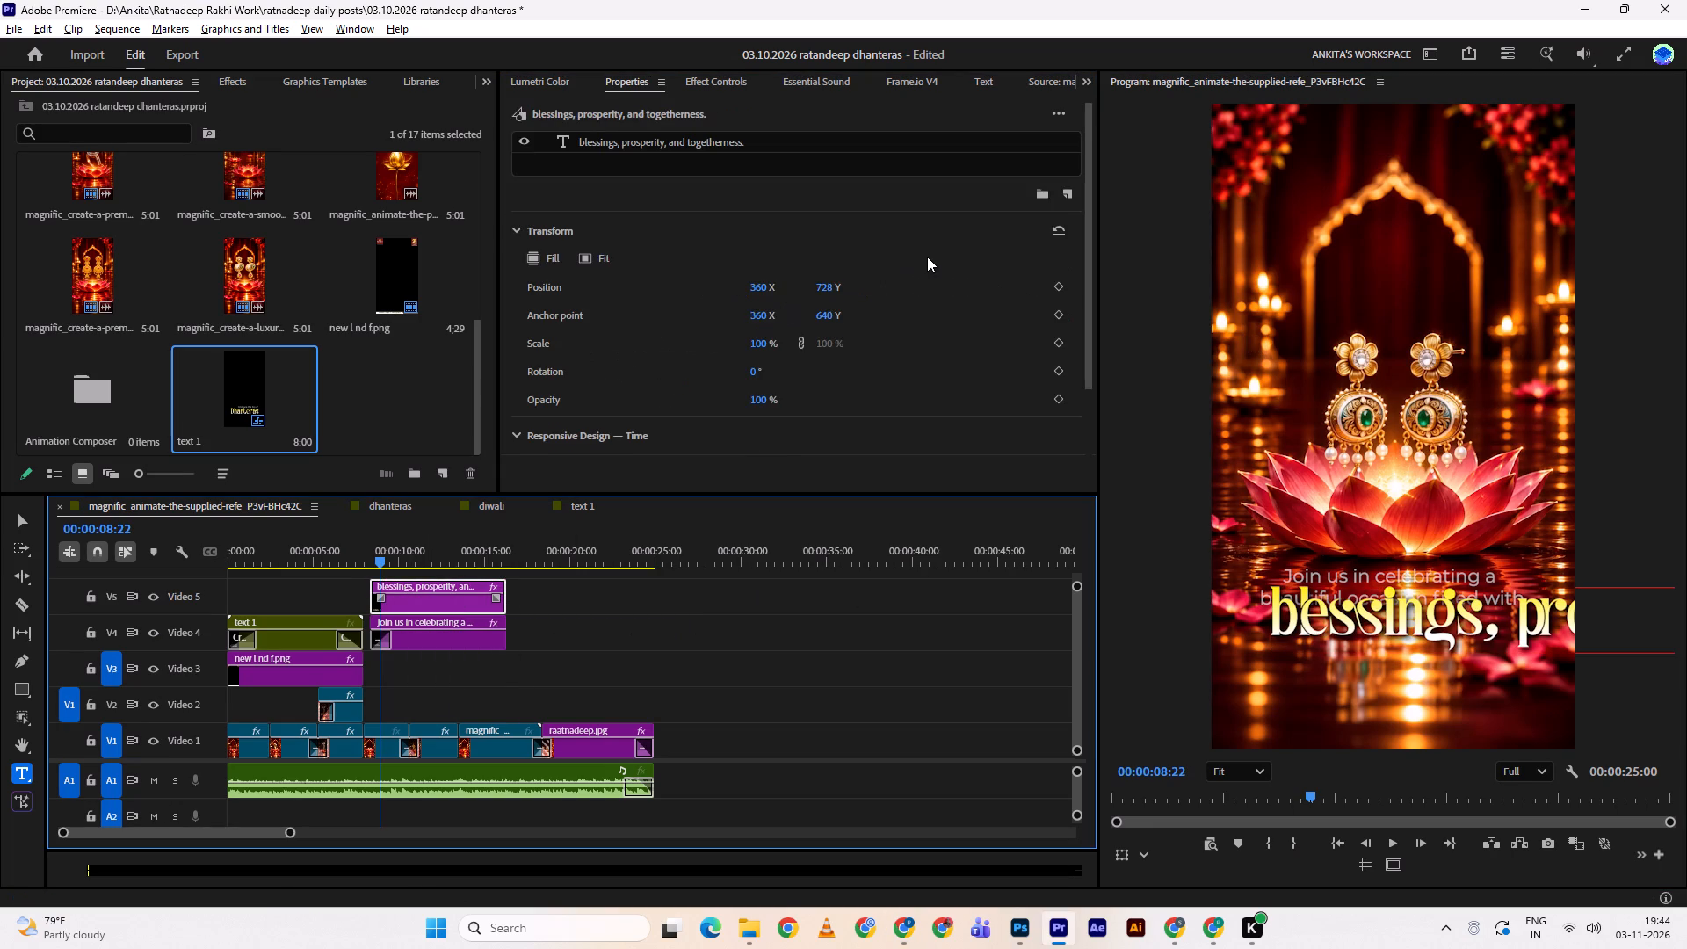
{"action": "scroll", "coordinate": [927, 257], "scroll_direction": "down", "scroll_amount": 10}
{"action": "scroll", "coordinate": [929, 257], "scroll_direction": "up", "scroll_amount": 9}
{"action": "left_click", "coordinate": [875, 148]}
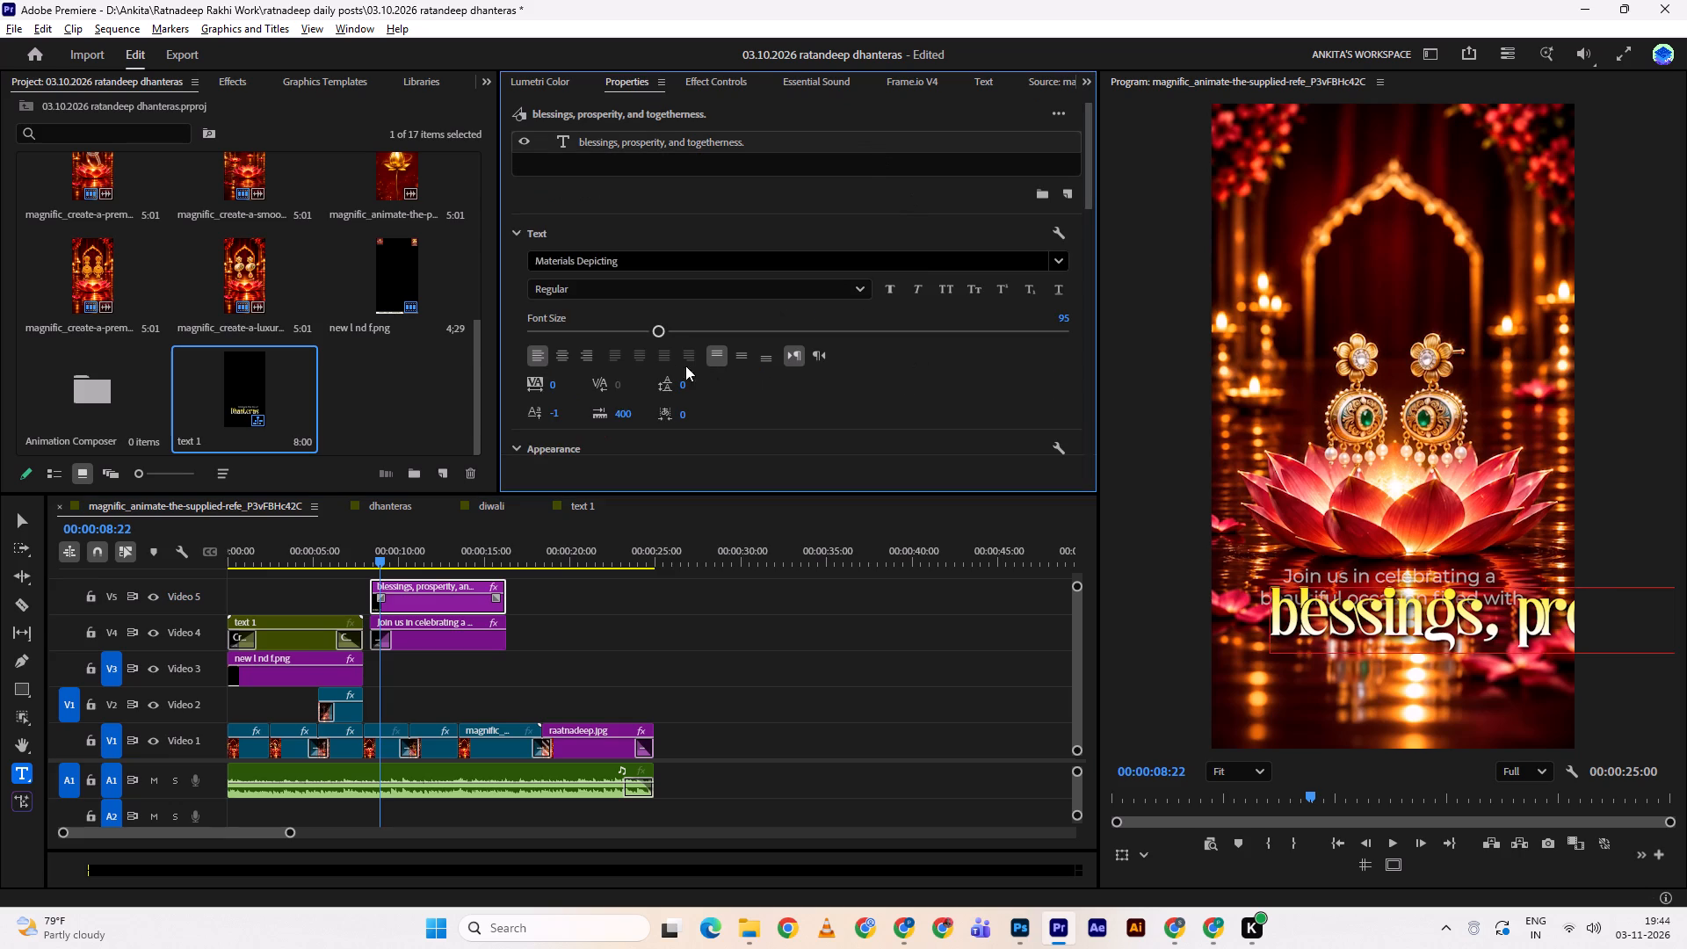
{"action": "left_click_drag", "start_coordinate": [658, 330], "coordinate": [606, 339]}
{"action": "scroll", "coordinate": [793, 396], "scroll_direction": "down", "scroll_amount": 3}
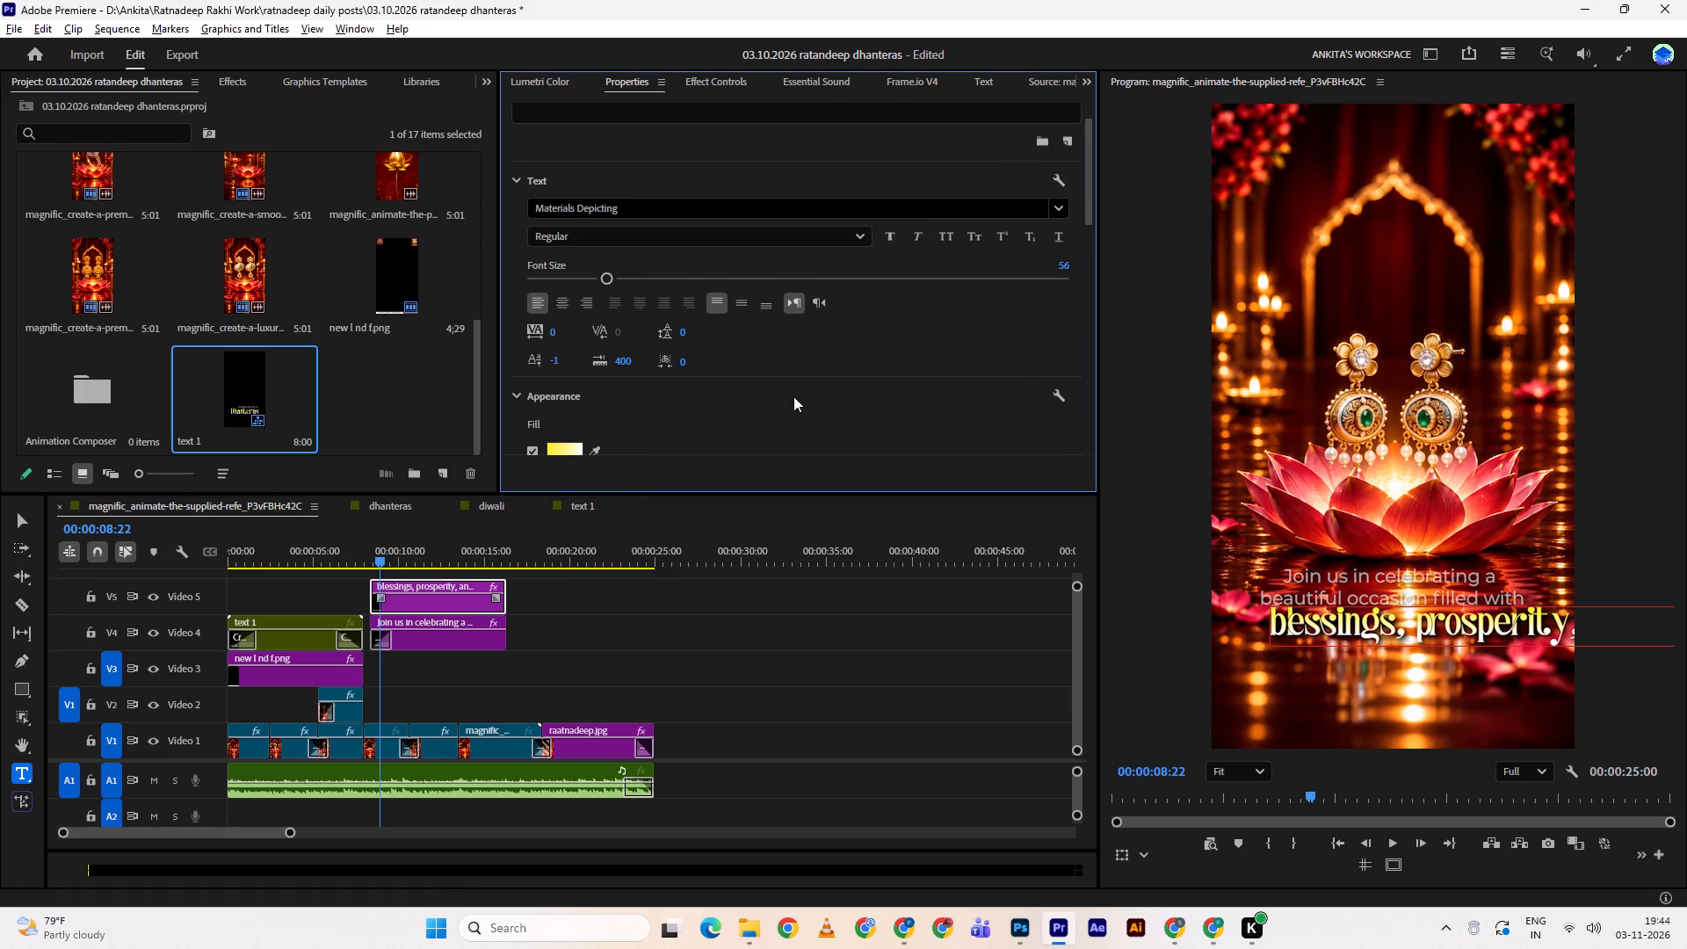
{"action": "scroll", "coordinate": [793, 396], "scroll_direction": "up", "scroll_amount": 5}
Capitalise the first letter of "Blessings" in the Video 5 title.
{"action": "double_click", "coordinate": [637, 142]}
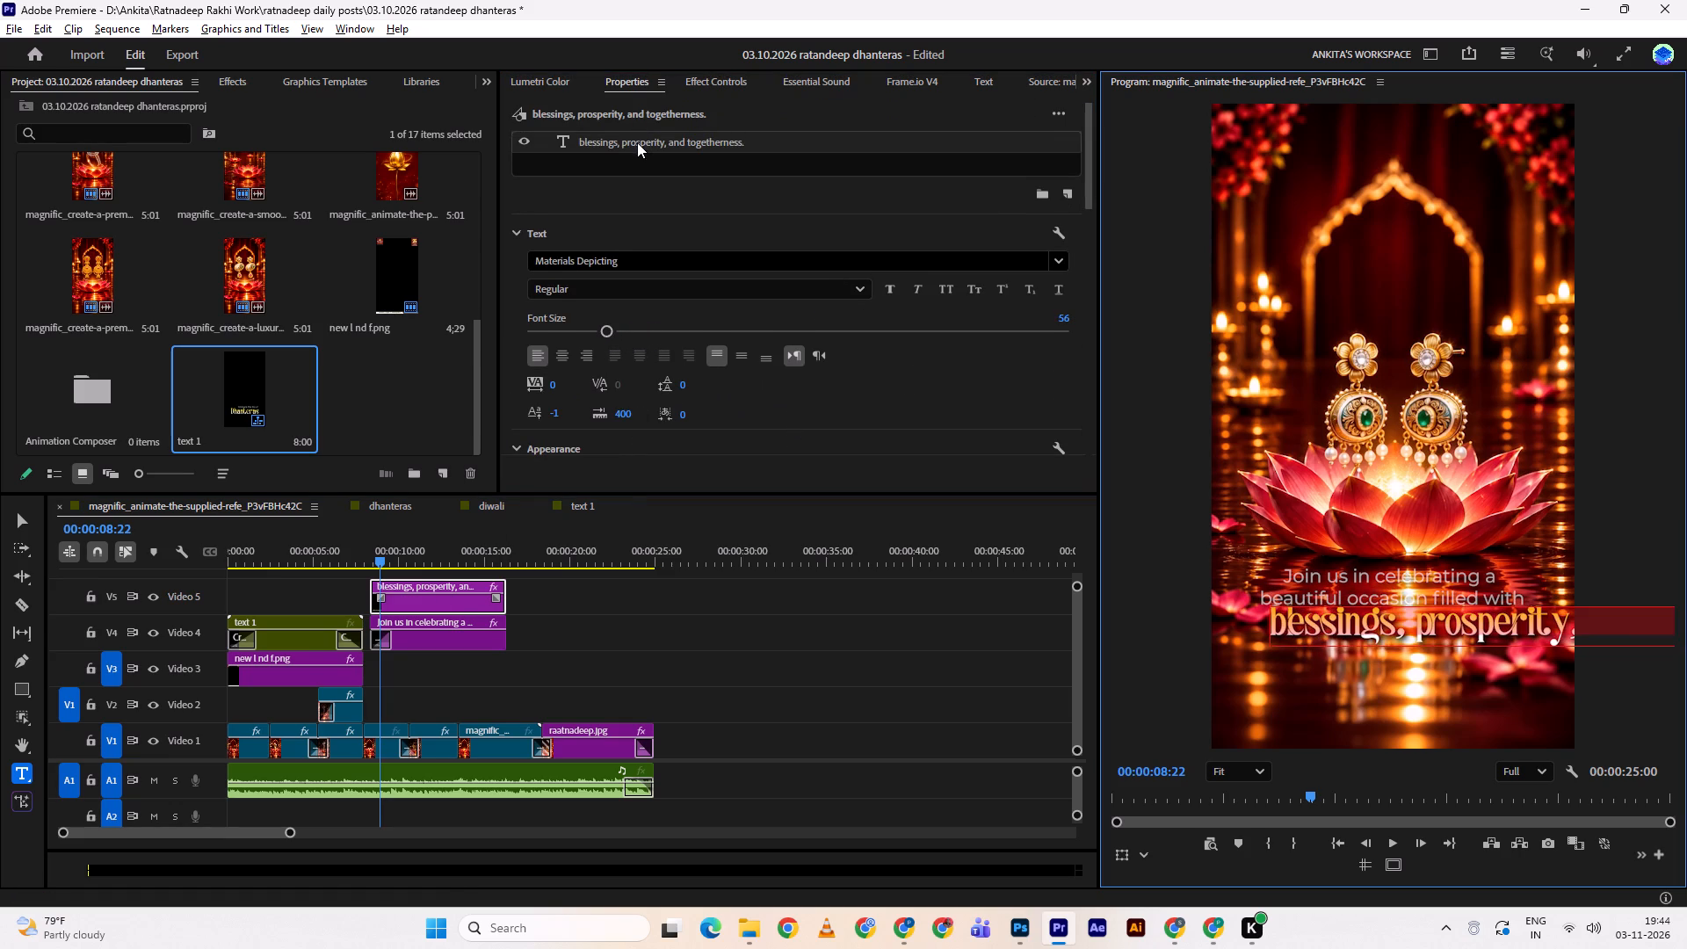
{"action": "left_click_drag", "start_coordinate": [1286, 620], "coordinate": [1261, 620]}
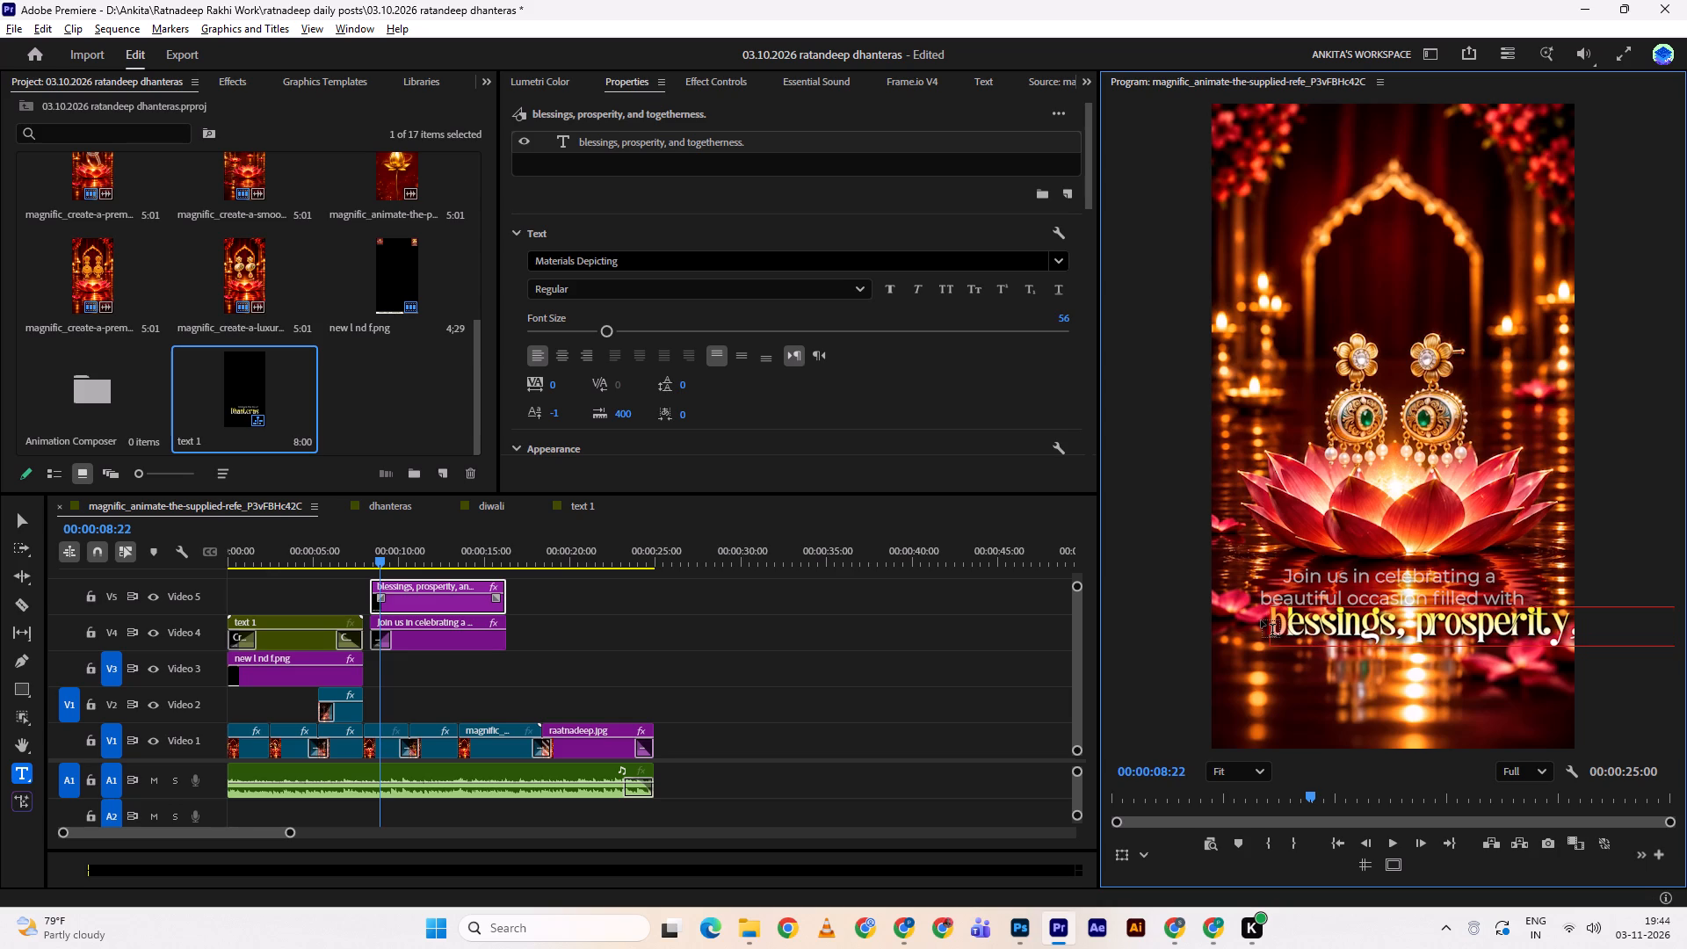
{"action": "key", "text": "shift+b"}
{"action": "left_click", "coordinate": [804, 663]}
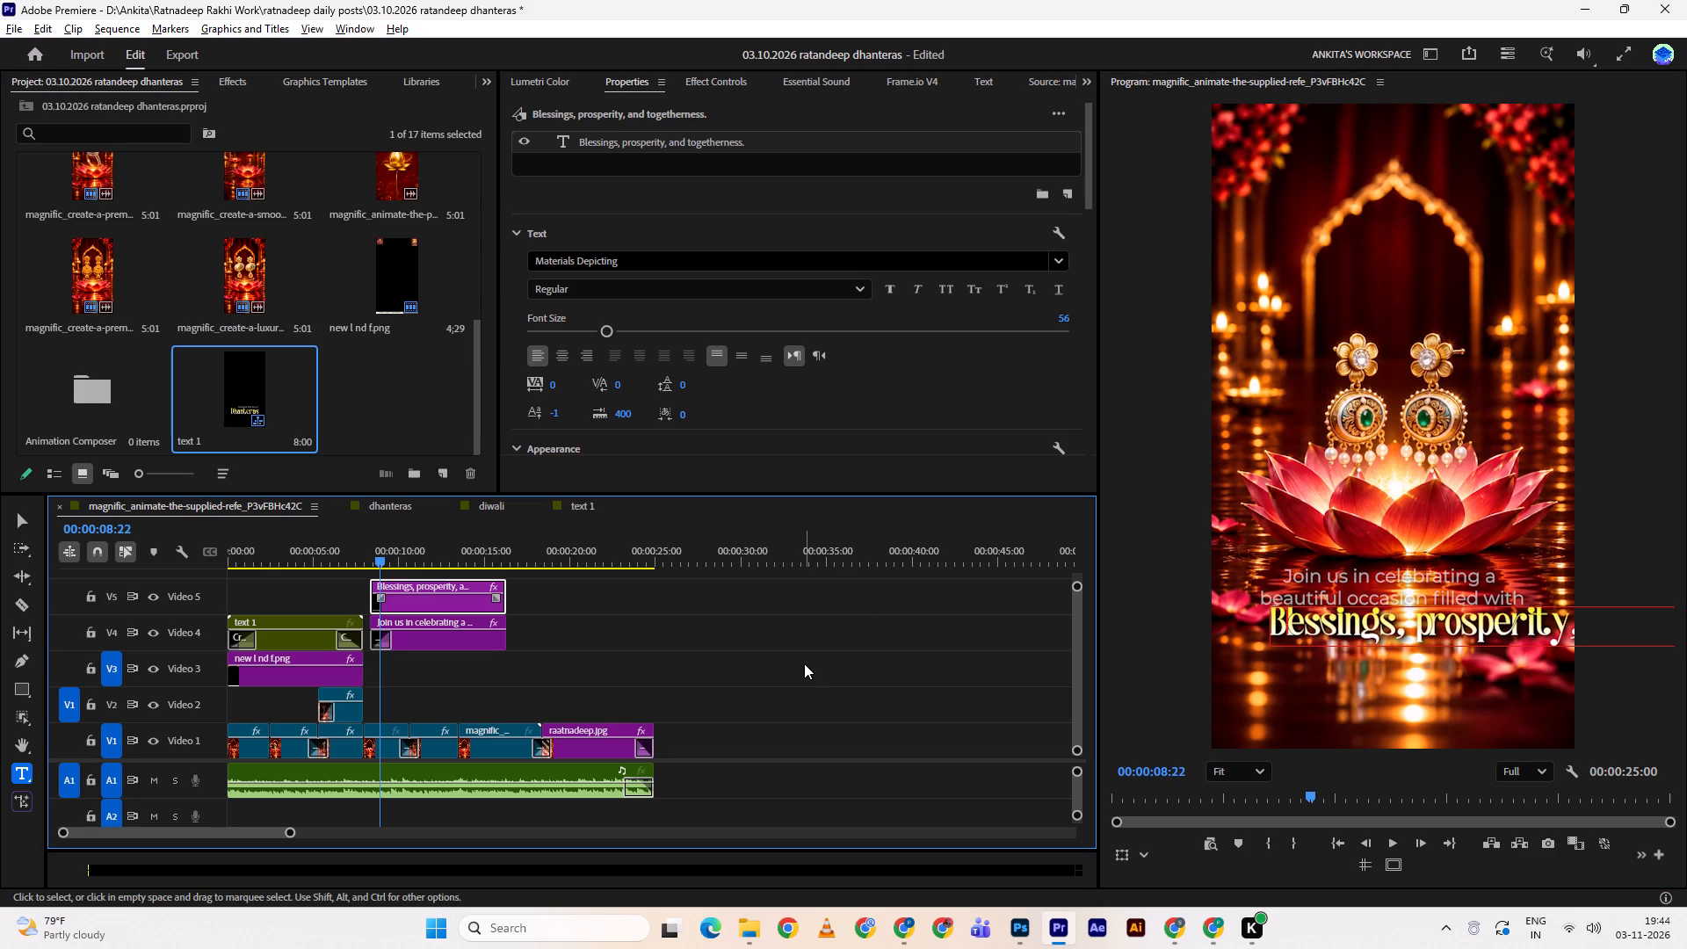
Scale the whole "Blessings, prosperity, and togetherness." clip down to 59%.
{"action": "left_click", "coordinate": [450, 607]}
{"action": "scroll", "coordinate": [902, 249], "scroll_direction": "down", "scroll_amount": 4}
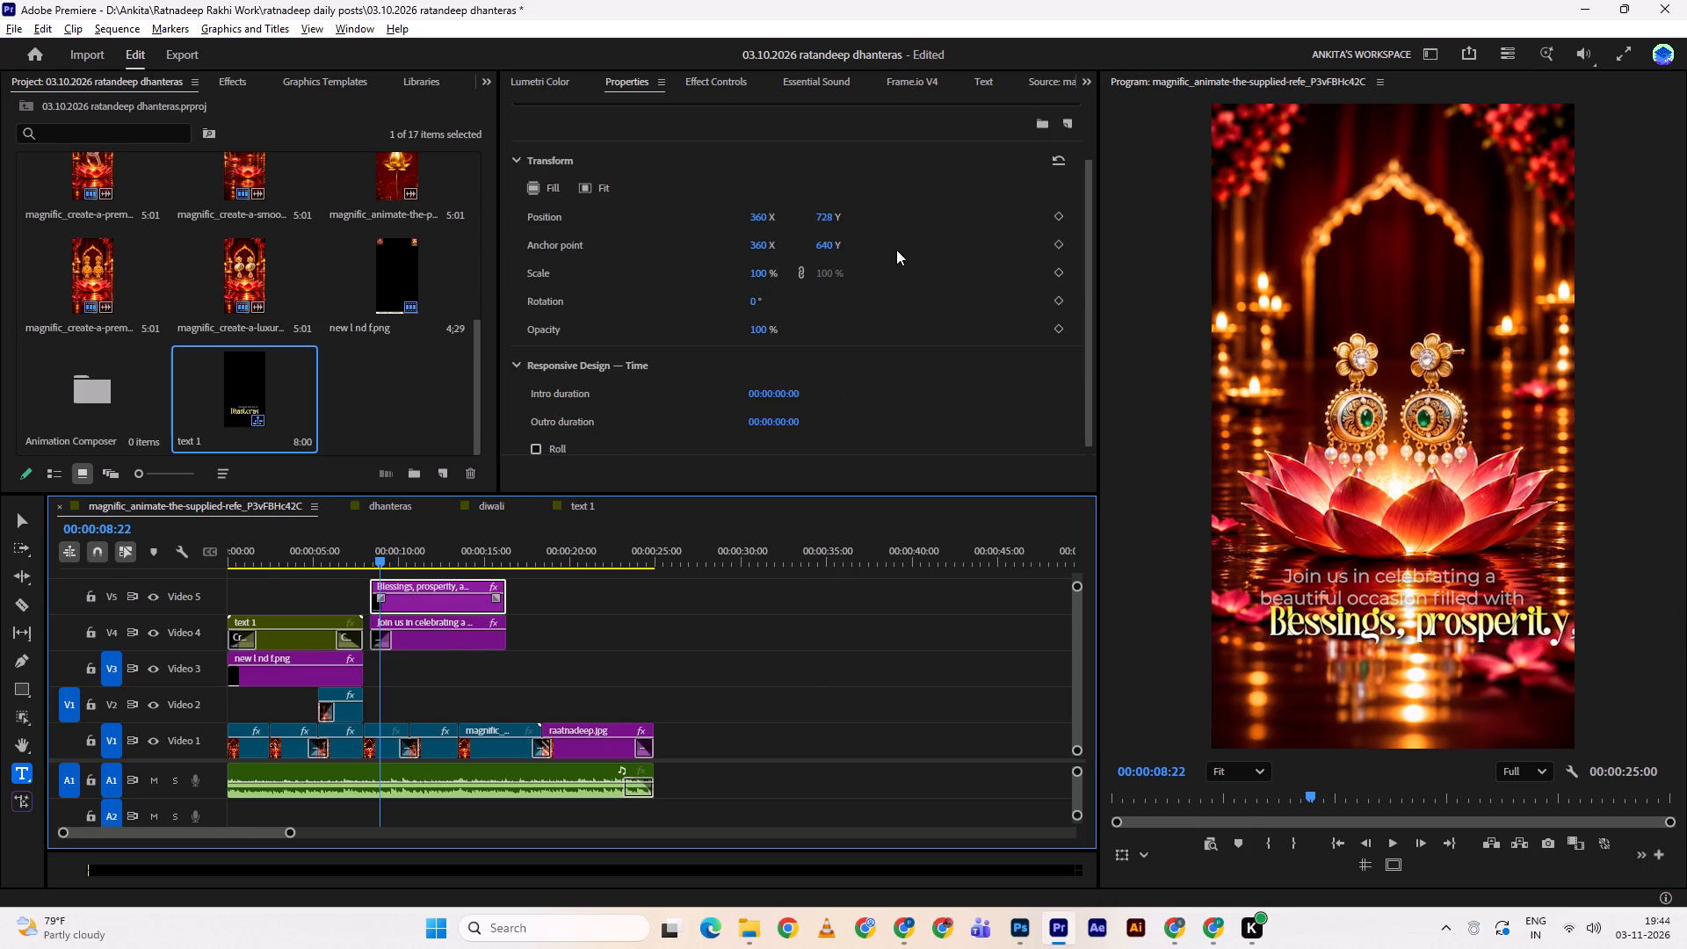
{"action": "scroll", "coordinate": [896, 250], "scroll_direction": "up", "scroll_amount": 5}
{"action": "left_click_drag", "start_coordinate": [756, 344], "coordinate": [744, 350]}
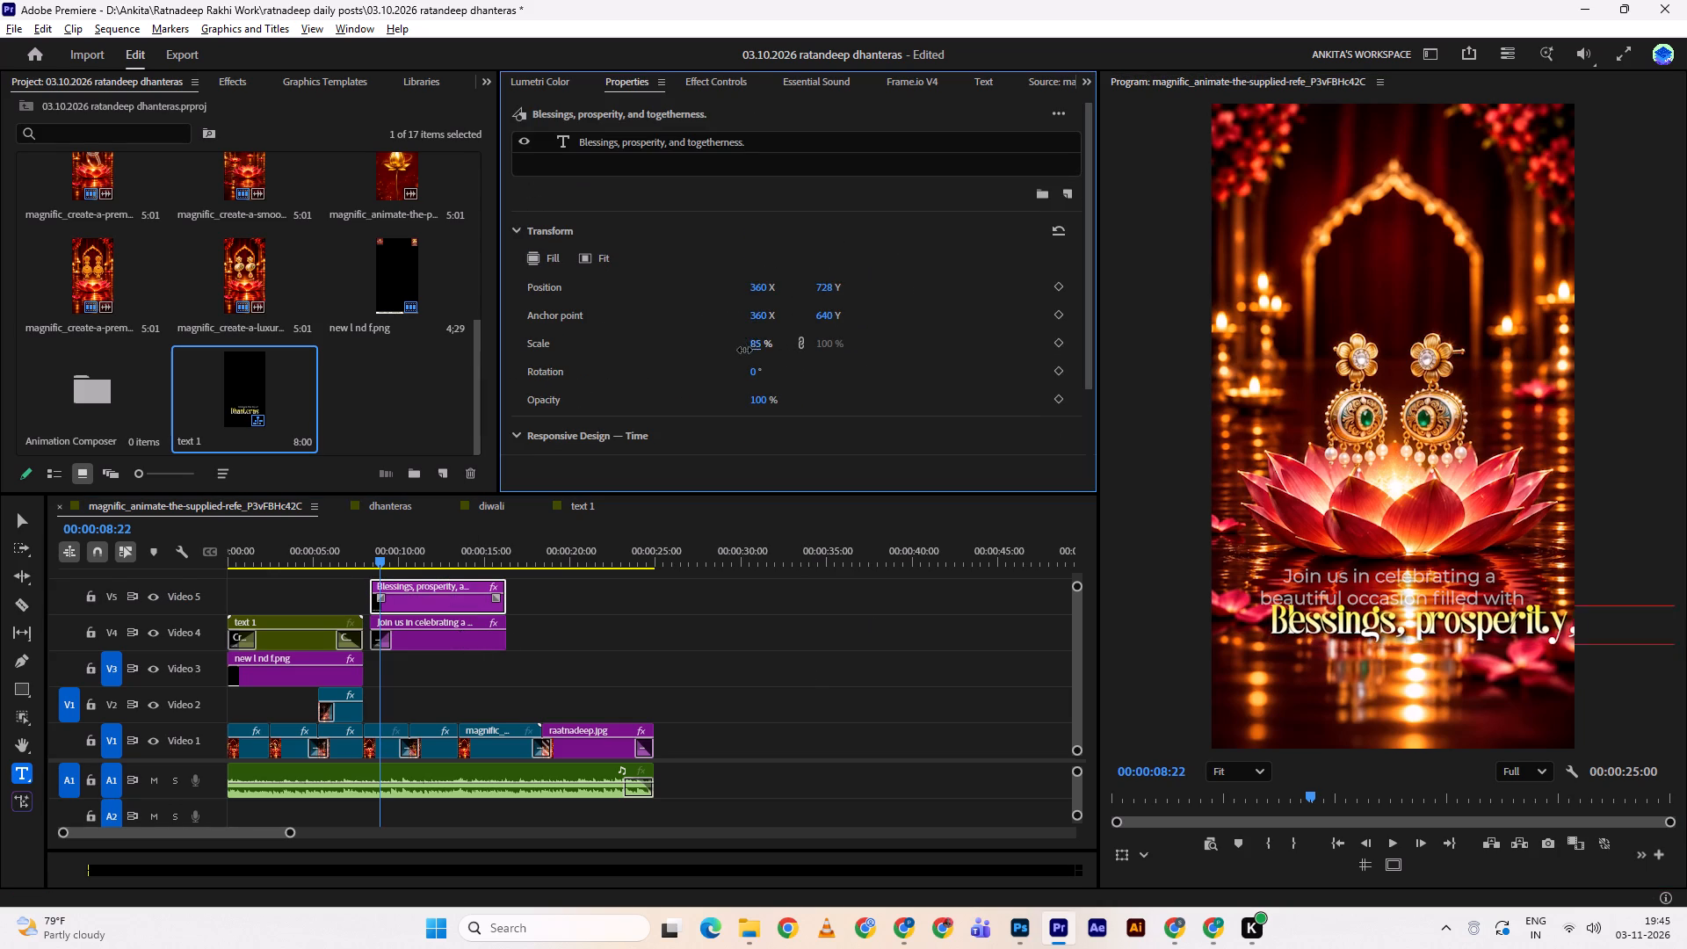
{"action": "left_click_drag", "start_coordinate": [744, 350], "coordinate": [727, 353]}
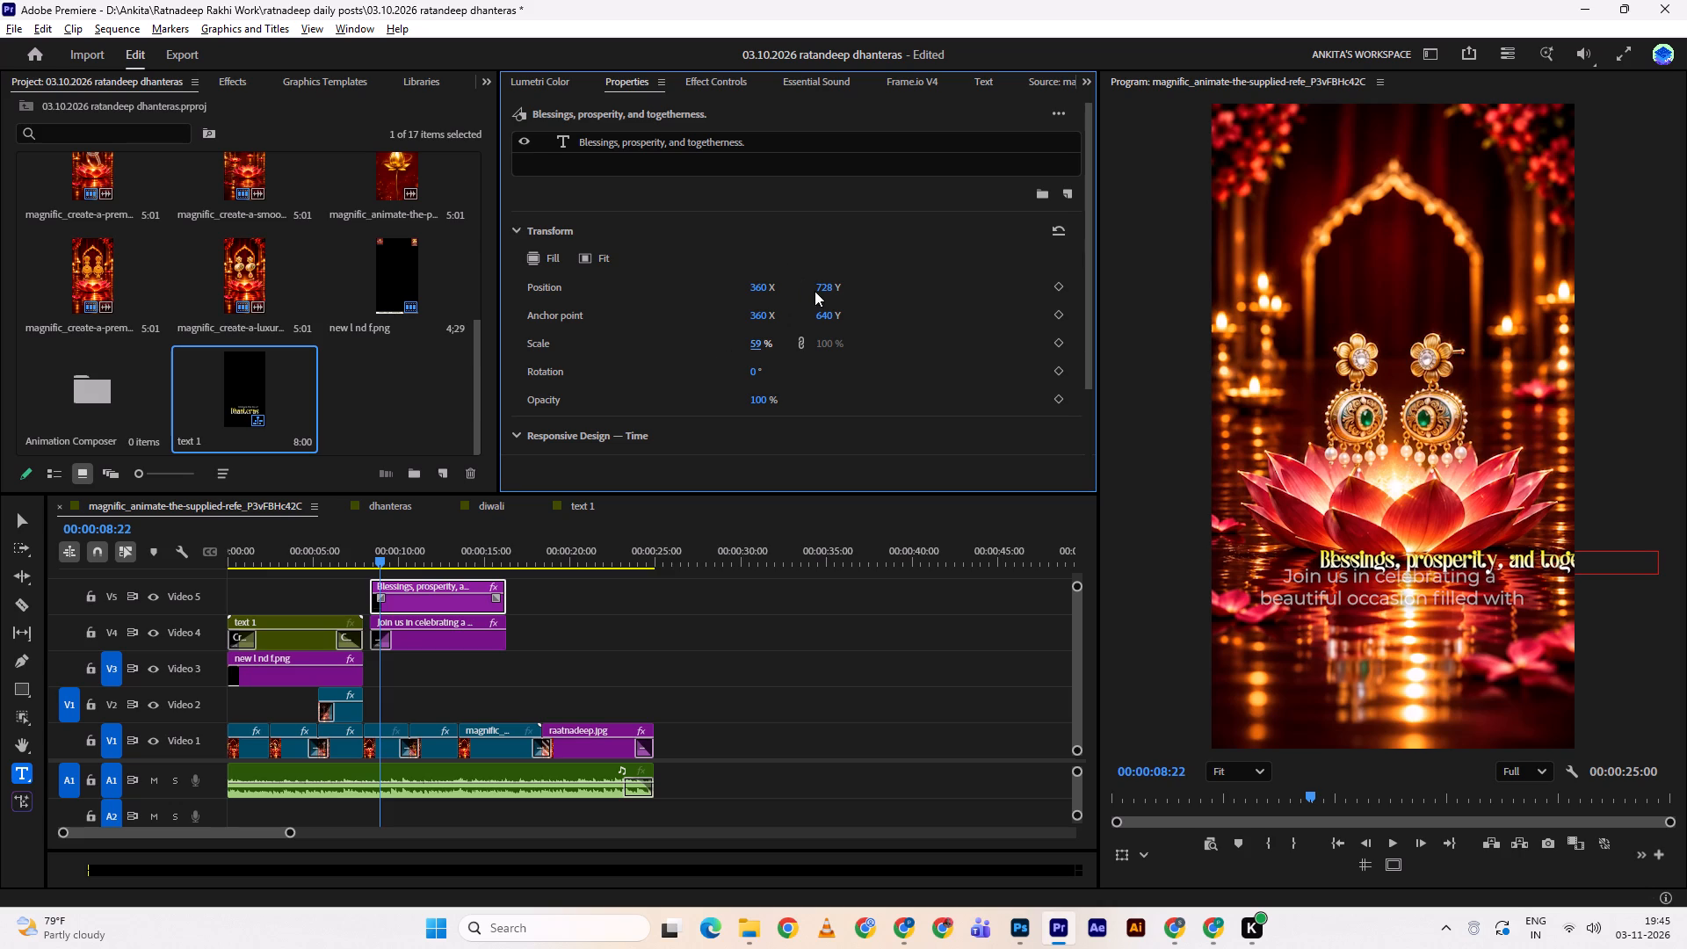
Centre the "Blessings, prosperity, and togetherness." text layer horizontally in the frame.
{"action": "left_click", "coordinate": [992, 137]}
{"action": "left_click_drag", "start_coordinate": [1084, 181], "coordinate": [1097, 240]}
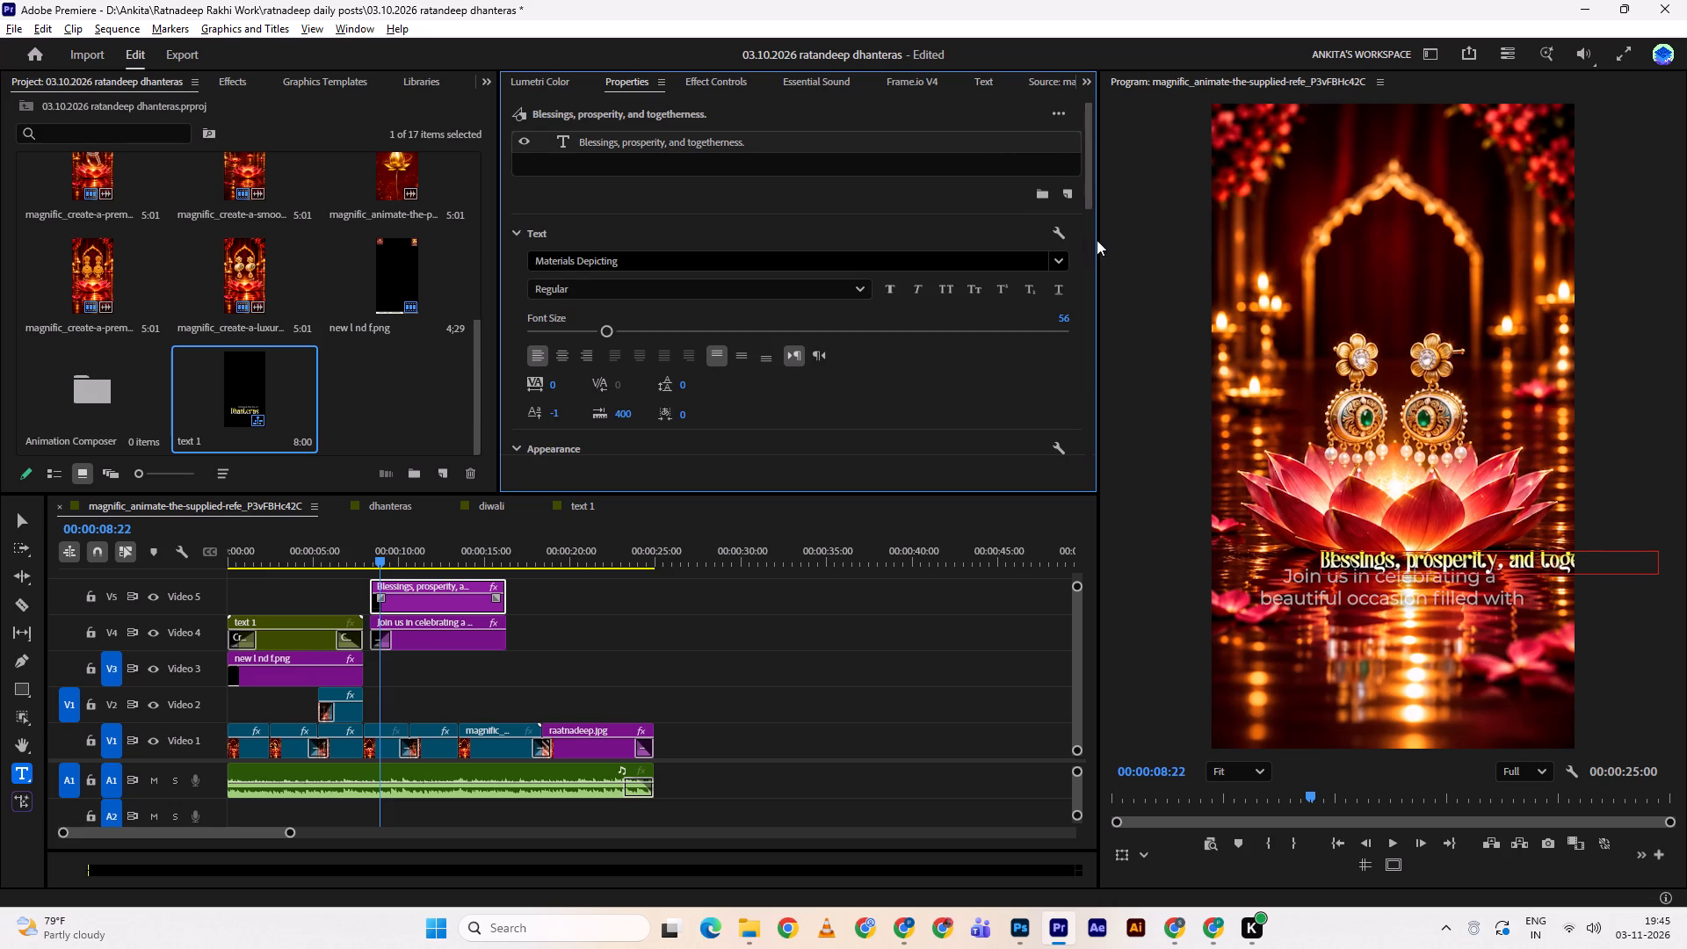
{"action": "left_click_drag", "start_coordinate": [1097, 240], "coordinate": [1097, 242]}
{"action": "left_click_drag", "start_coordinate": [1089, 200], "coordinate": [1082, 389]}
{"action": "double_click", "coordinate": [785, 282]}
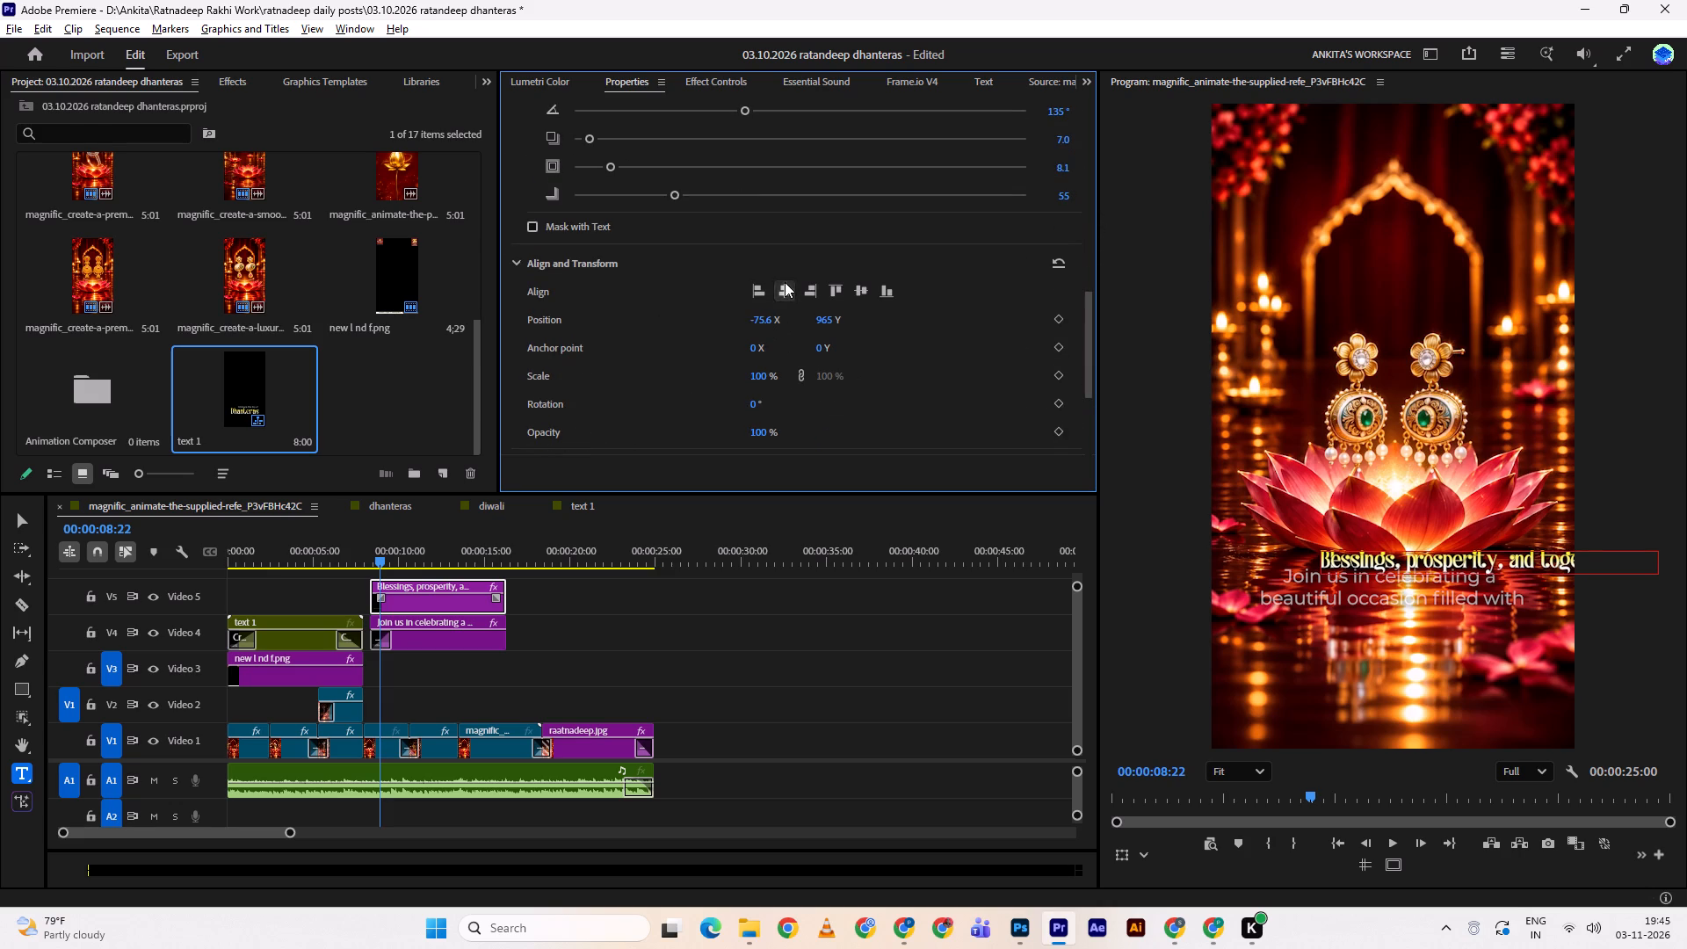
{"action": "scroll", "coordinate": [943, 325], "scroll_direction": "up", "scroll_amount": 20}
{"action": "scroll", "coordinate": [943, 325], "scroll_direction": "up", "scroll_amount": 1}
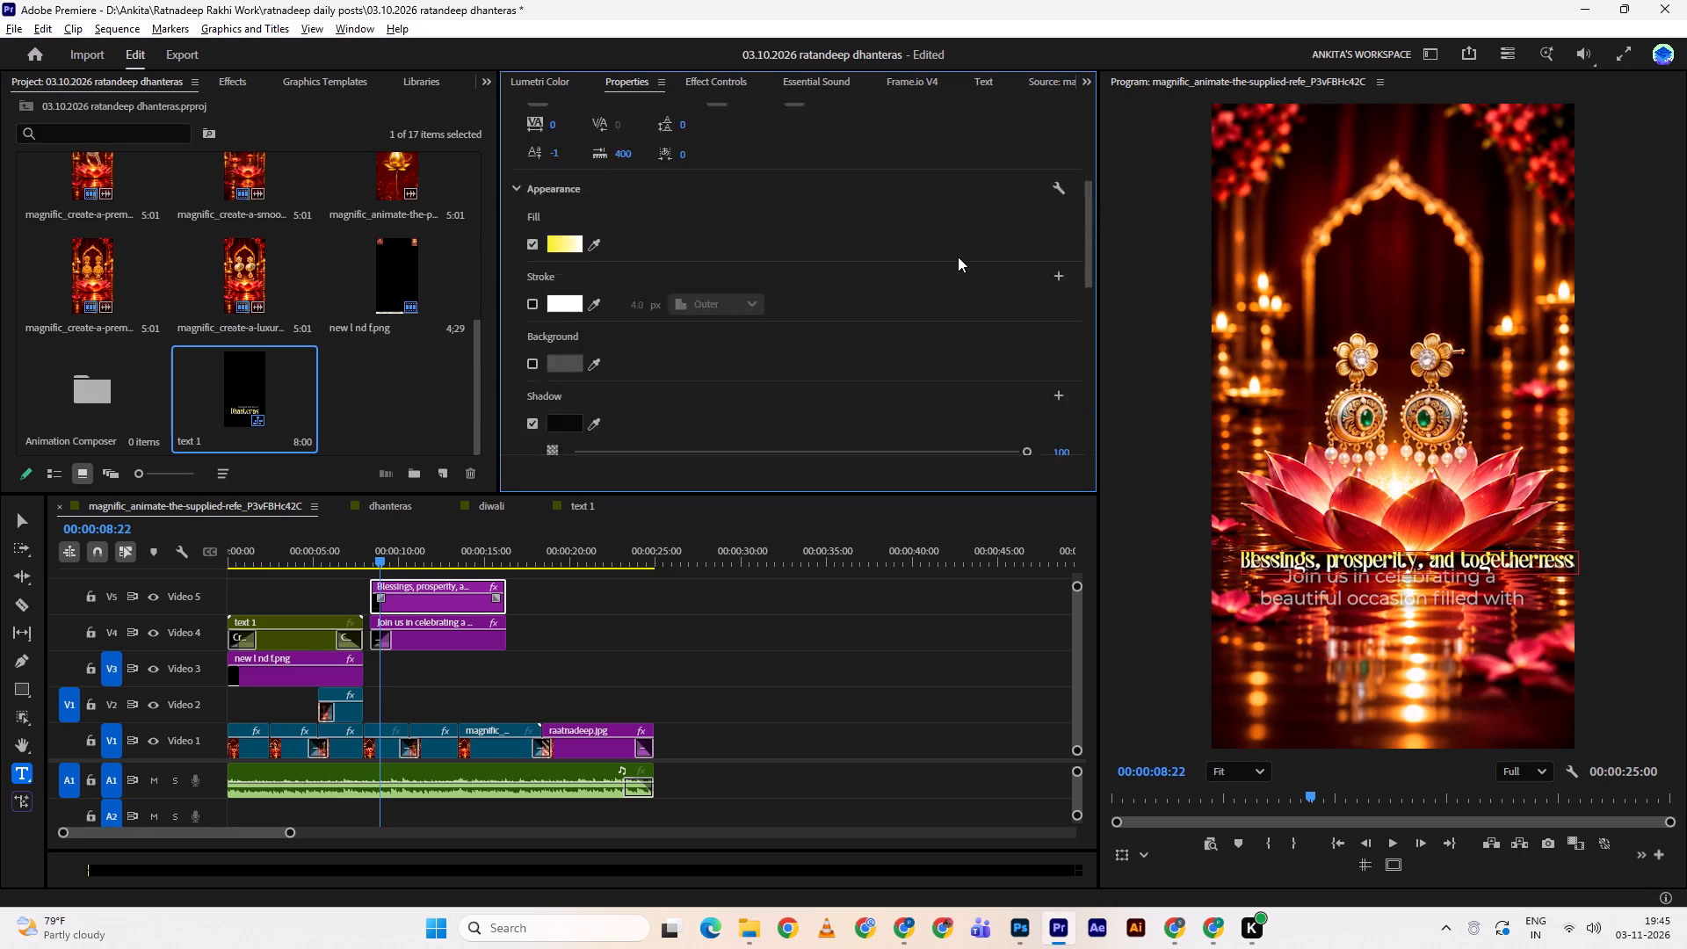
{"action": "scroll", "coordinate": [958, 257], "scroll_direction": "up", "scroll_amount": 12}
{"action": "scroll", "coordinate": [958, 257], "scroll_direction": "down", "scroll_amount": 5}
{"action": "left_click_drag", "start_coordinate": [1088, 243], "coordinate": [1087, 390]}
{"action": "triple_click", "coordinate": [778, 300]}
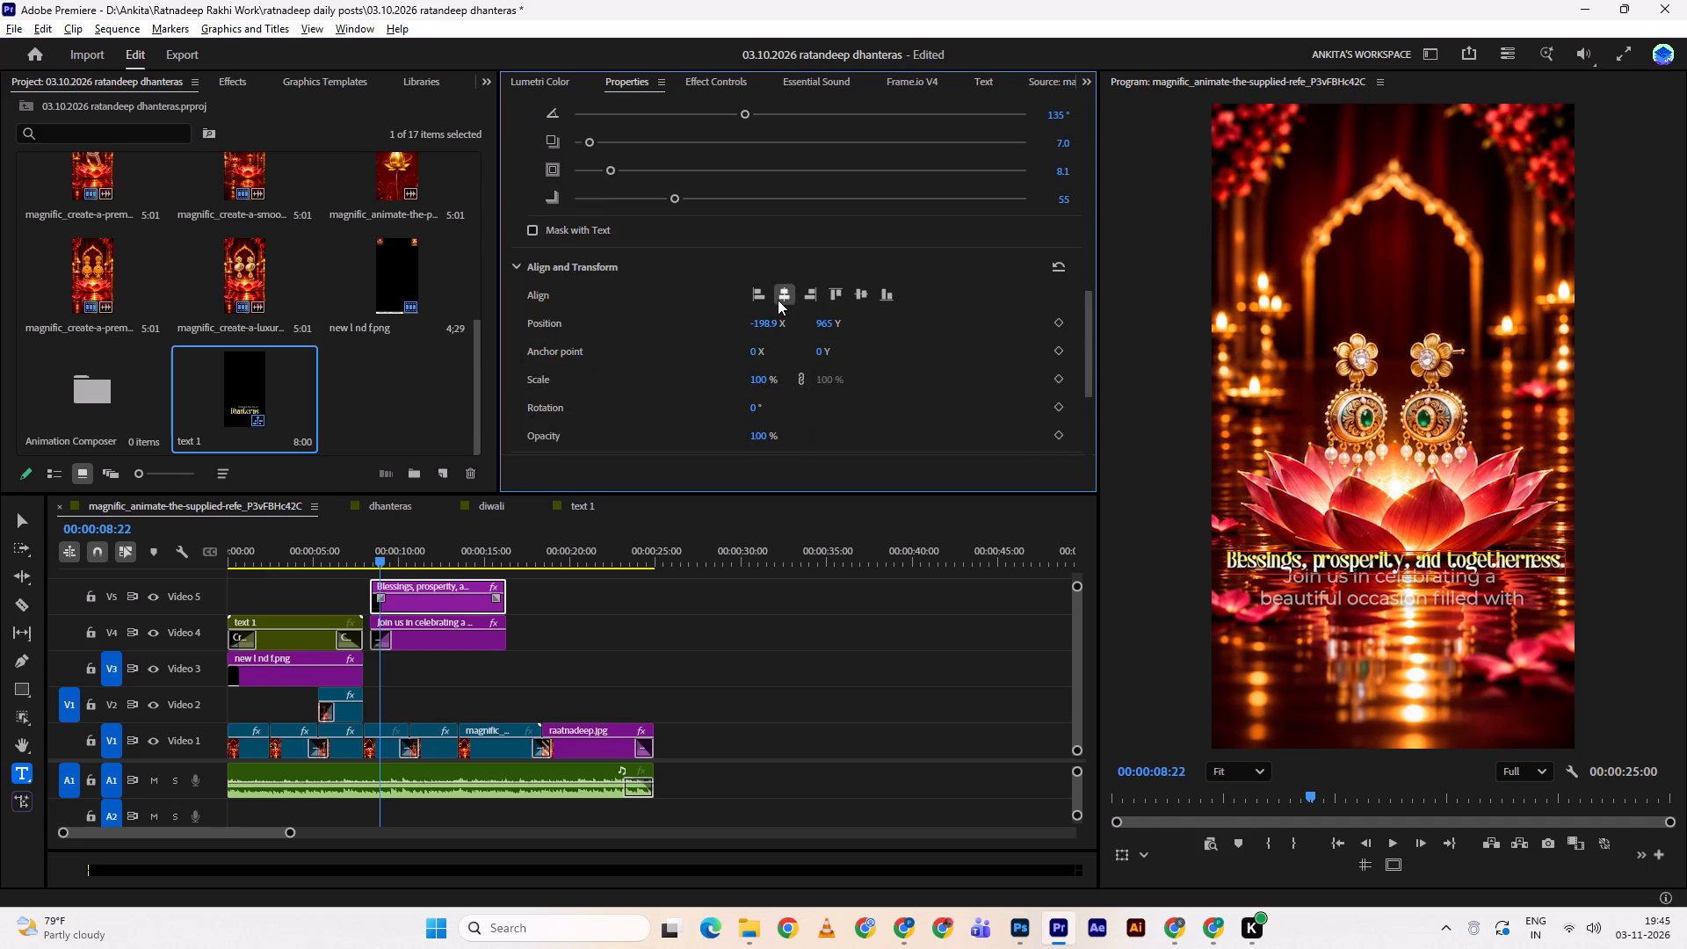
{"action": "triple_click", "coordinate": [778, 300]}
Capitalise the words "Prosperity" and "Togetherness" in the Video 5 title.
{"action": "left_click_drag", "start_coordinate": [1088, 355], "coordinate": [1093, 213]}
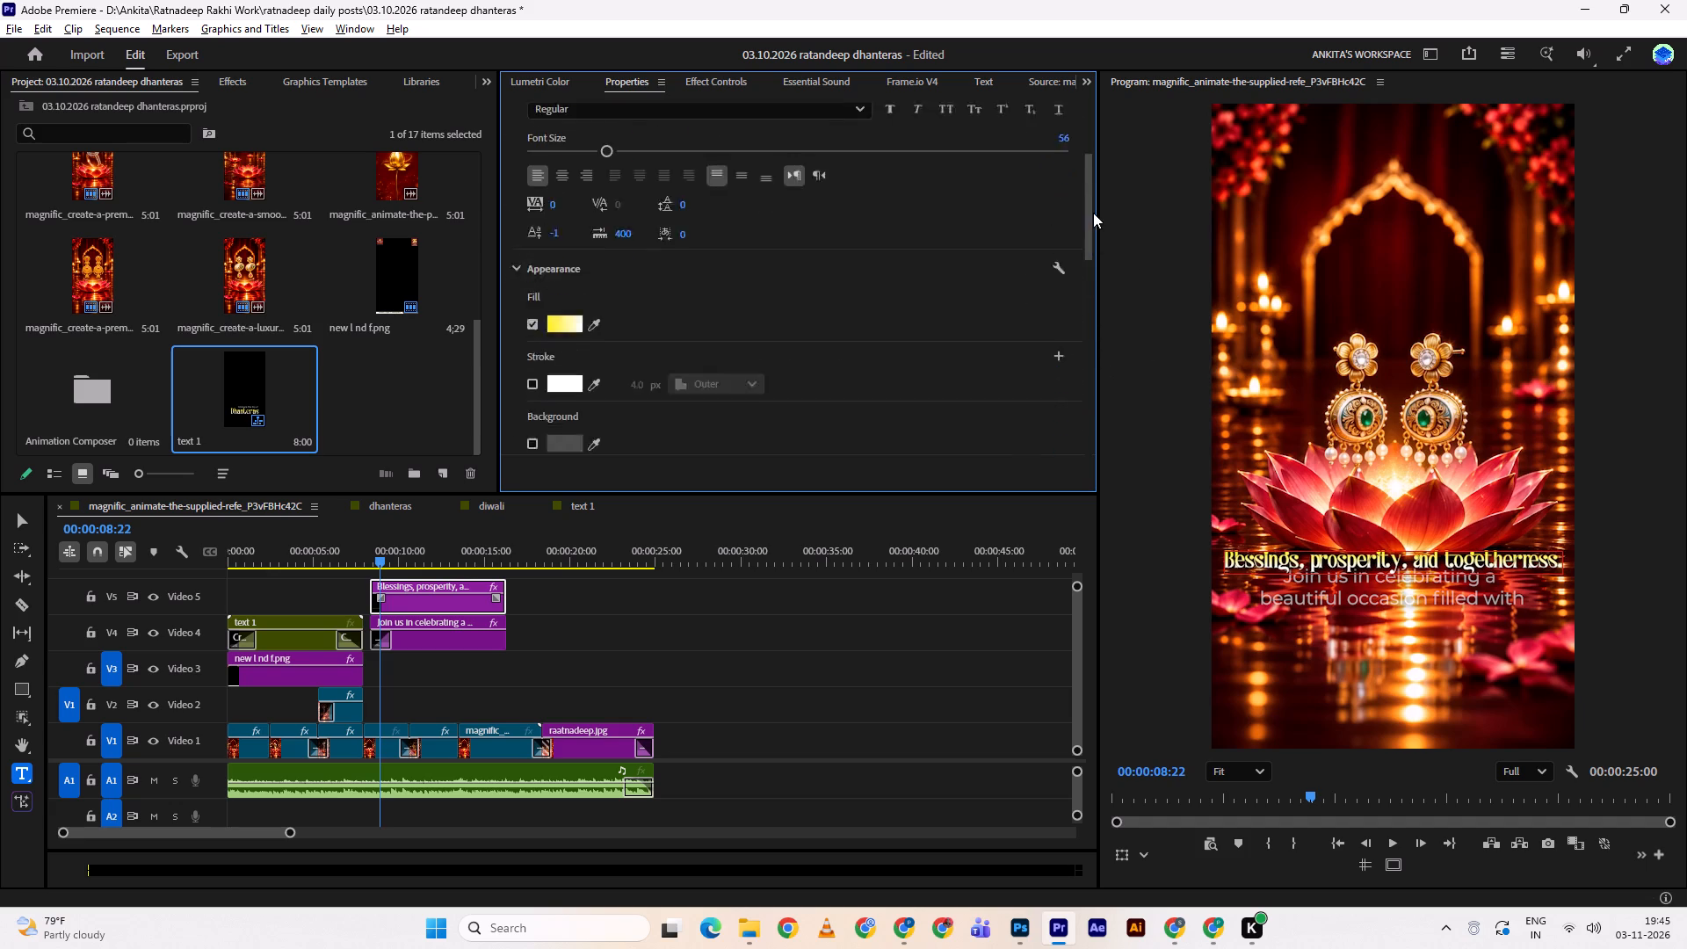
{"action": "left_click_drag", "start_coordinate": [1093, 213], "coordinate": [1091, 143]}
{"action": "left_click", "coordinate": [878, 141]}
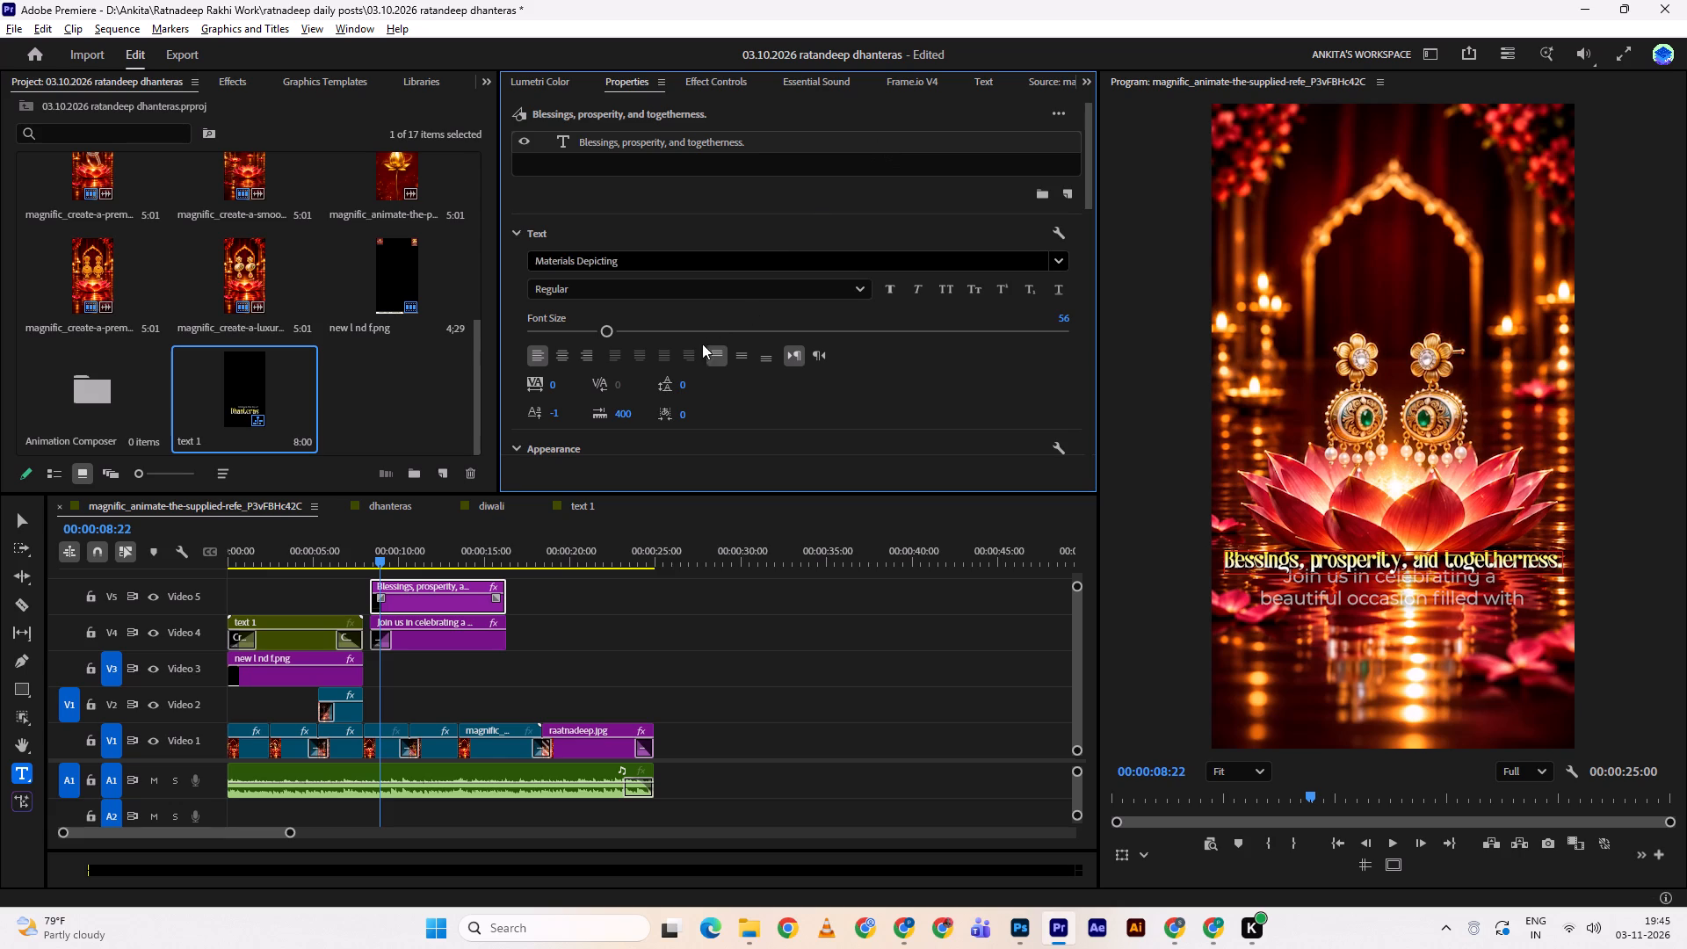
{"action": "double_click", "coordinate": [858, 152]}
{"action": "double_click", "coordinate": [828, 141]}
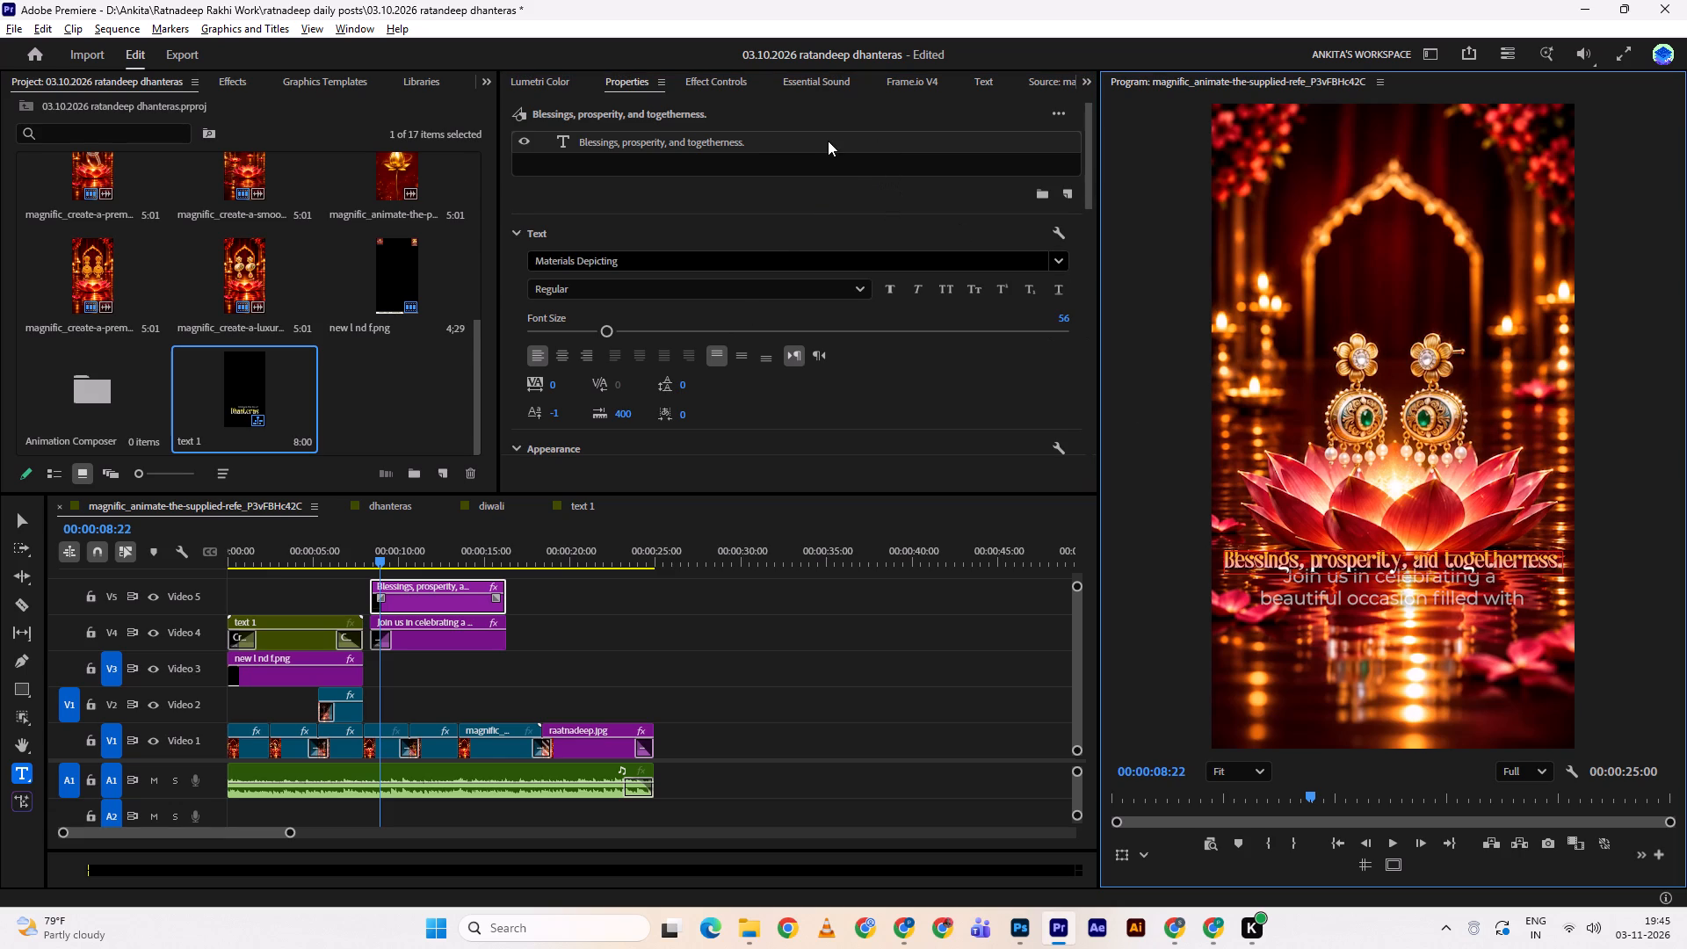
{"action": "left_click", "coordinate": [1319, 561]}
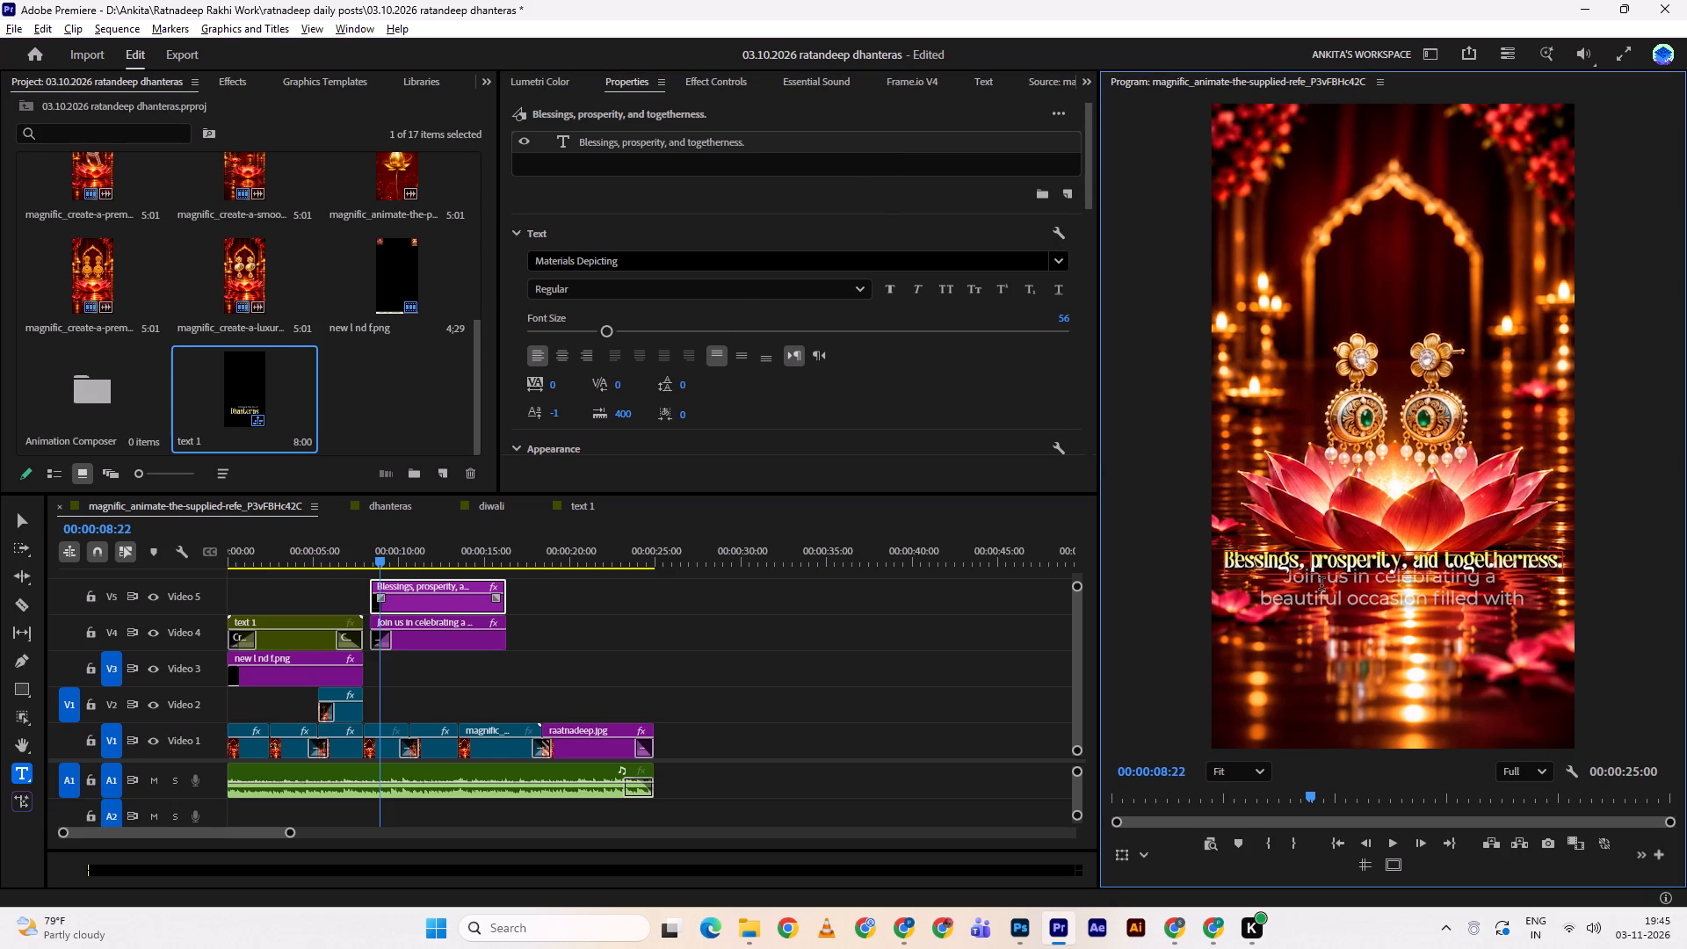
{"action": "key", "text": "Right"}
{"action": "key", "text": "BackSpace"}
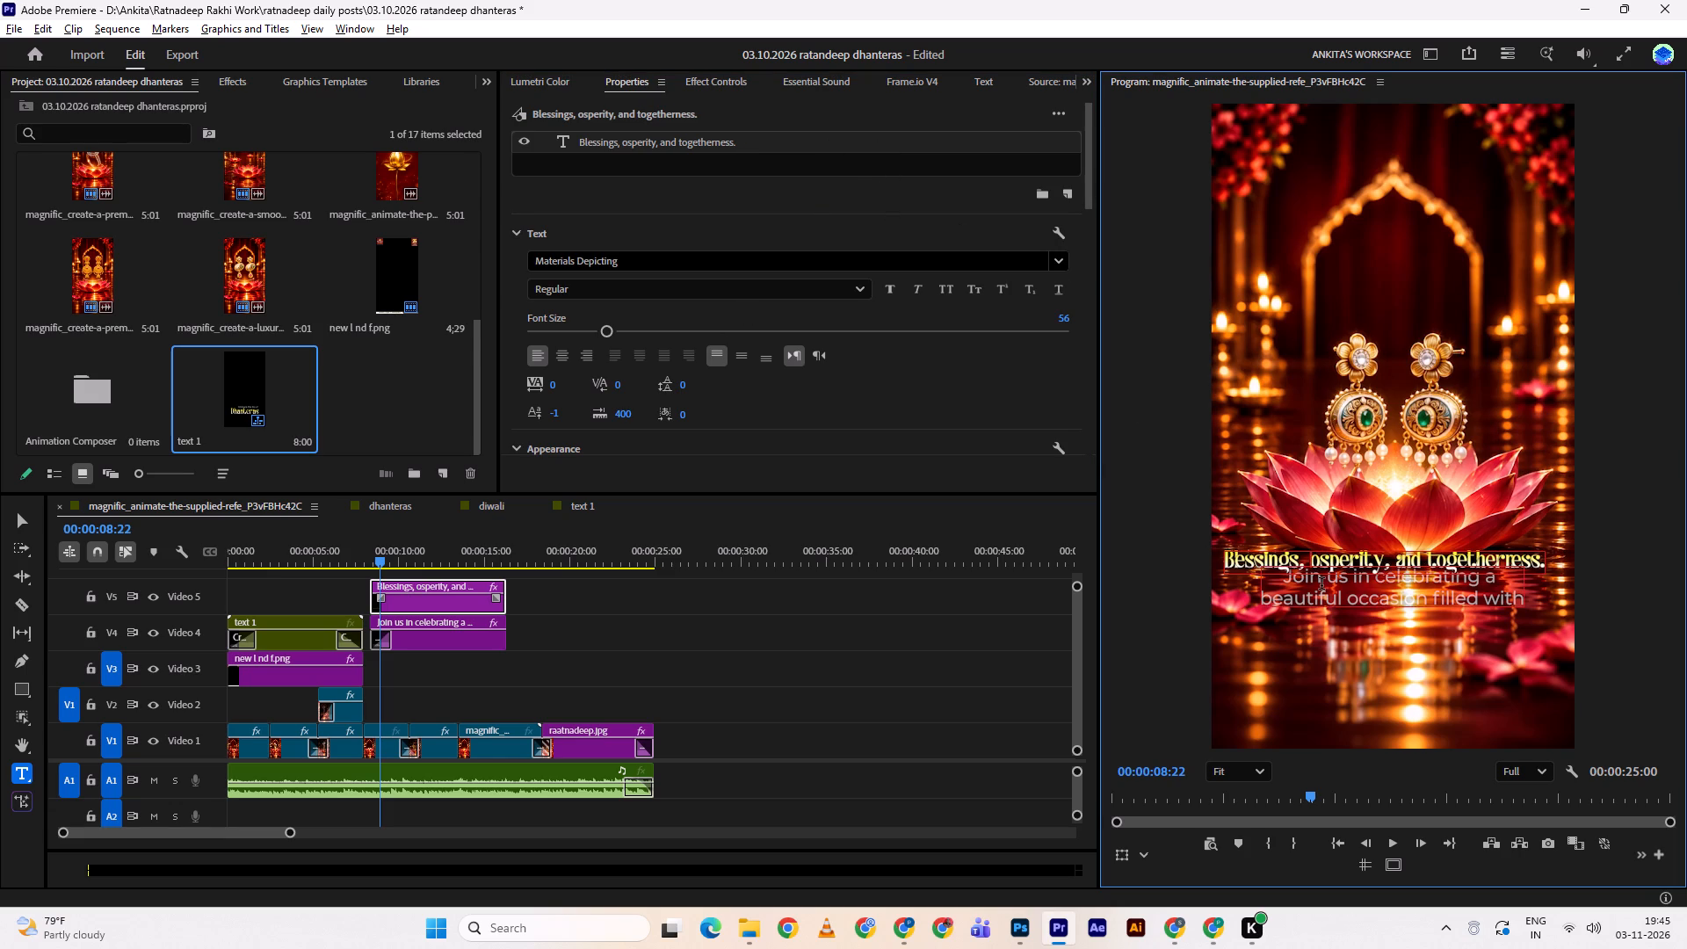
{"action": "key", "text": "shift+p"}
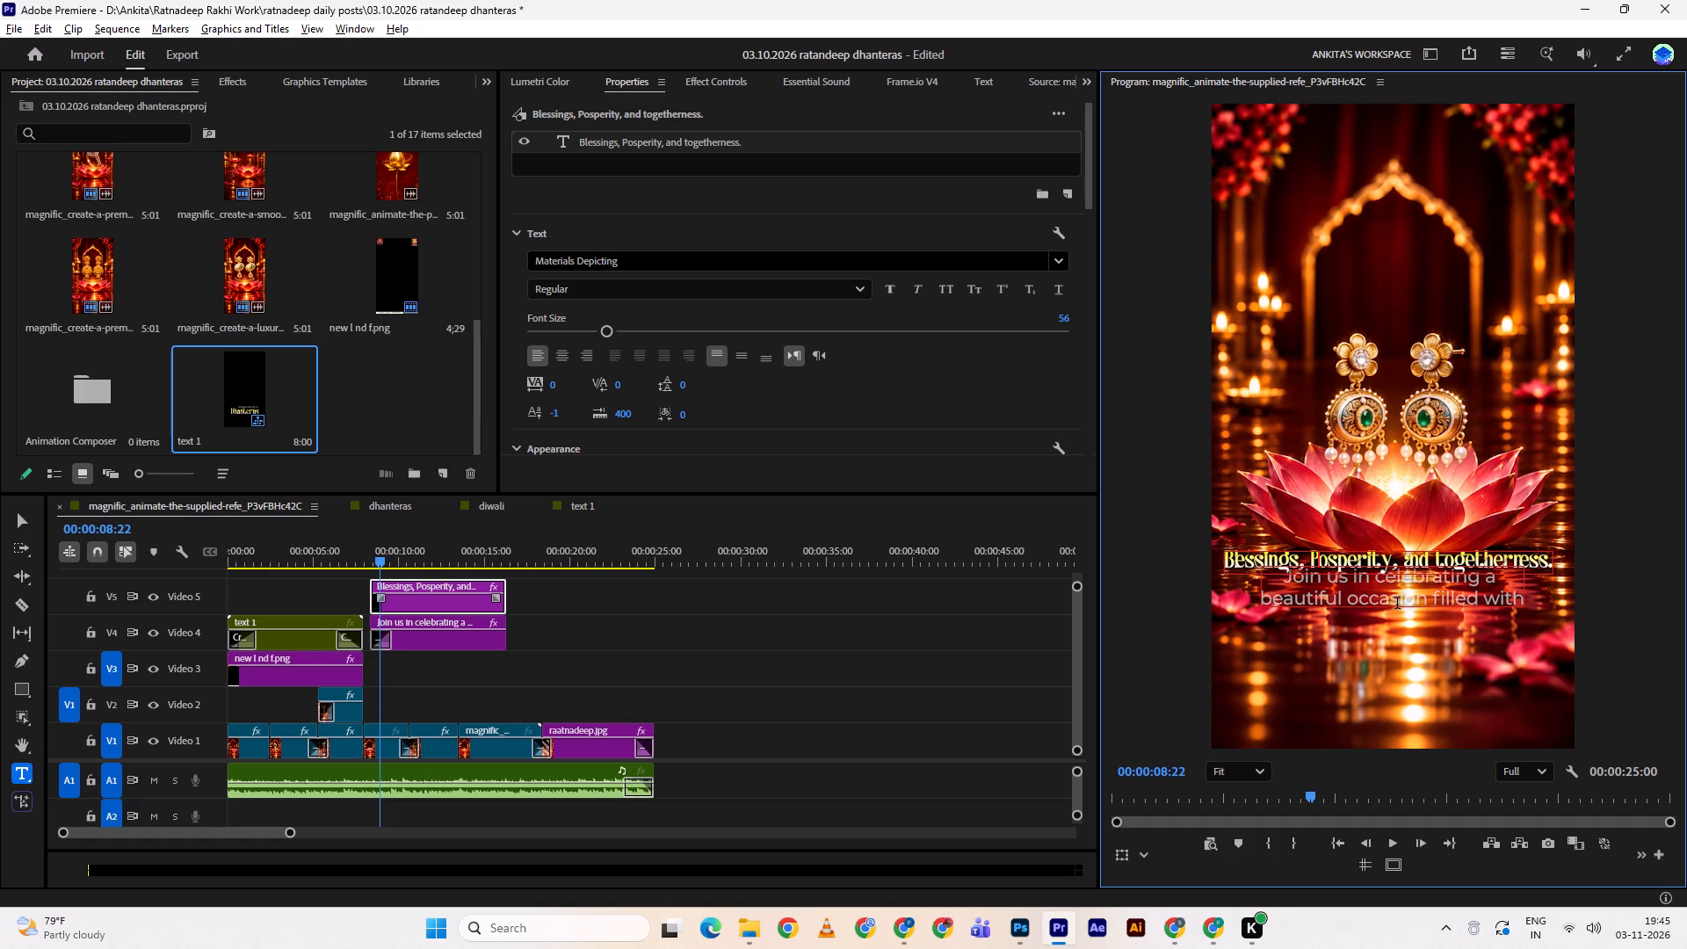
{"action": "key", "text": "r"}
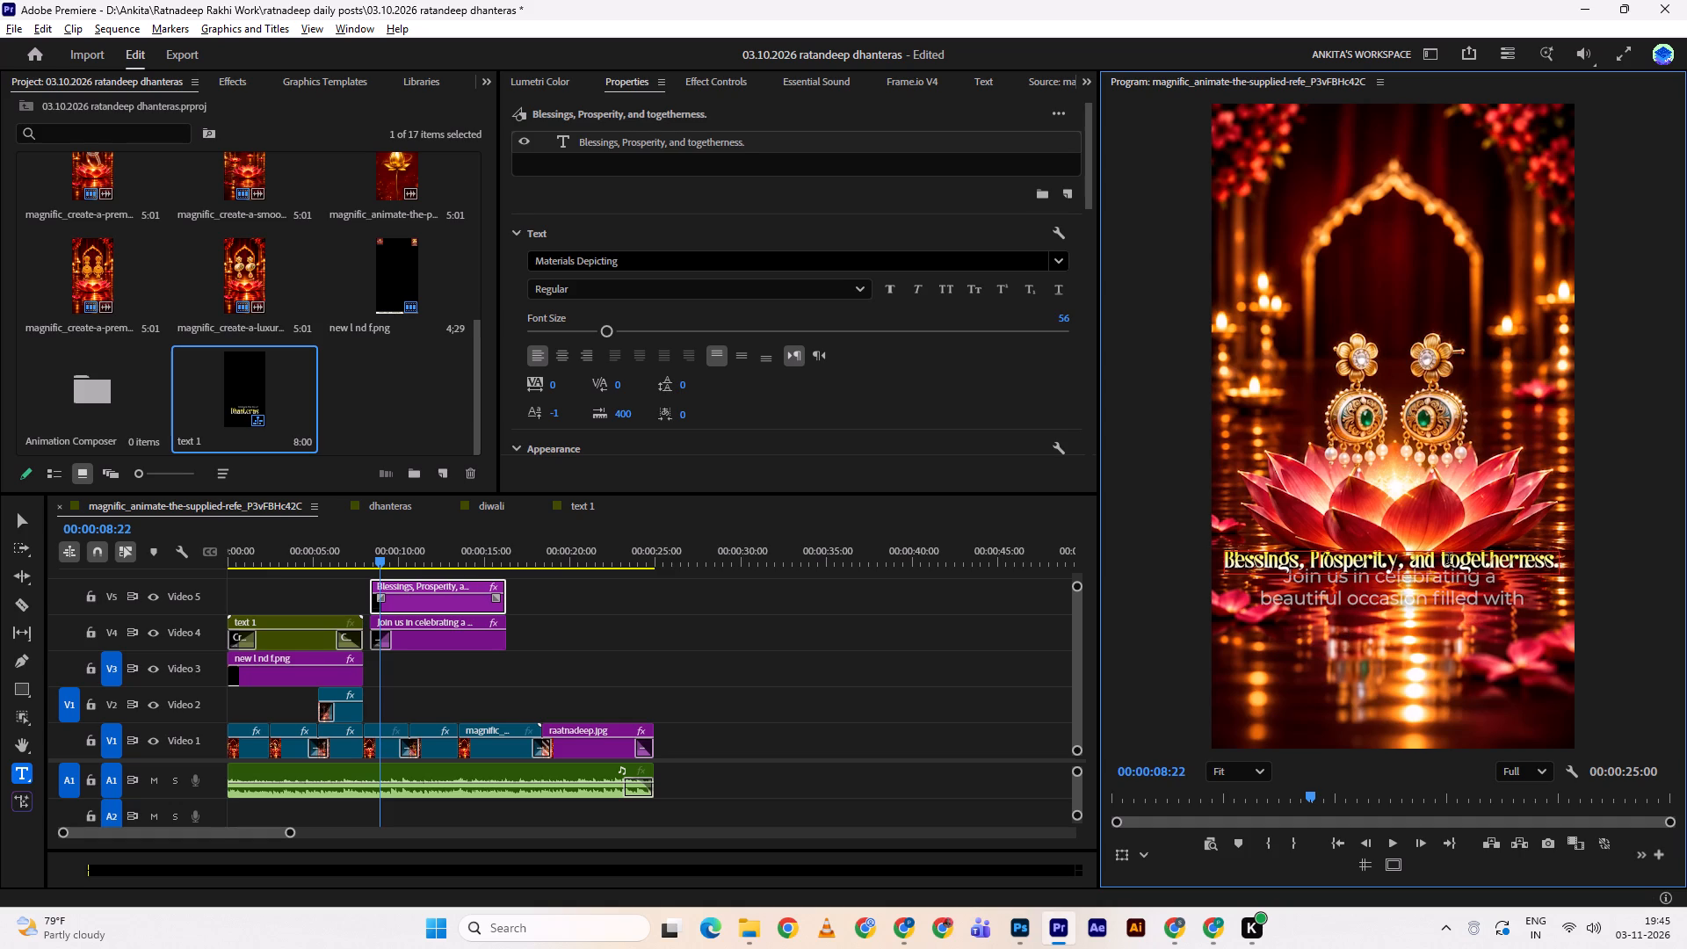
{"action": "left_click_drag", "start_coordinate": [1449, 561], "coordinate": [1441, 556]}
{"action": "key", "text": "shift+t"}
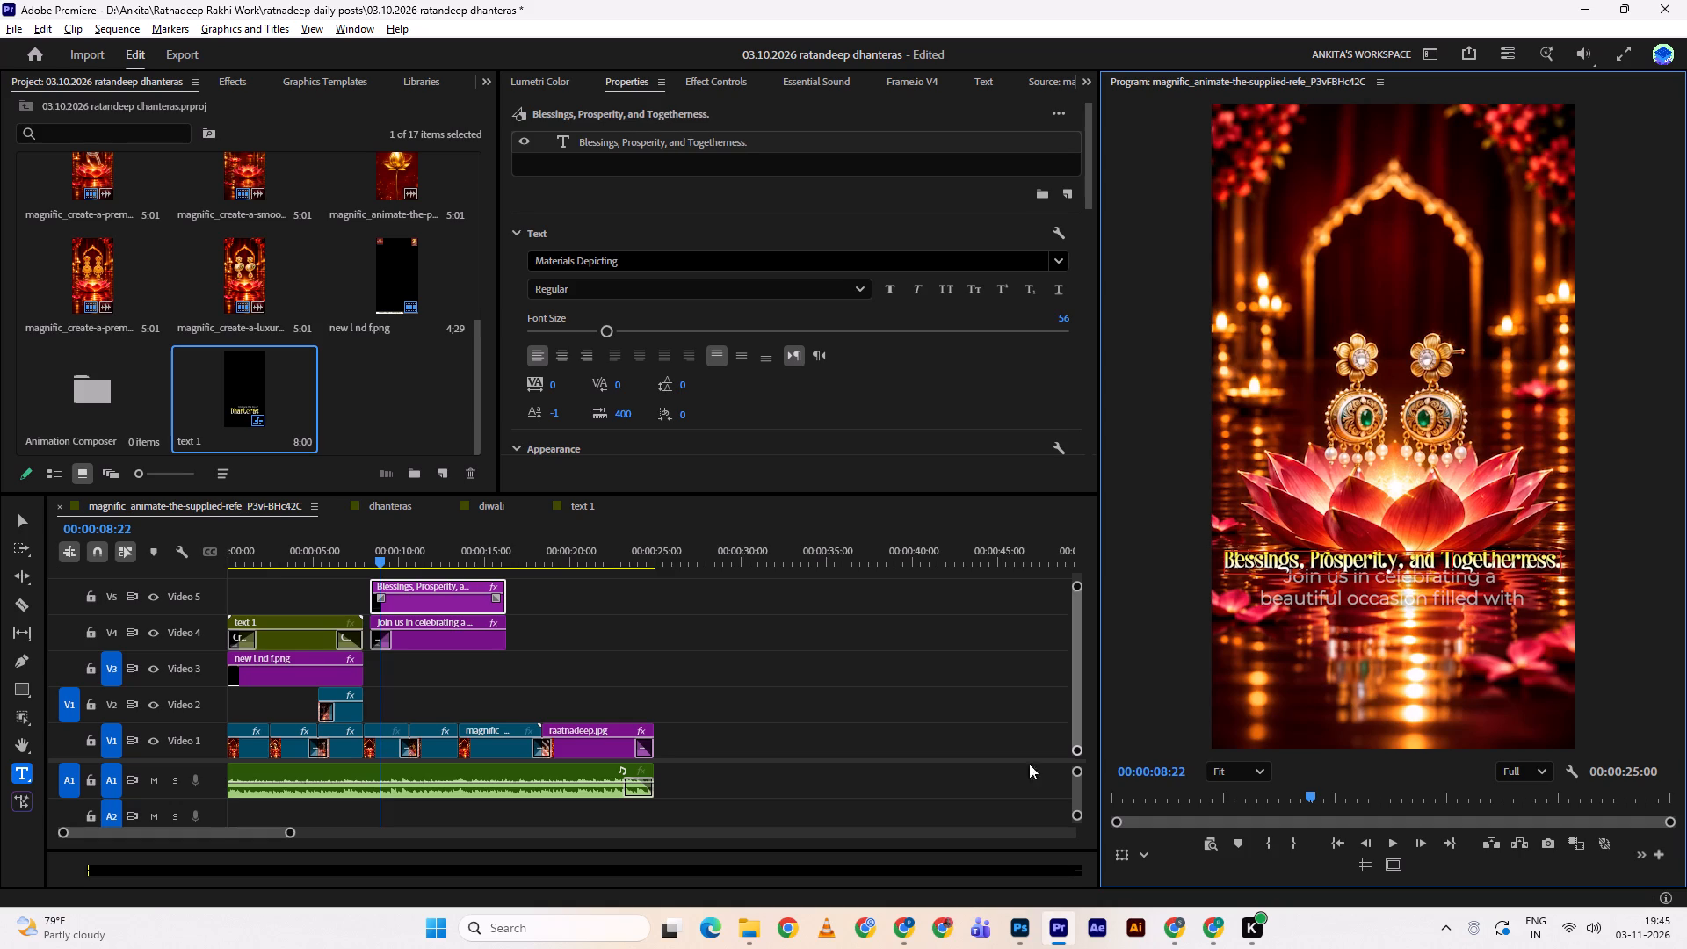
{"action": "left_click", "coordinate": [889, 679]}
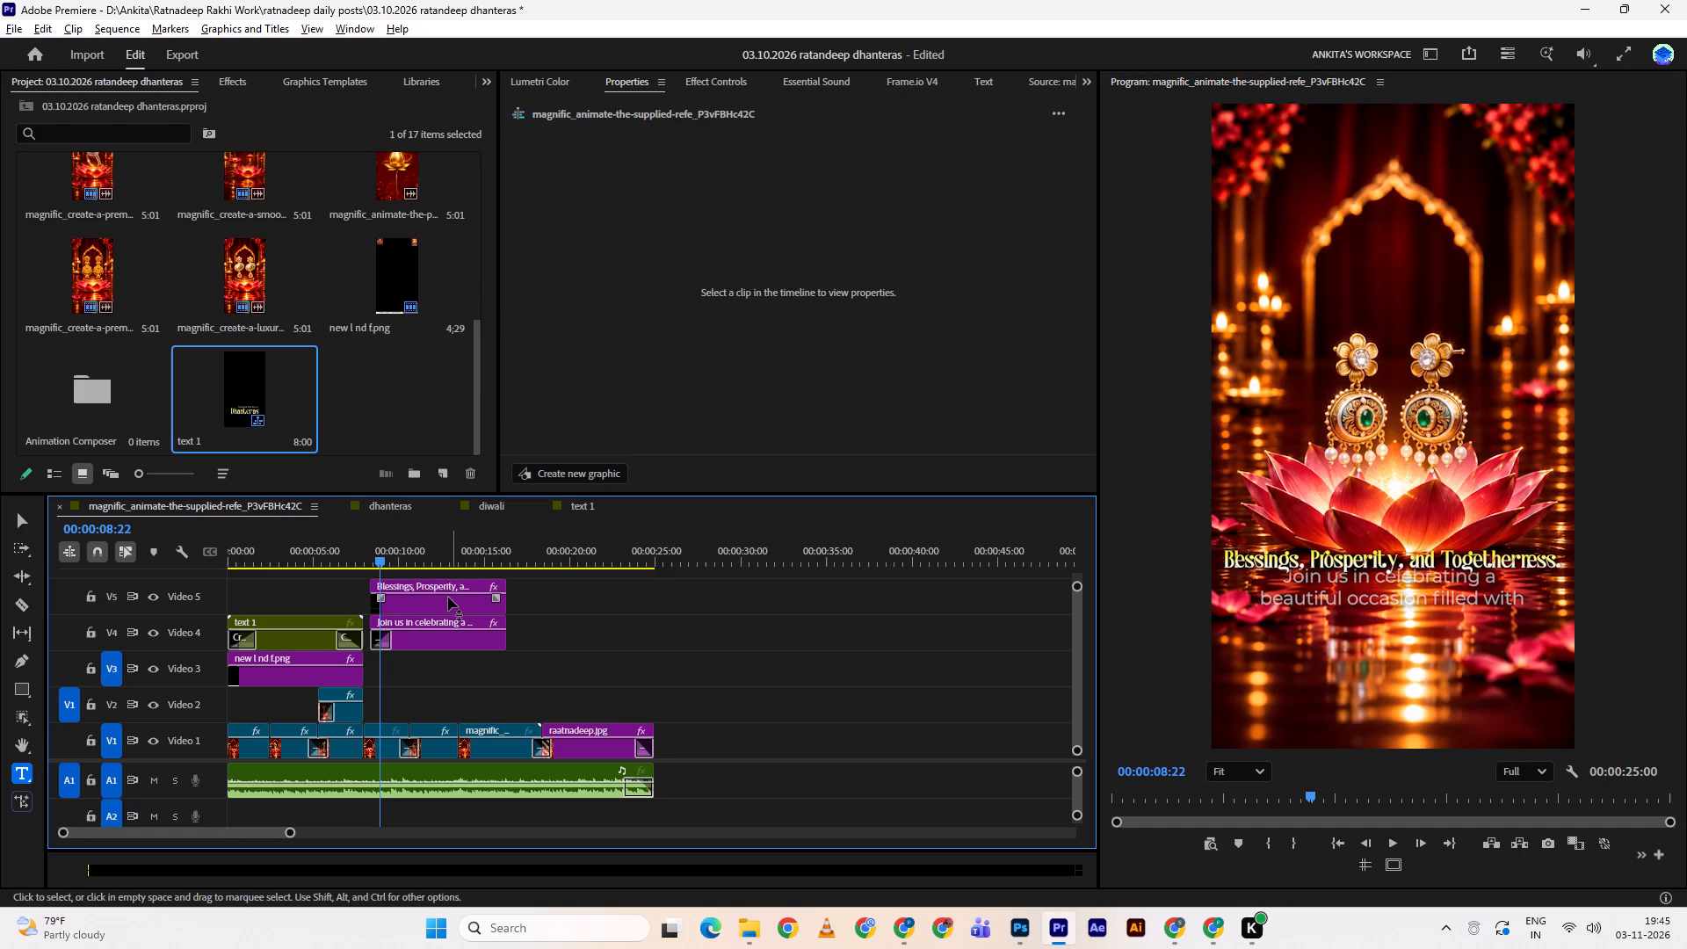
Move the Blessings clip down in the frame until it sits just below the two-line "Join us in celebrating" text.
{"action": "left_click", "coordinate": [448, 597]}
{"action": "left_click_drag", "start_coordinate": [827, 292], "coordinate": [880, 273]}
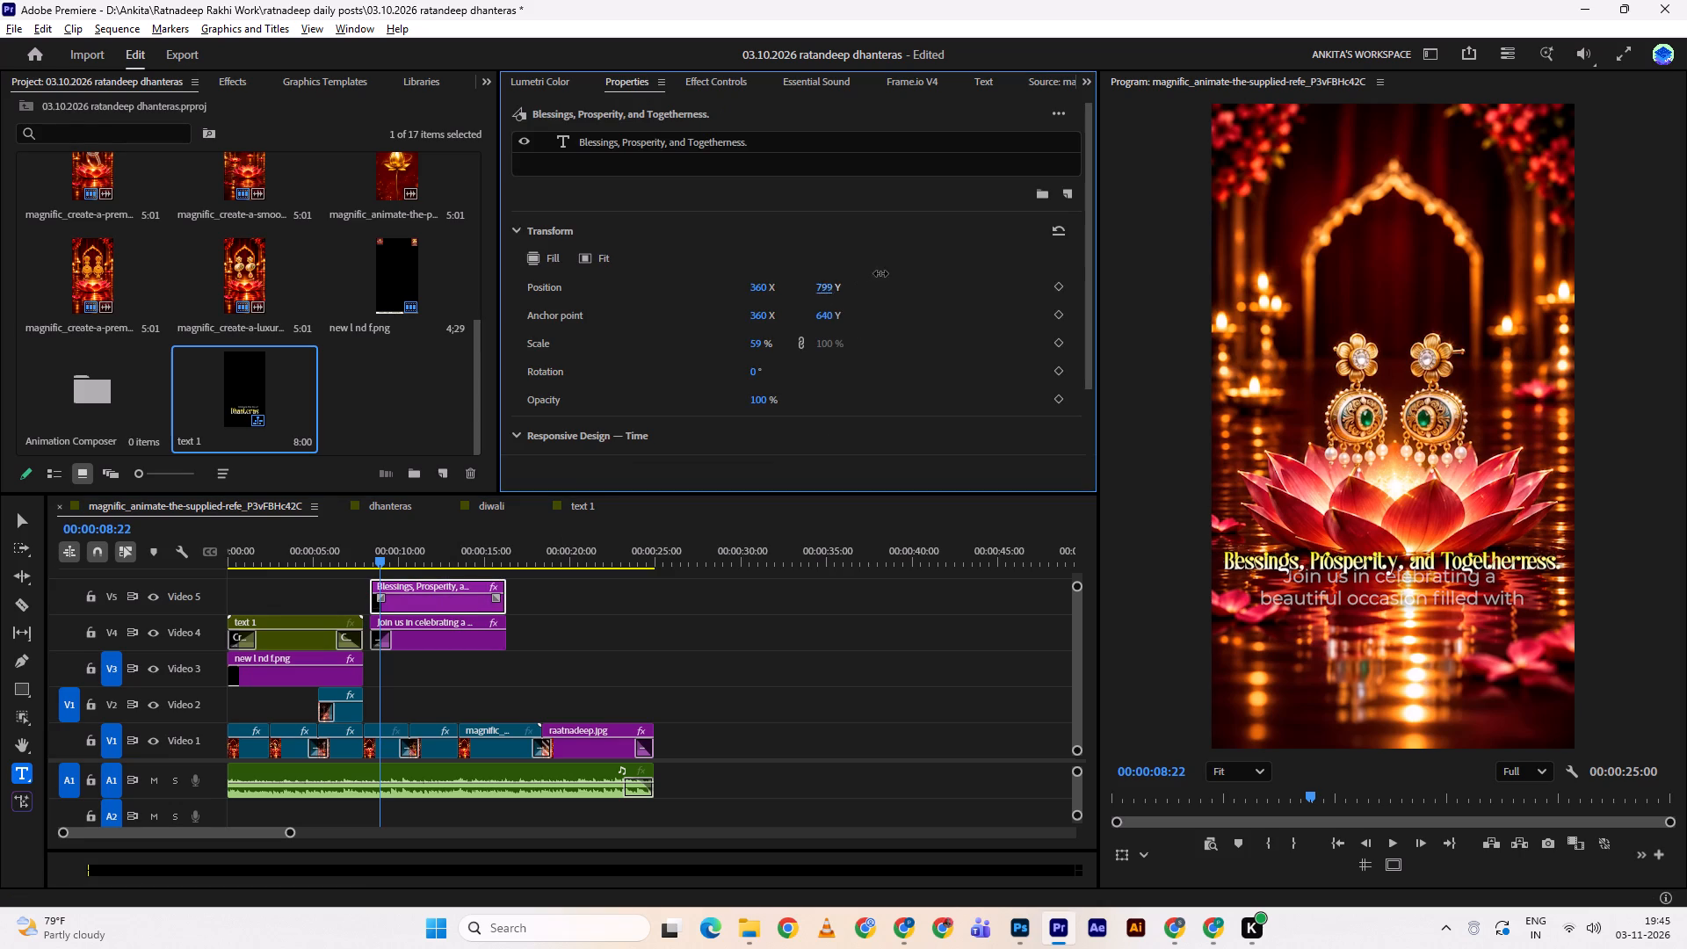
{"action": "left_click_drag", "start_coordinate": [880, 273], "coordinate": [916, 264]}
{"action": "left_click", "coordinate": [600, 633]}
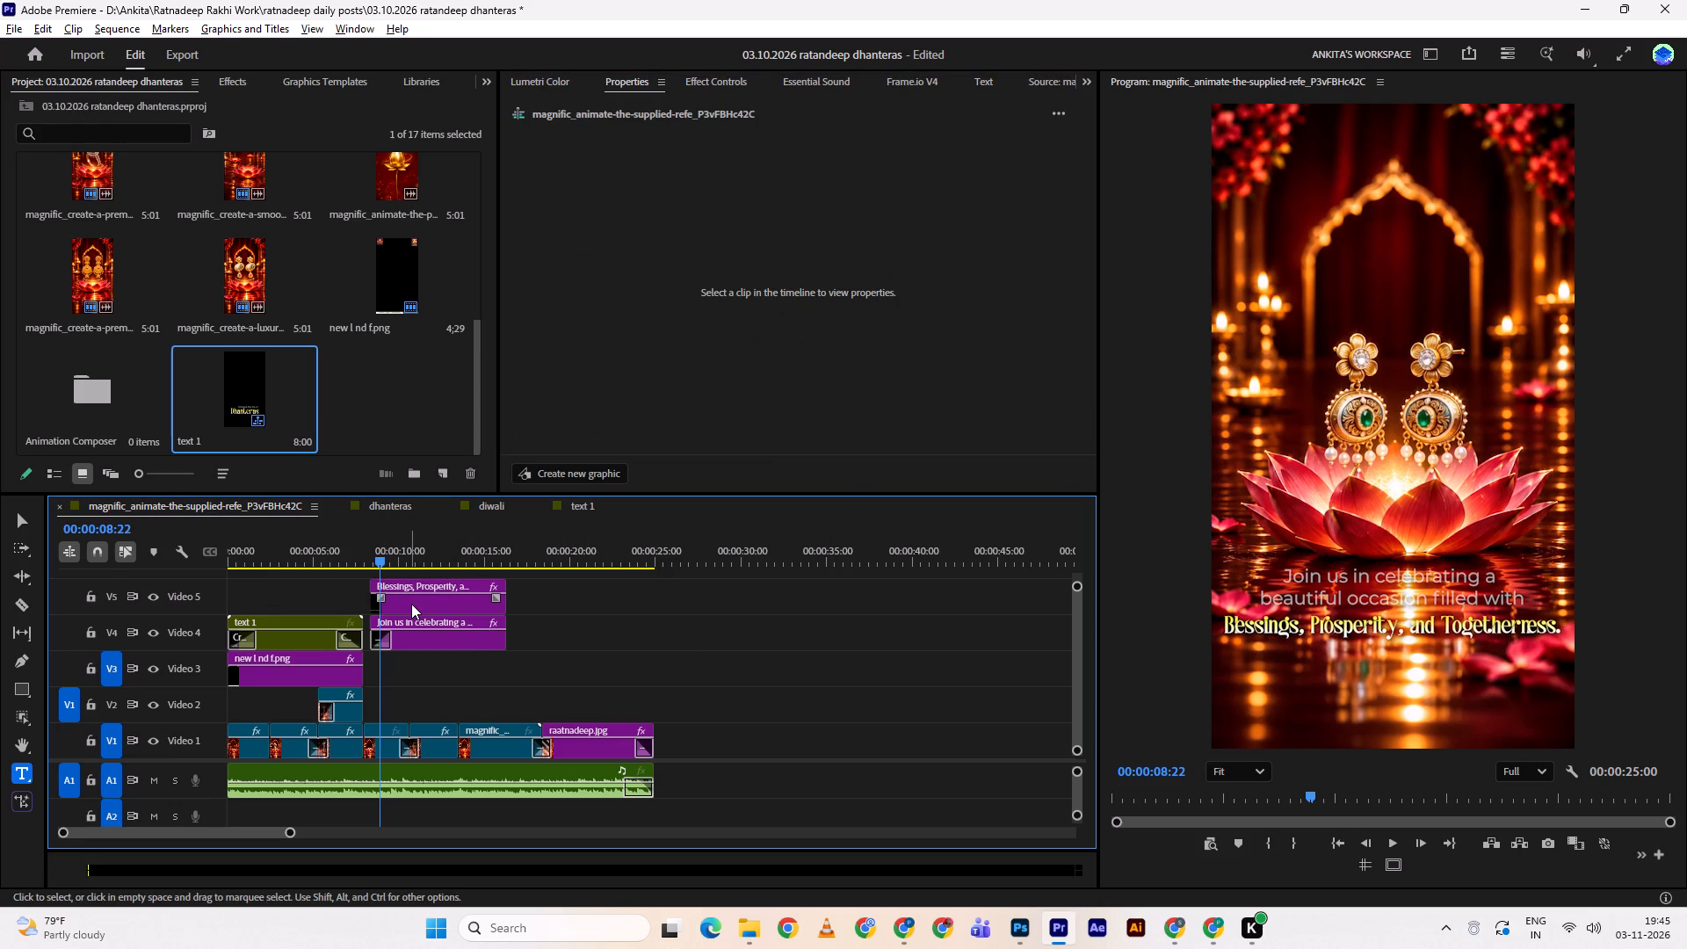
Replace "and" with "&" so the title reads "Blessings, Prosperity, & Togetherness.".
{"action": "left_click", "coordinate": [411, 604]}
{"action": "double_click", "coordinate": [770, 140]}
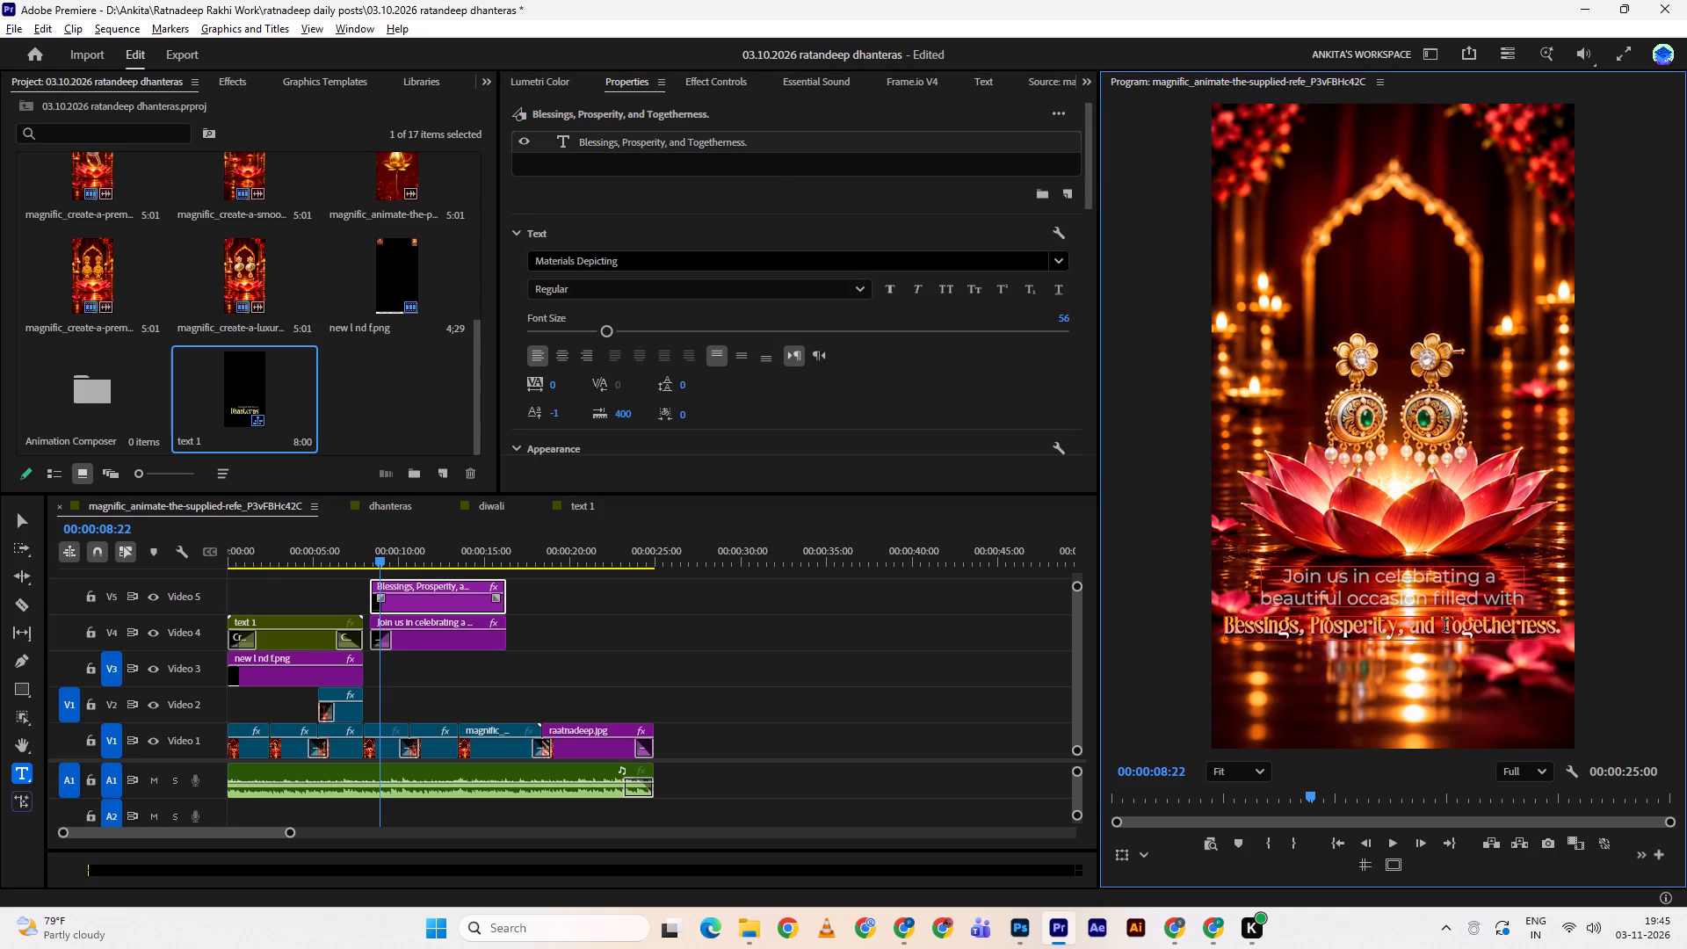
{"action": "left_click_drag", "start_coordinate": [1441, 627], "coordinate": [1415, 624]}
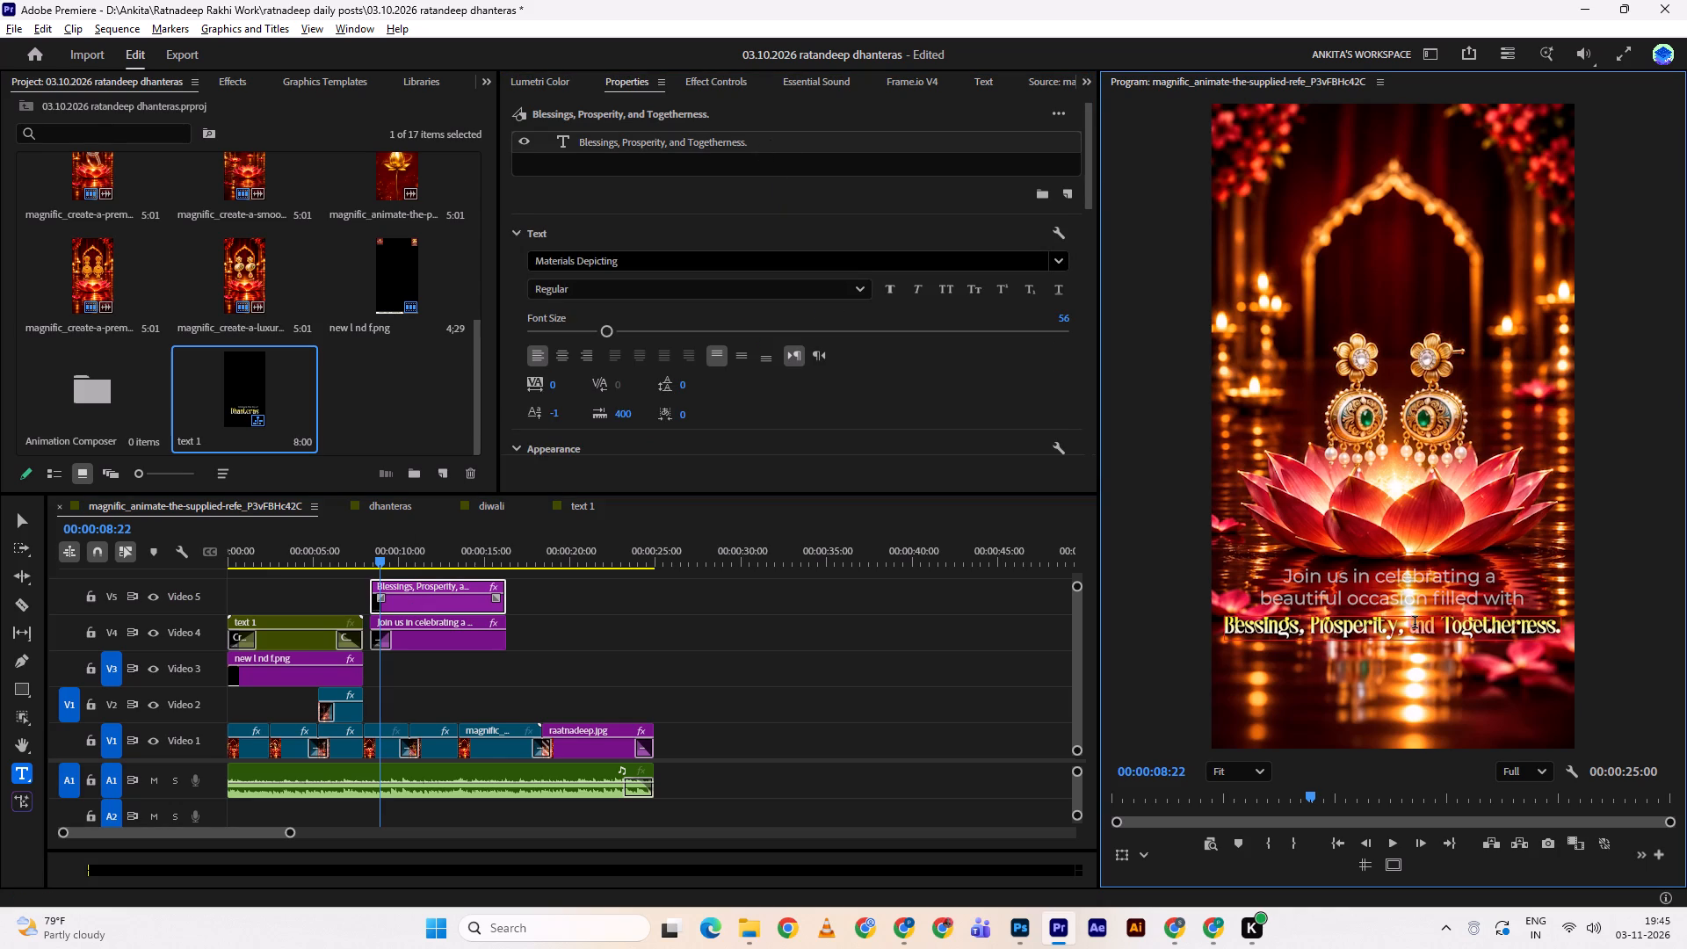
{"action": "key", "text": "shift+ampersand"}
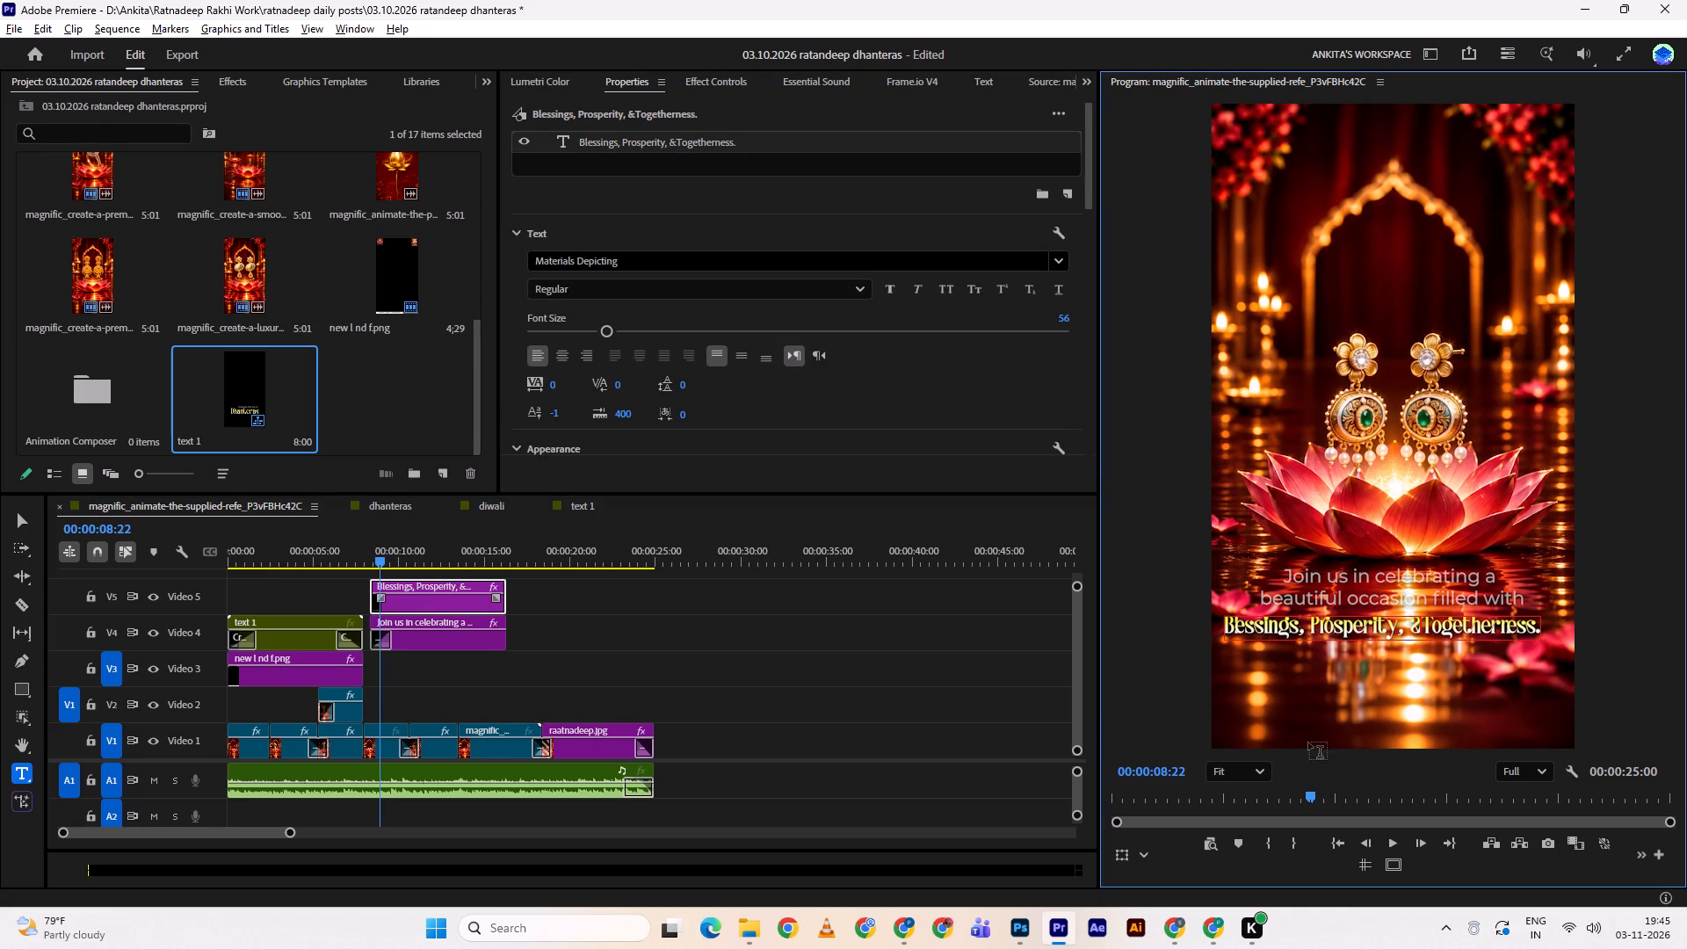
{"action": "key", "text": "space"}
{"action": "left_click", "coordinate": [1010, 724]}
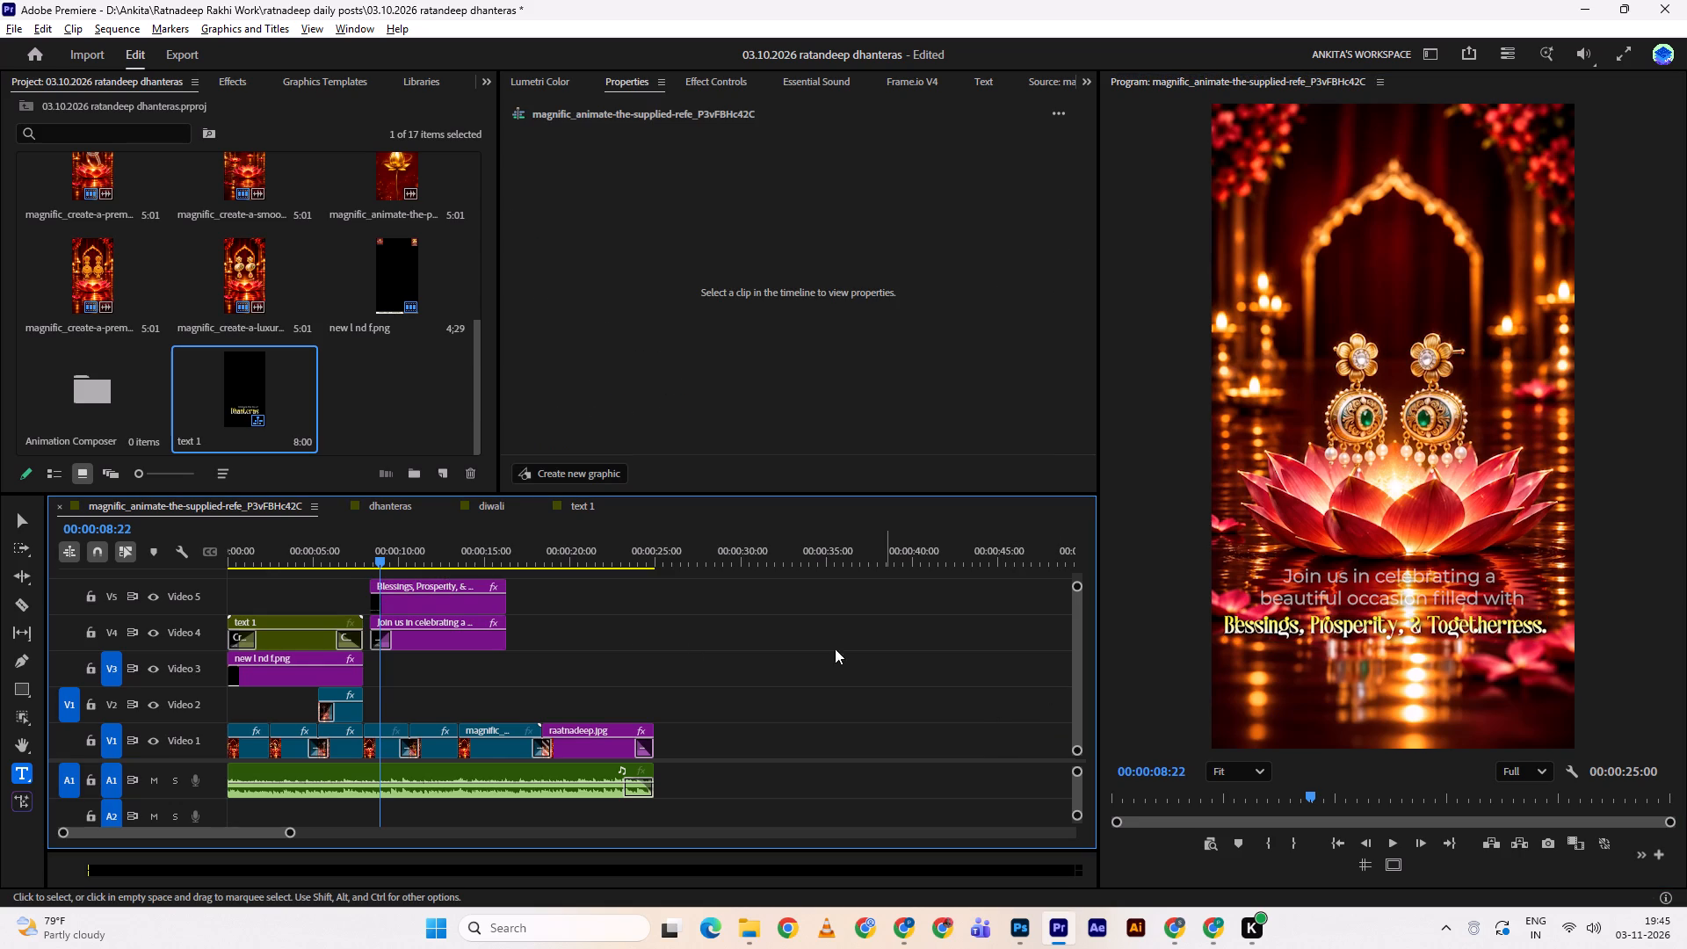
Centre the "Blessings, Prosperity, & Togetherness." text layer horizontally in the frame.
{"action": "left_click", "coordinate": [463, 612]}
{"action": "left_click", "coordinate": [793, 153]}
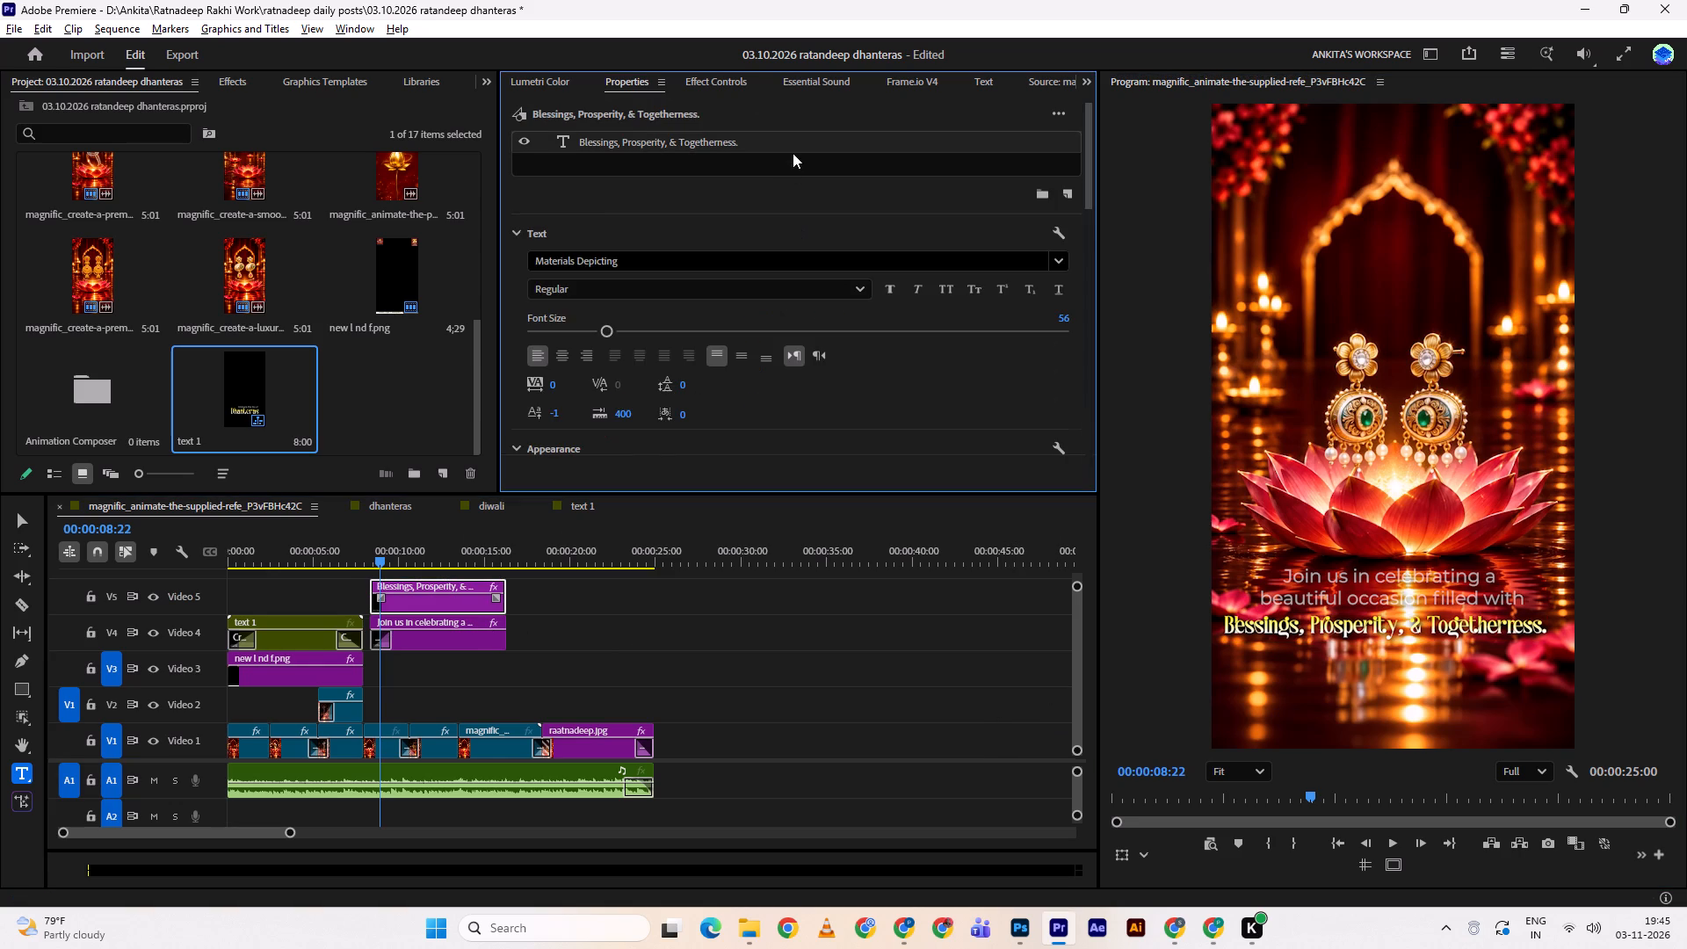
{"action": "left_click_drag", "start_coordinate": [1090, 203], "coordinate": [1082, 378]}
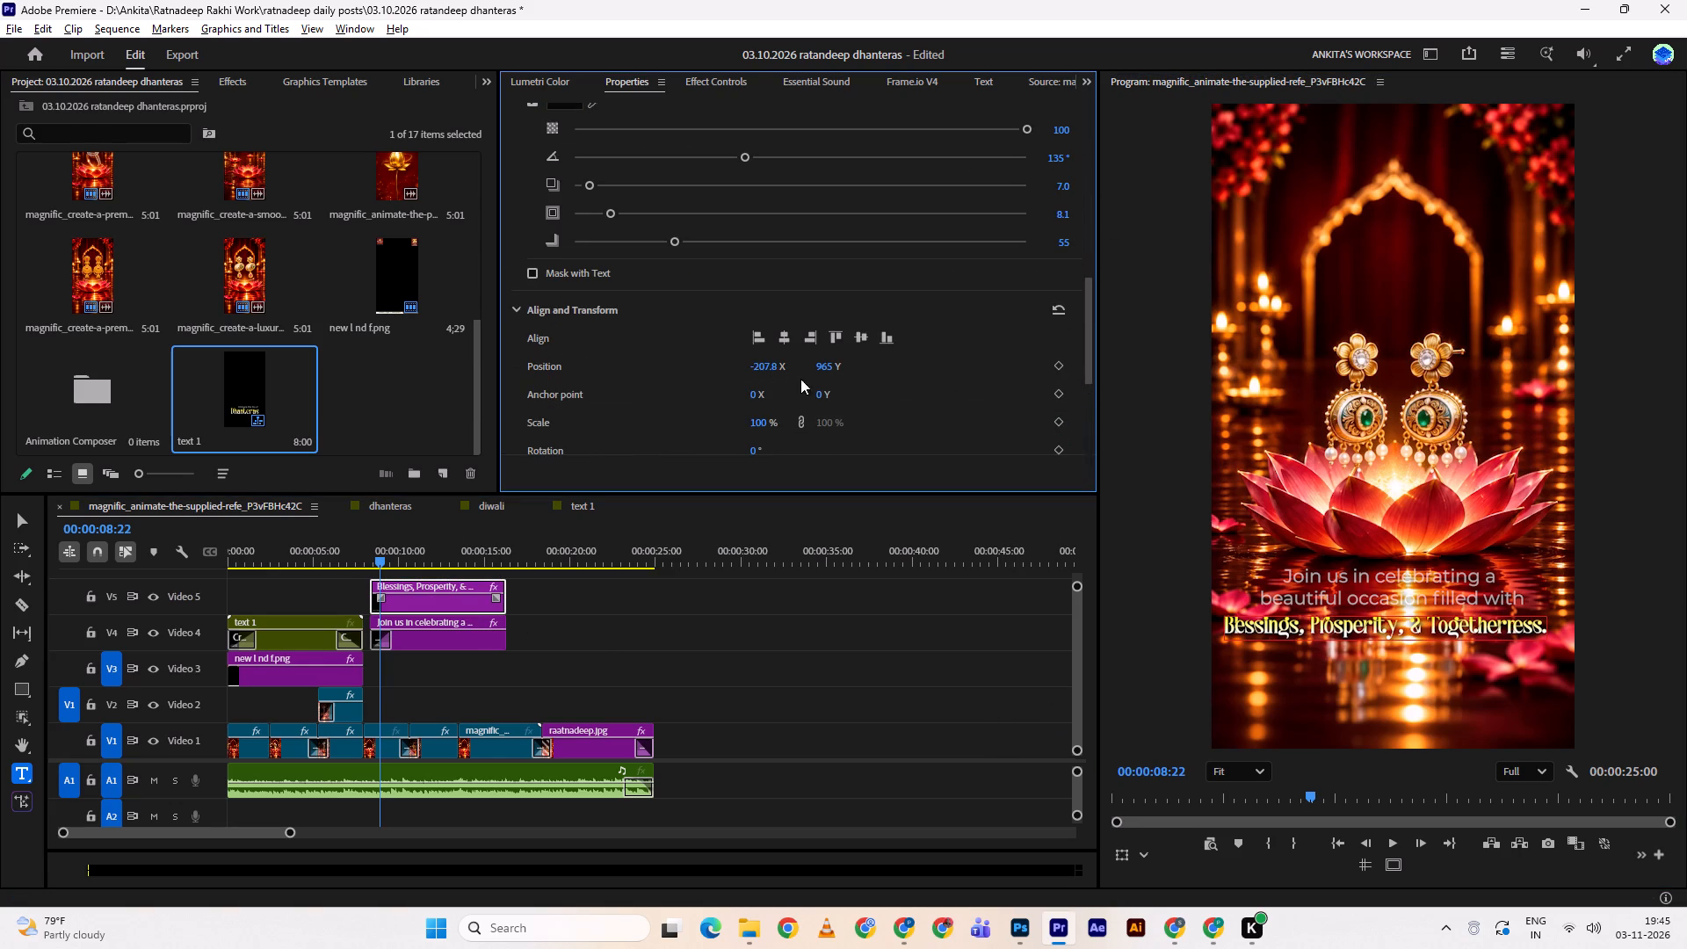
{"action": "triple_click", "coordinate": [791, 336]}
{"action": "triple_click", "coordinate": [791, 336]}
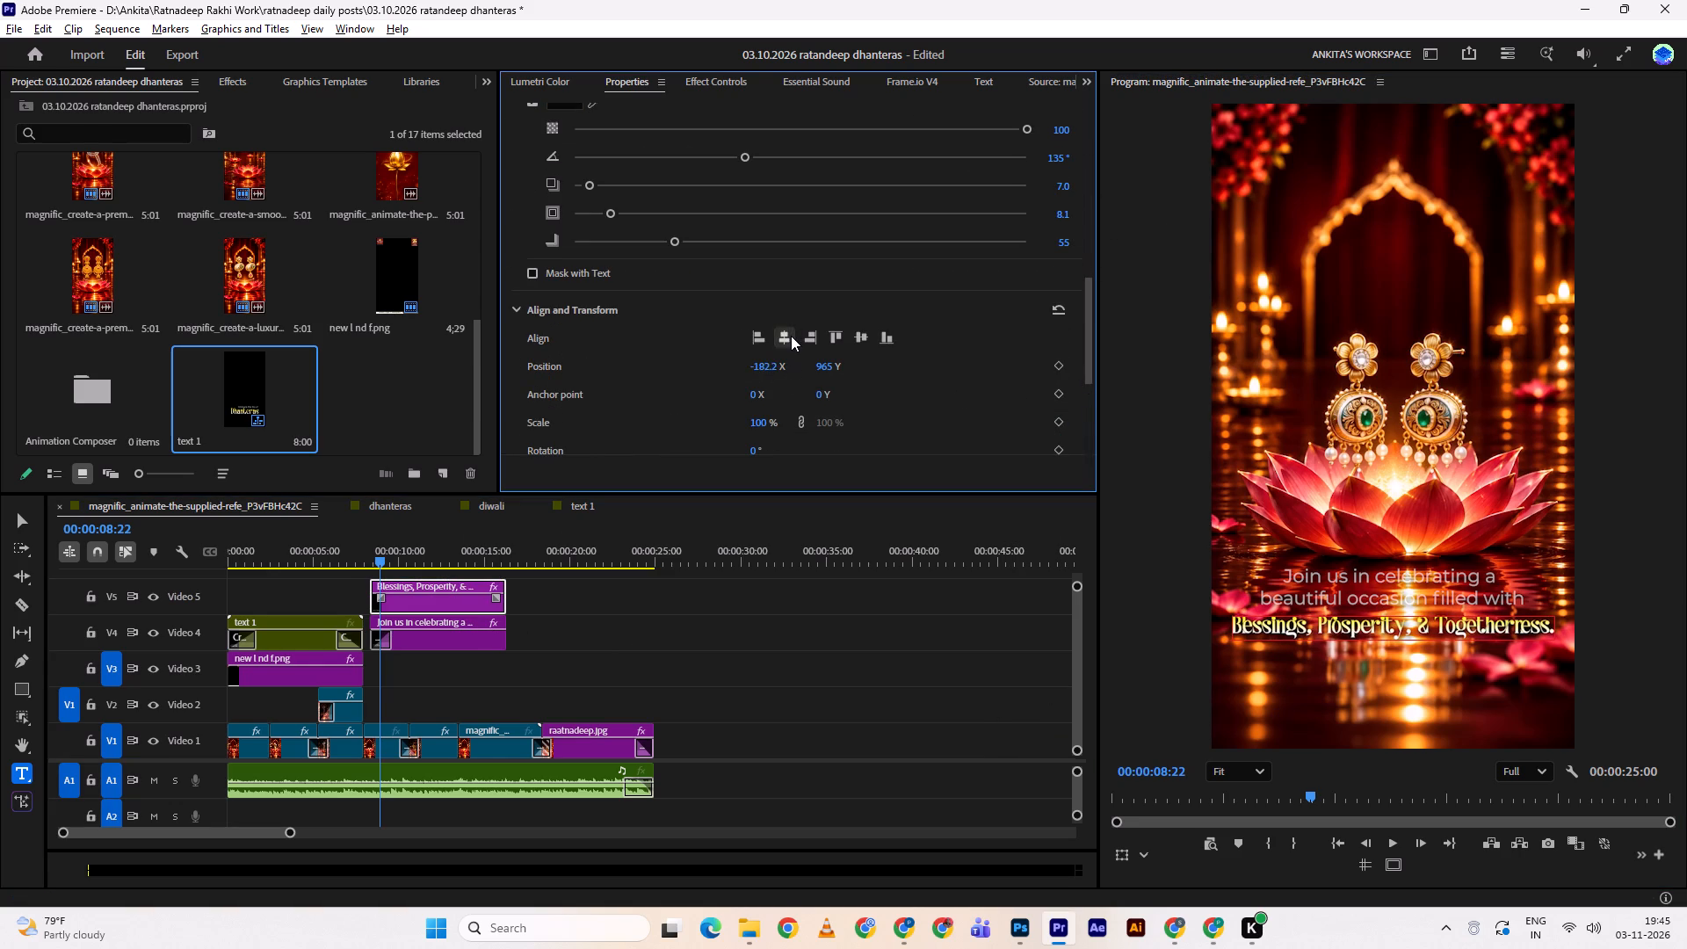
{"action": "triple_click", "coordinate": [791, 336]}
{"action": "left_click", "coordinate": [688, 675]}
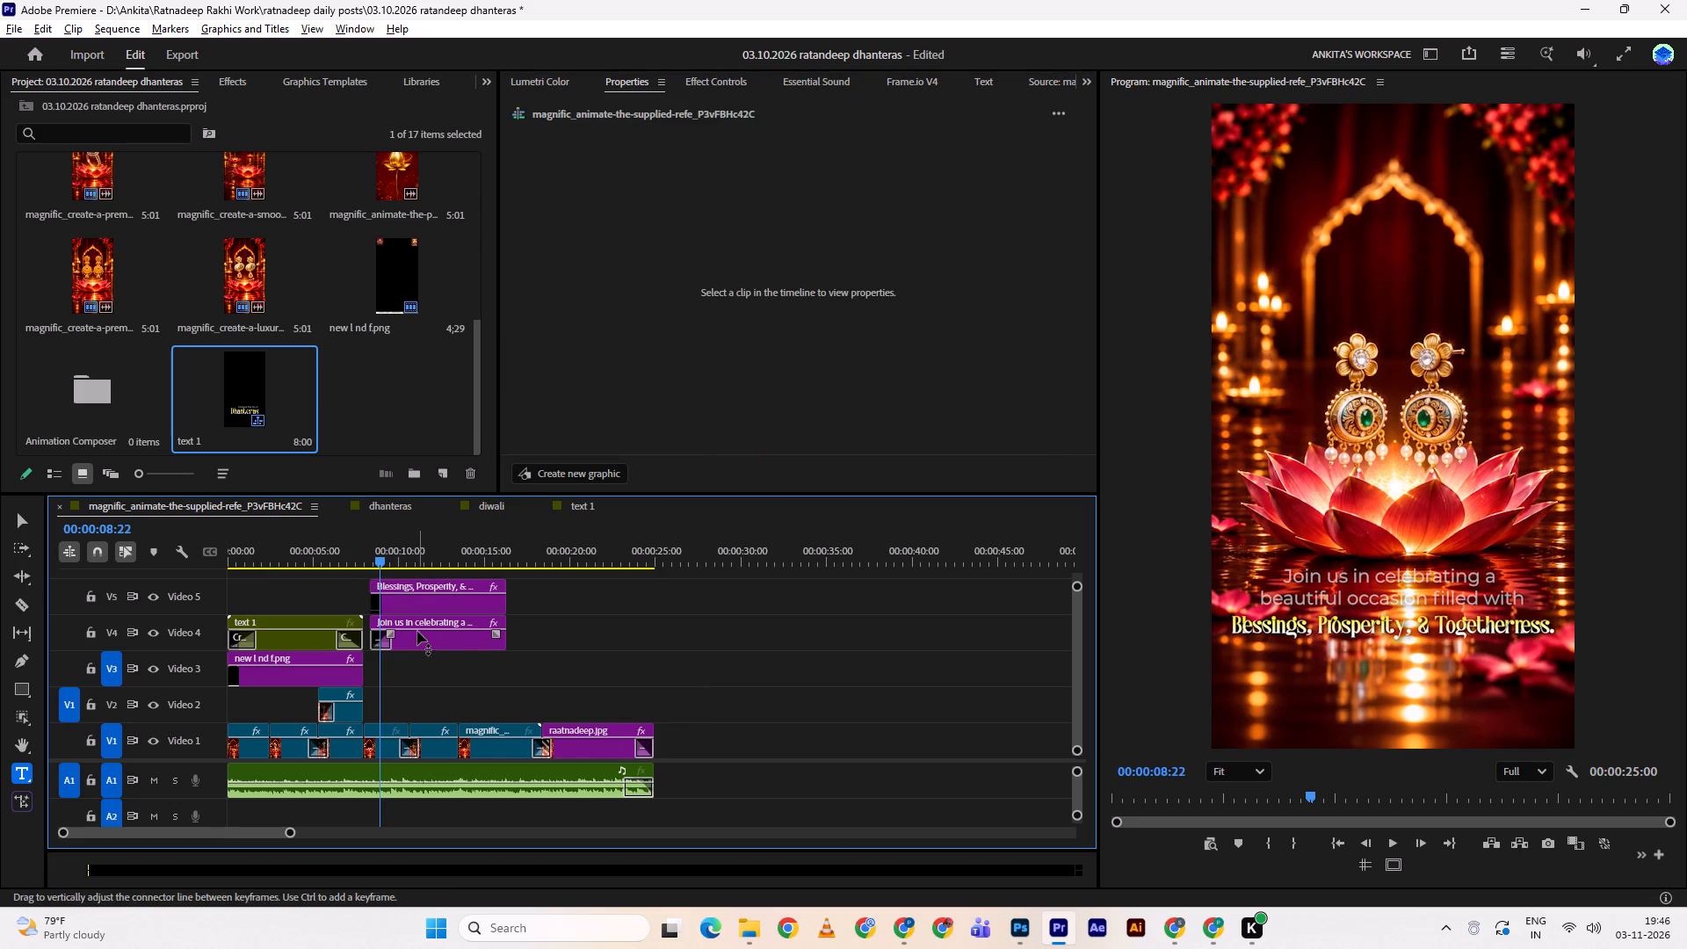
Remove the opening dissolve from the "Join us in celebrating" clip on Video 4 and save the project.
{"action": "left_click", "coordinate": [414, 604]}
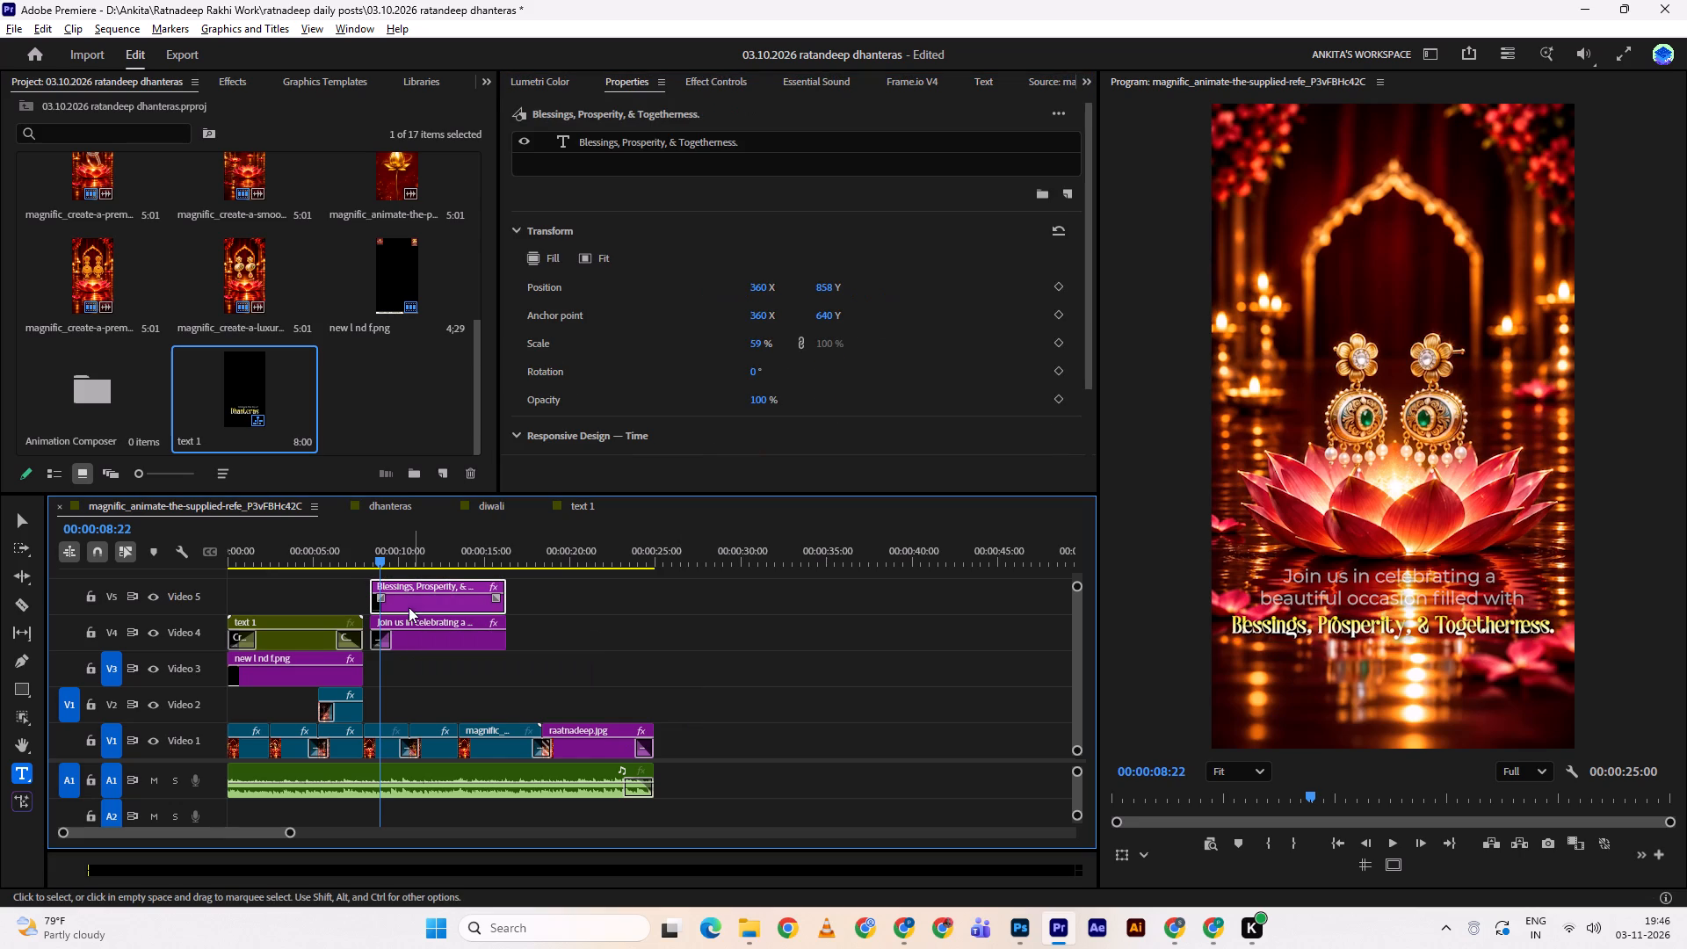
{"action": "left_click", "coordinate": [553, 607]}
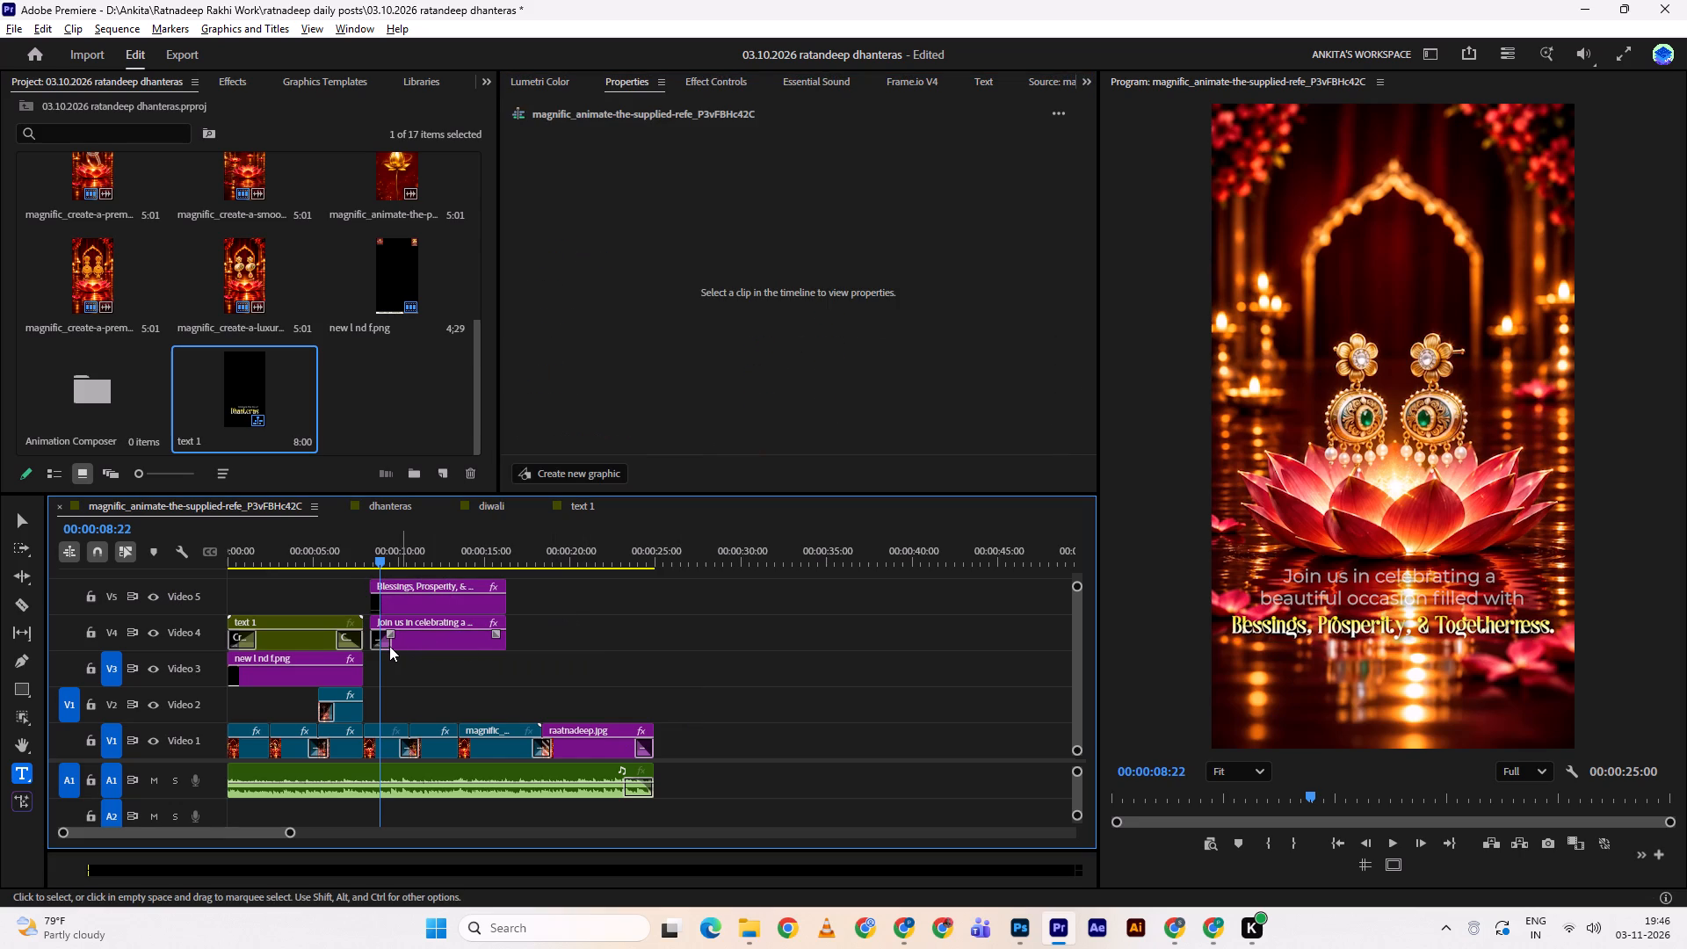
{"action": "left_click", "coordinate": [388, 644]}
{"action": "left_click", "coordinate": [383, 640]}
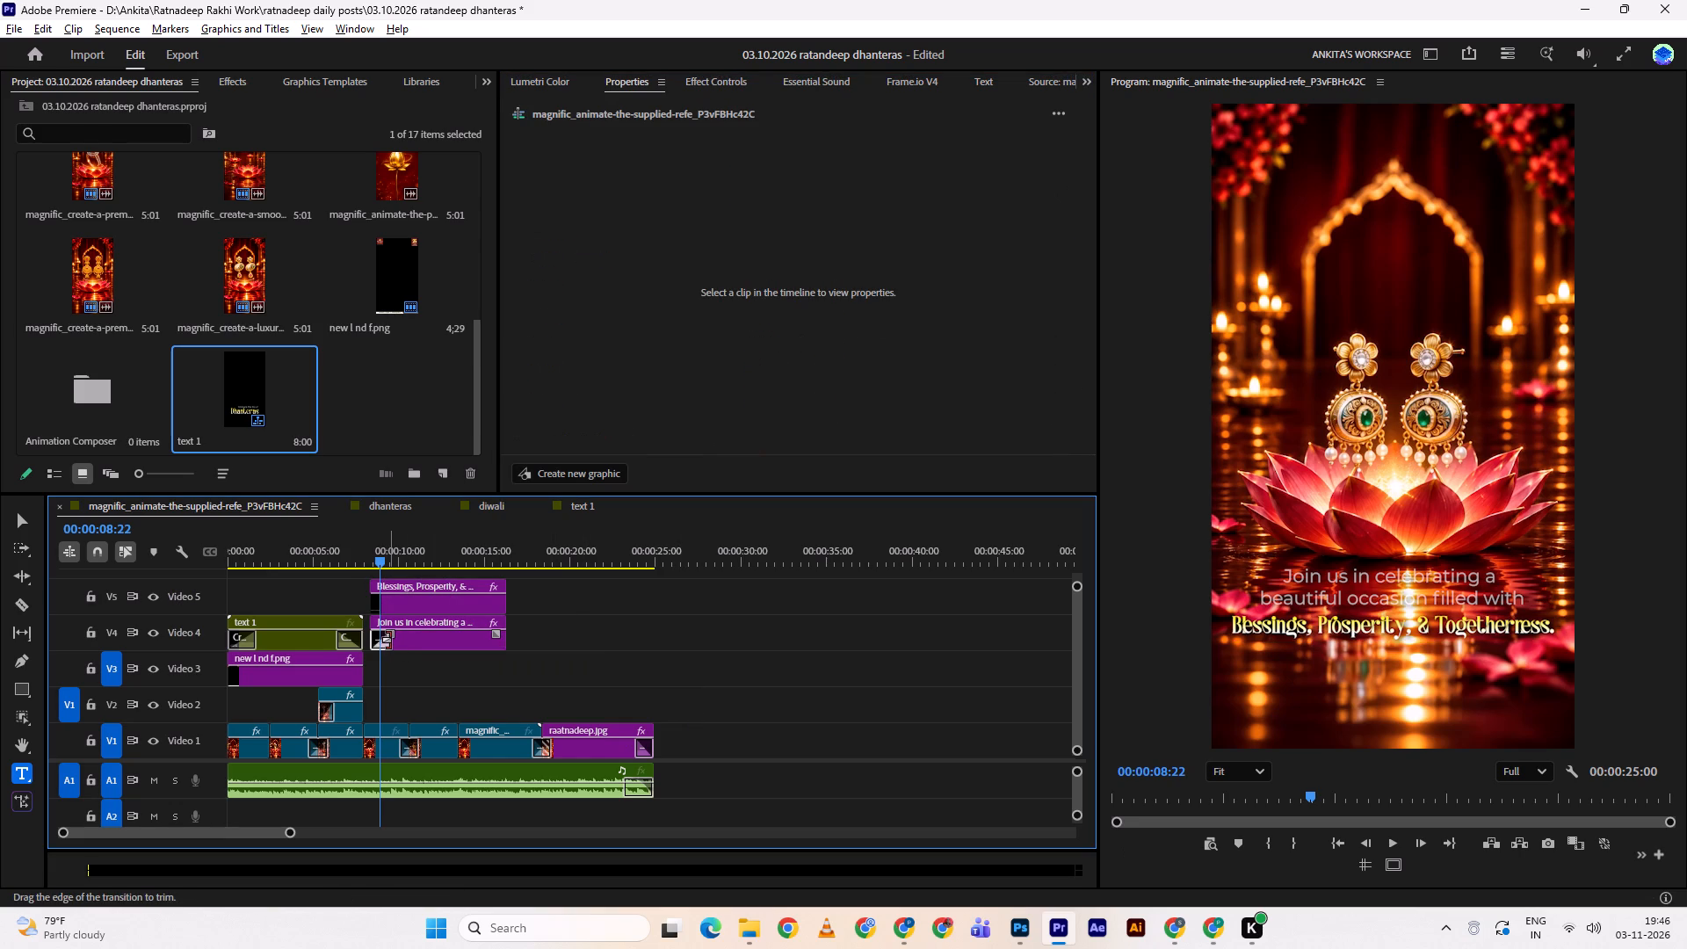
{"action": "key", "text": "d"}
{"action": "key", "text": "ctrl+s"}
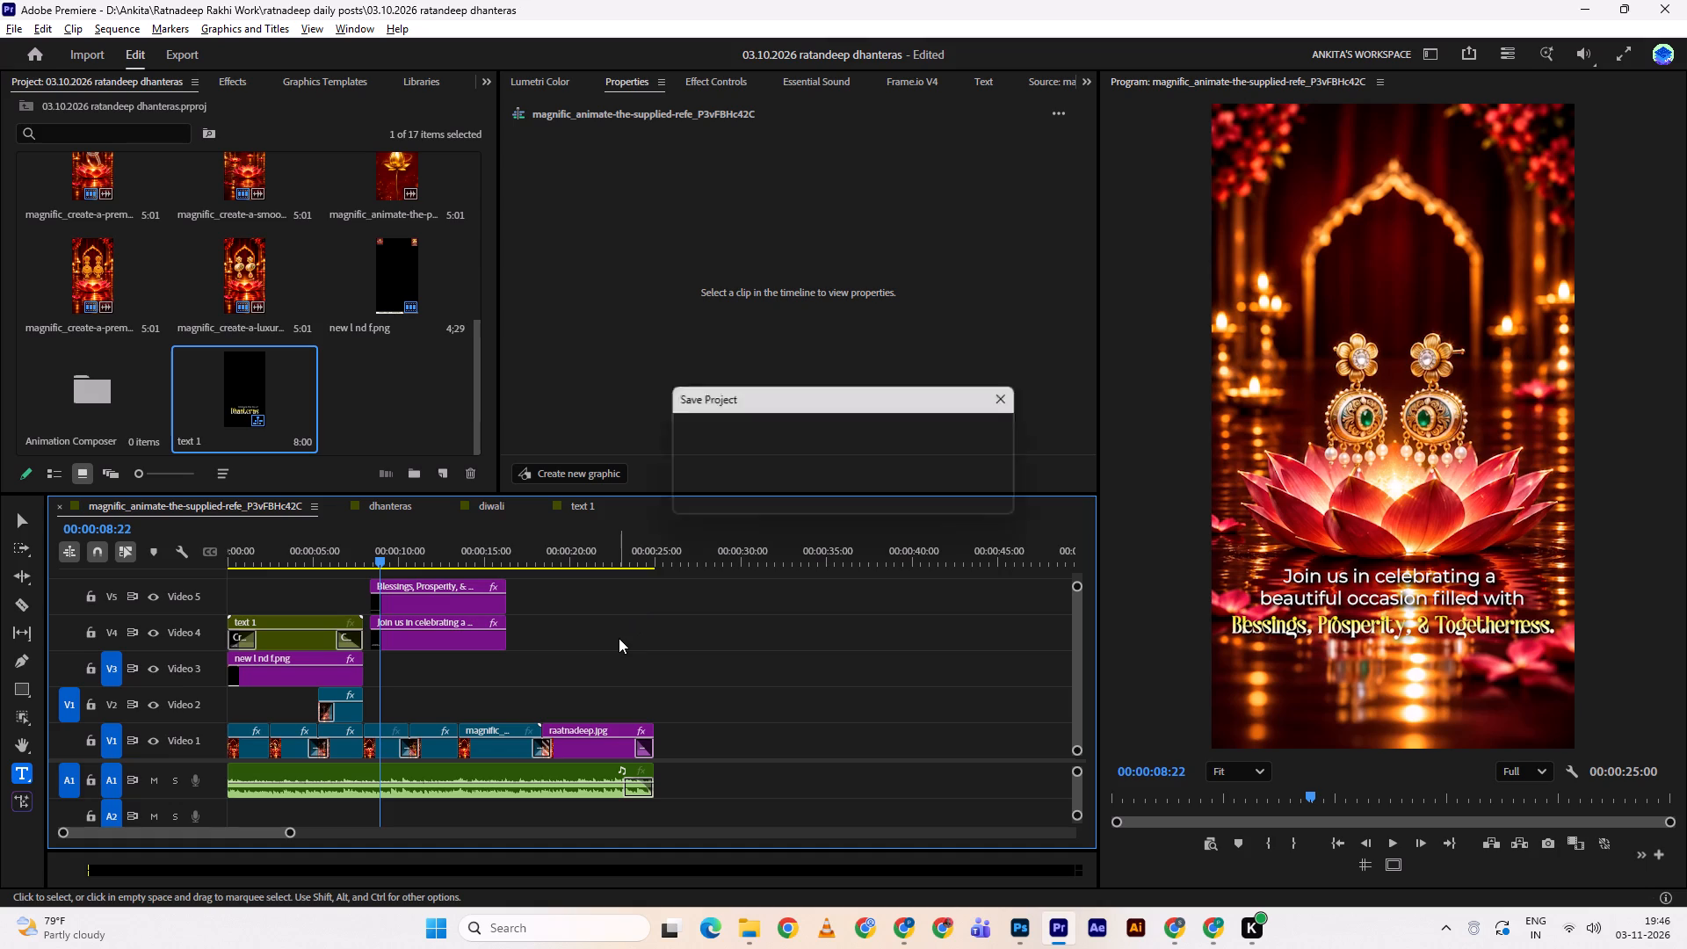
Nest the "Blessings" and "Join us in celebrating" clips together as a sequence named "tyext 2".
{"action": "left_click_drag", "start_coordinate": [615, 600], "coordinate": [468, 640]}
{"action": "right_click", "coordinate": [466, 640]}
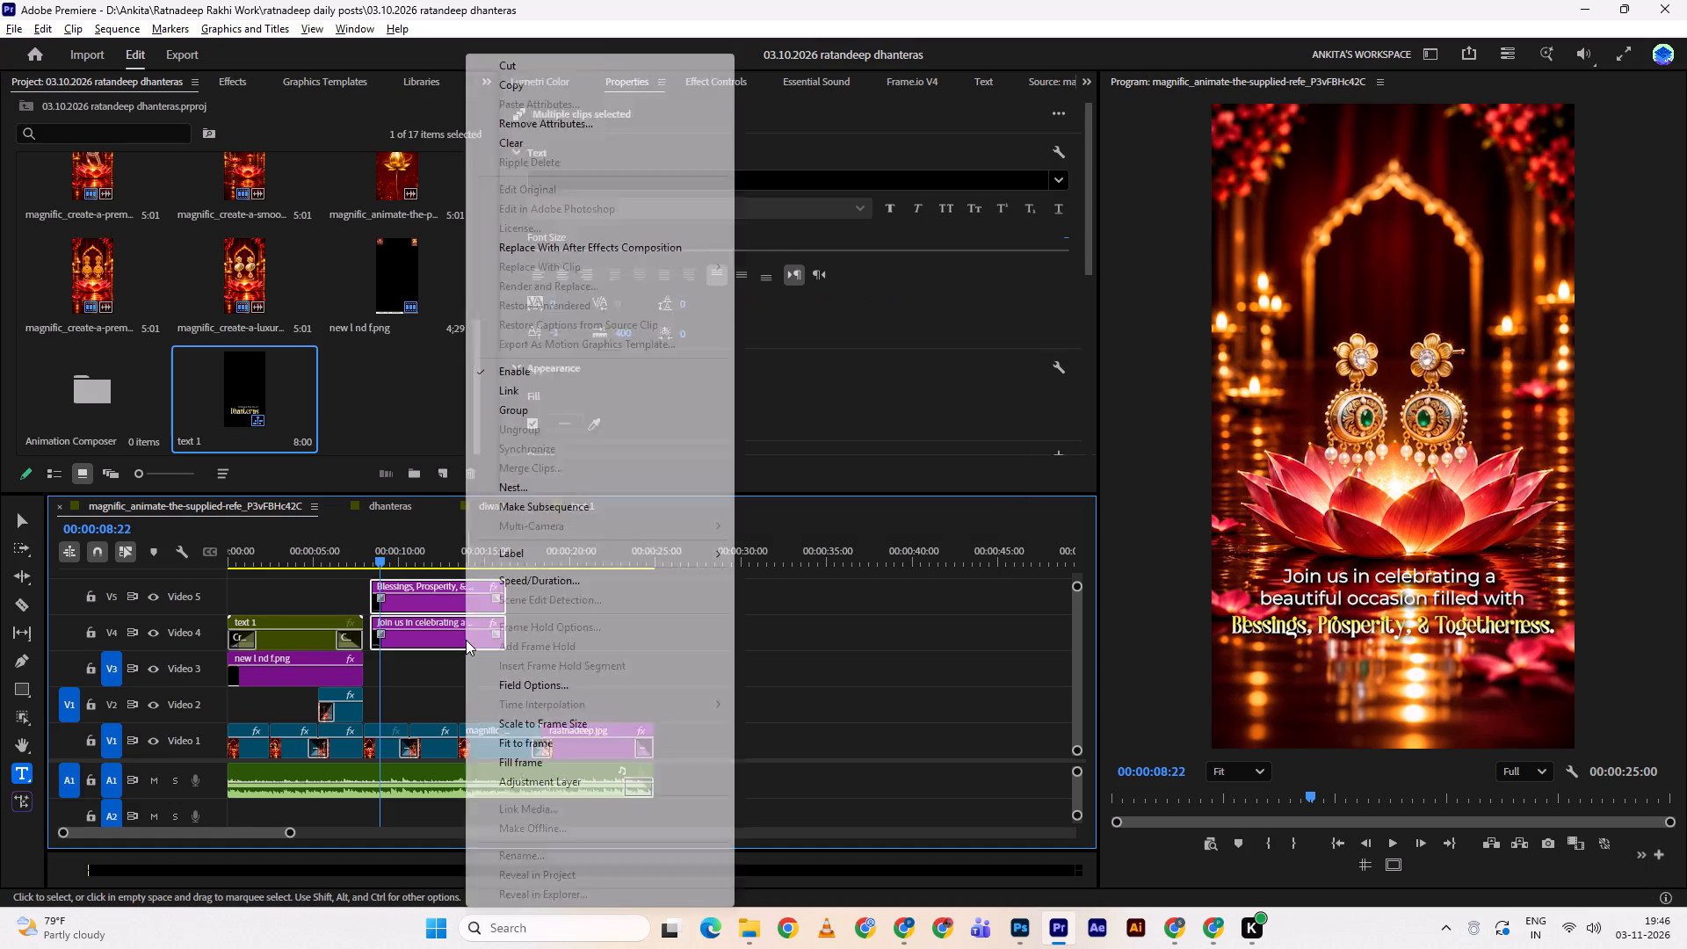
{"action": "left_click", "coordinate": [532, 492]}
{"action": "type", "text": "tyext 2"}
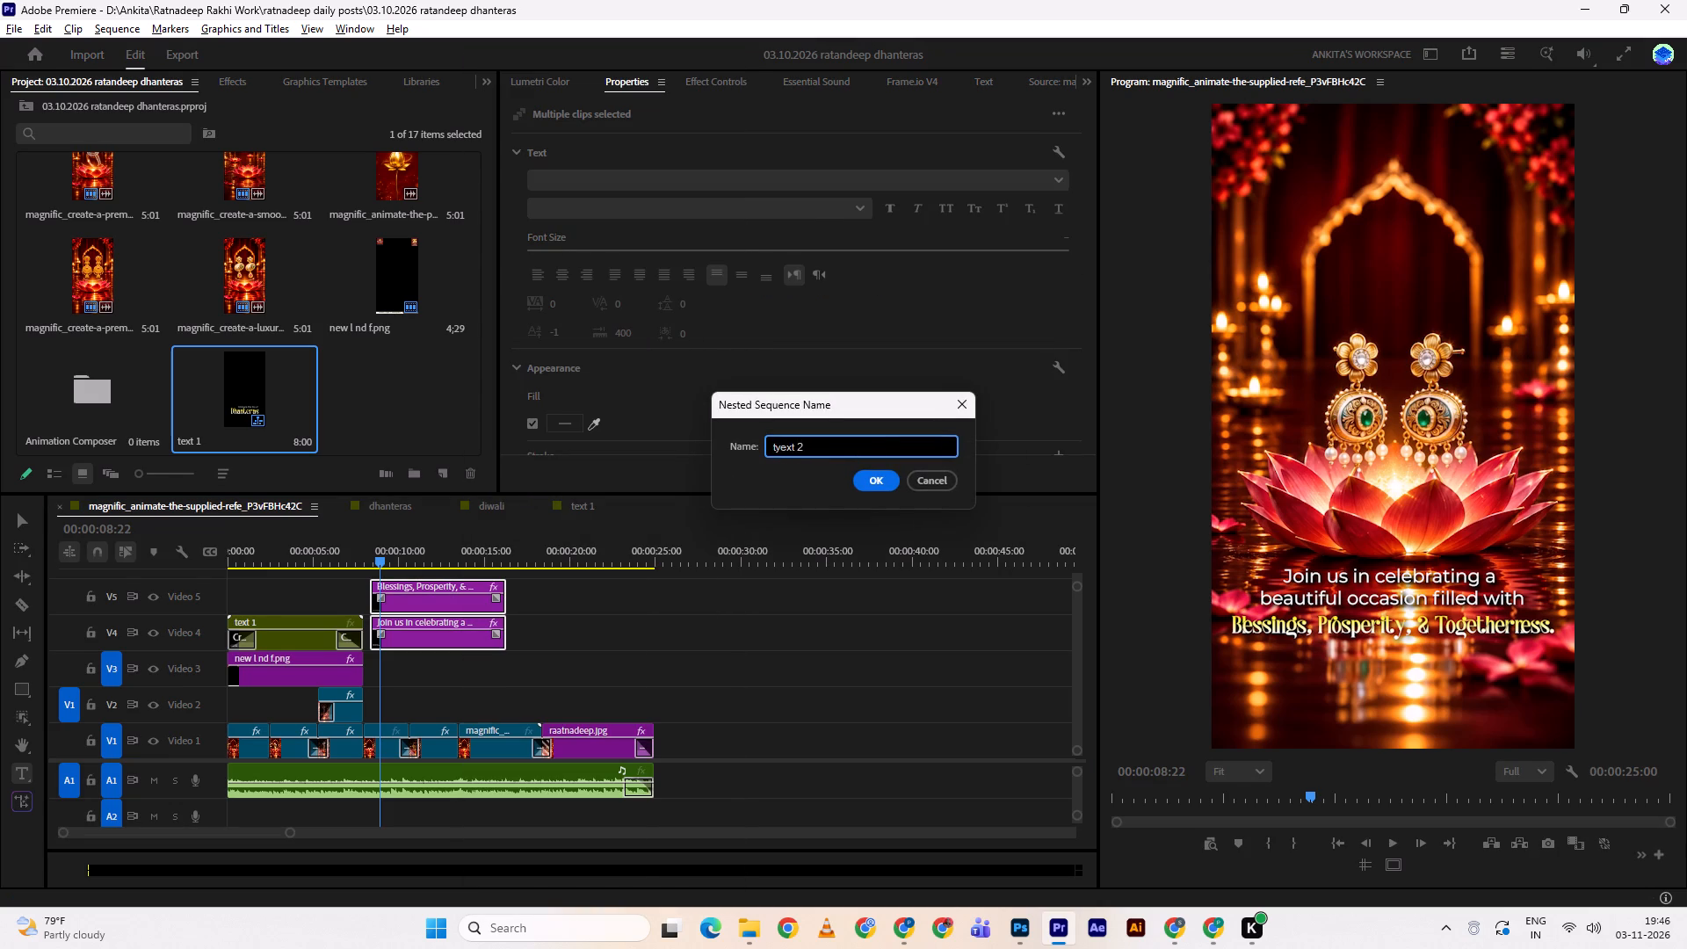
{"action": "key", "text": "Return"}
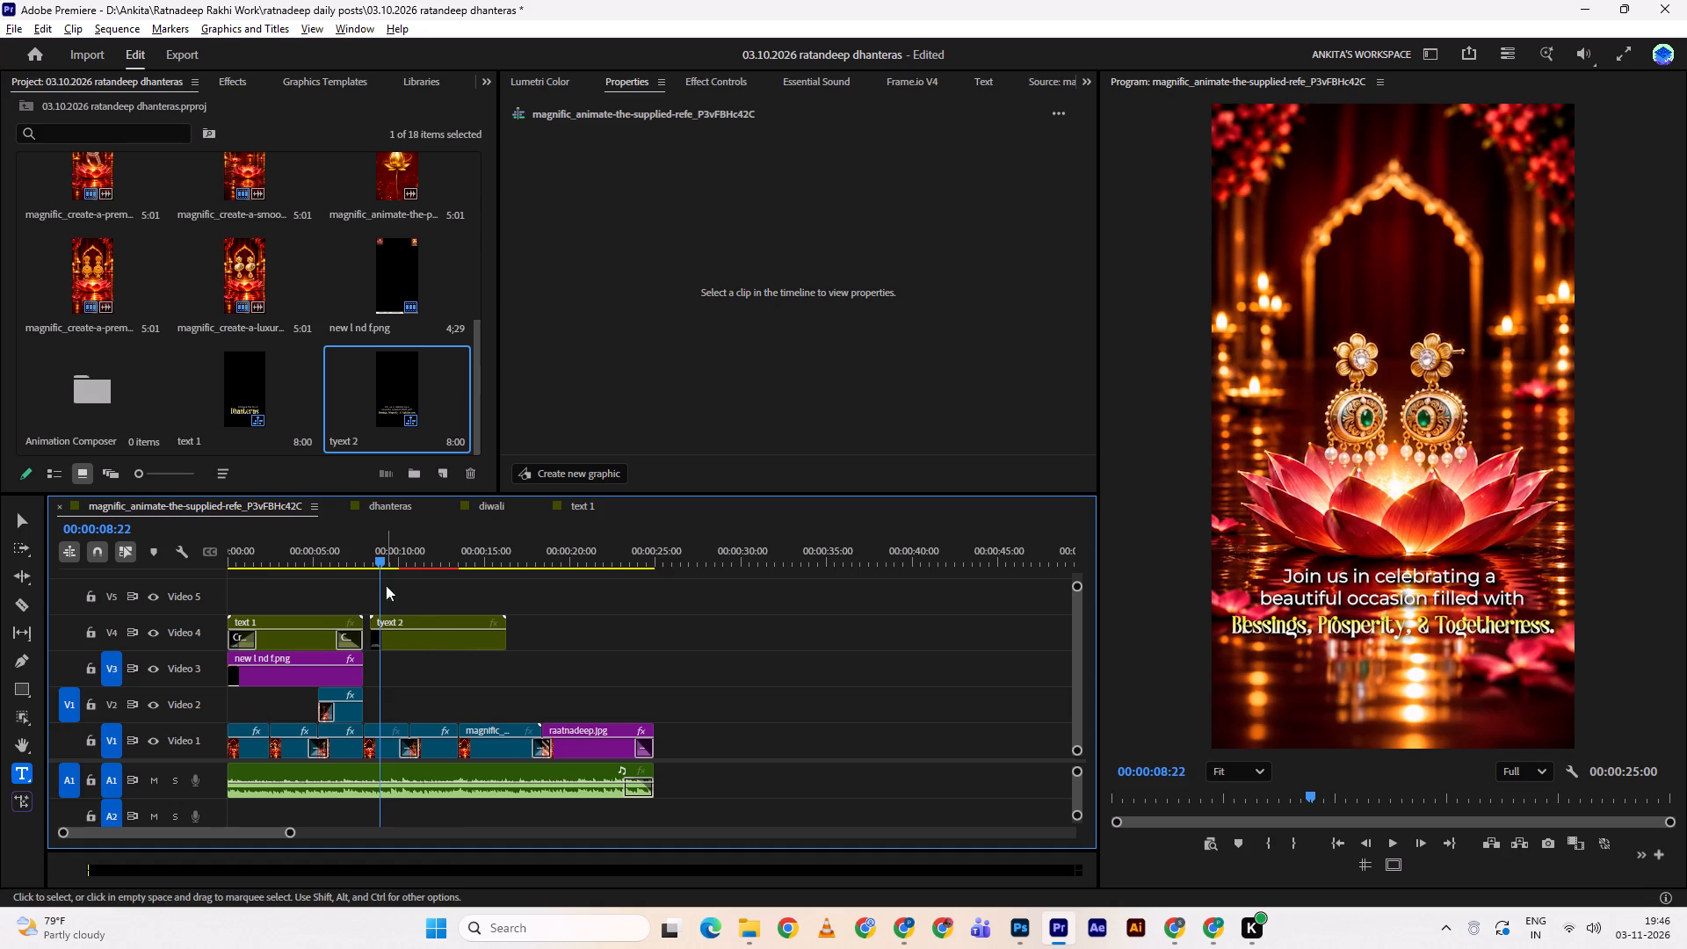
Place the tyext 2 nest directly after text 1 with a lengthened opening dissolve, and preview the join.
{"action": "left_click_drag", "start_coordinate": [380, 564], "coordinate": [352, 559]}
{"action": "key", "text": "space"}
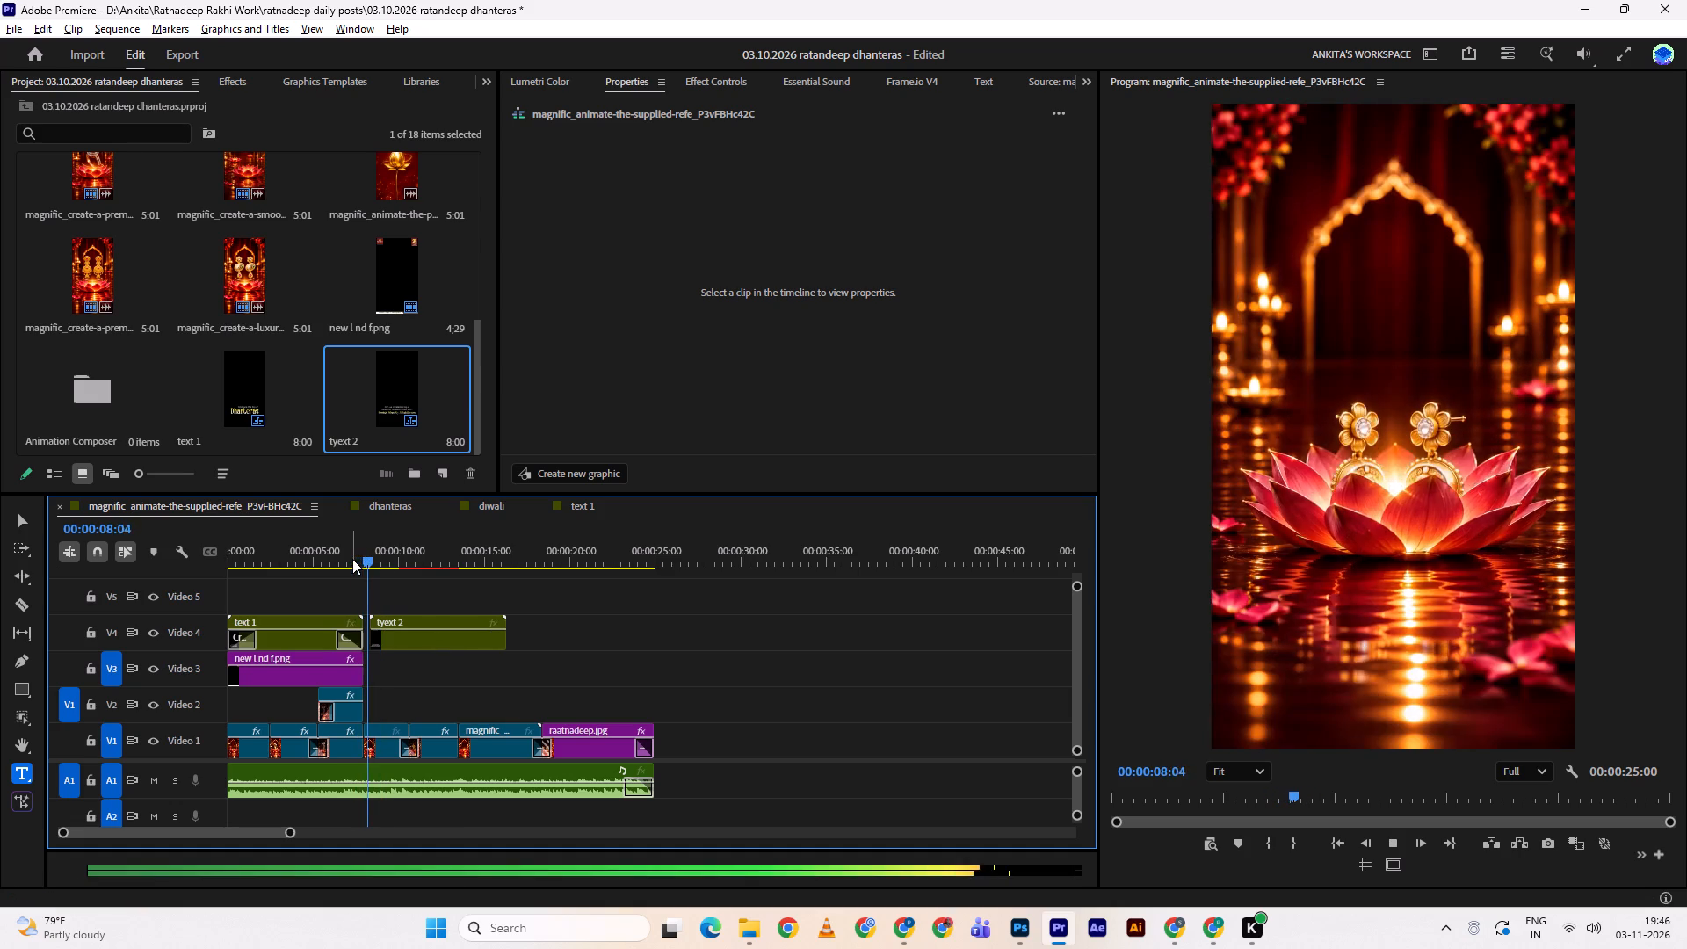
{"action": "key", "text": "space"}
{"action": "left_click", "coordinate": [395, 643]}
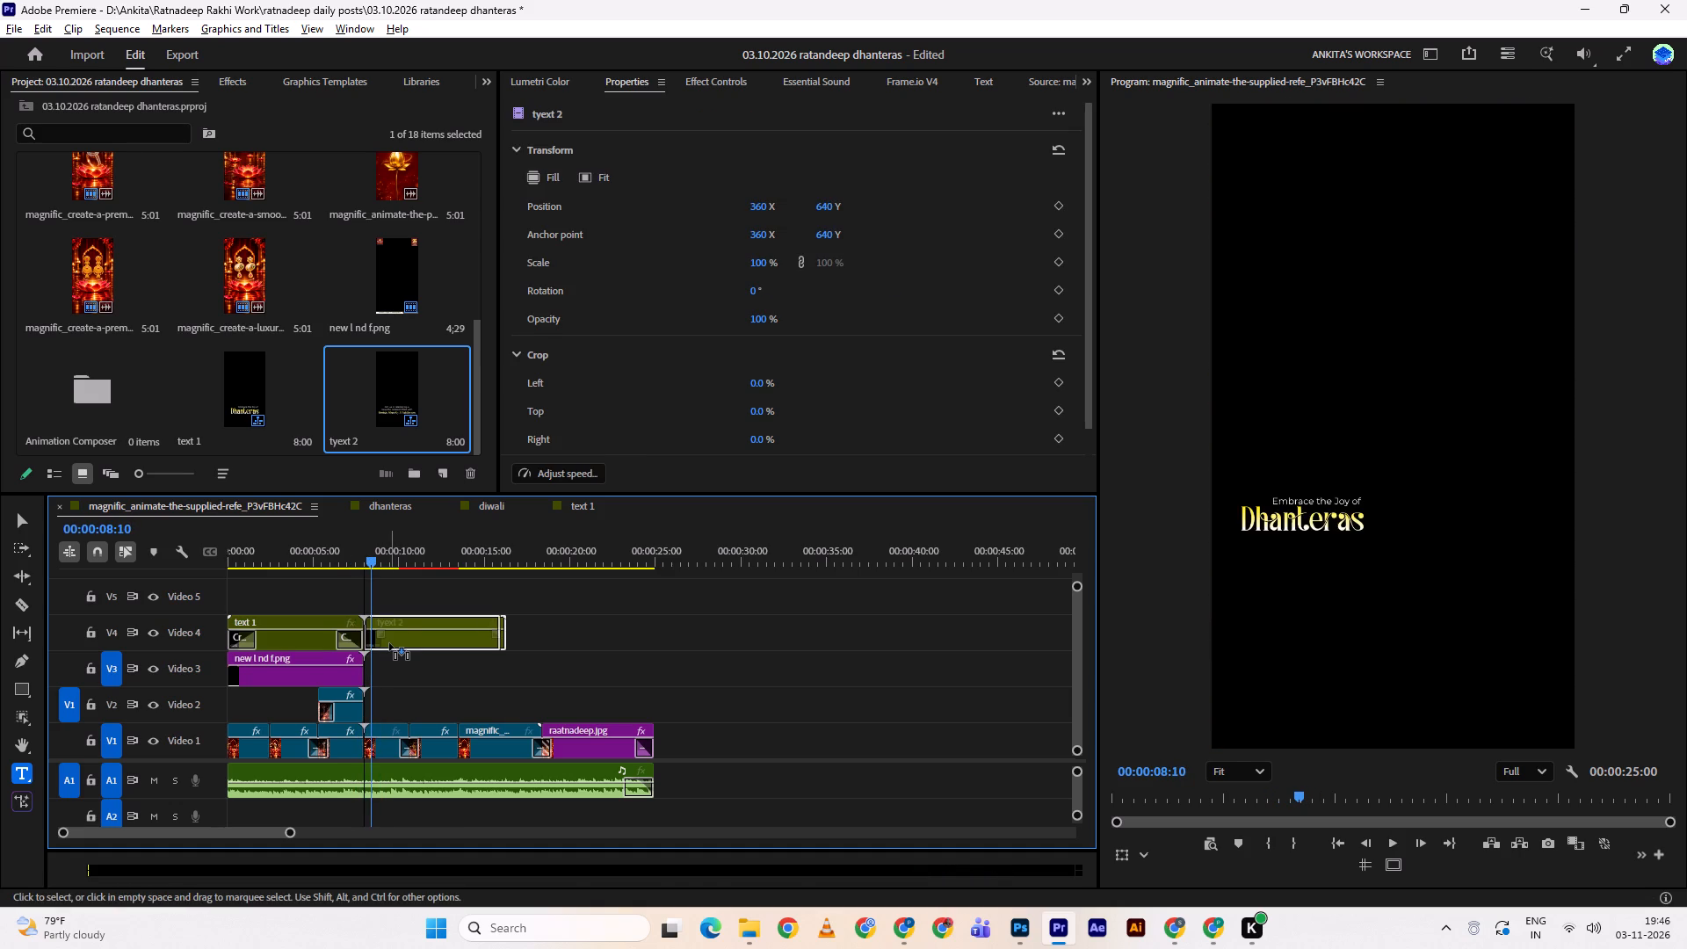
{"action": "left_click_drag", "start_coordinate": [376, 635], "coordinate": [392, 634]}
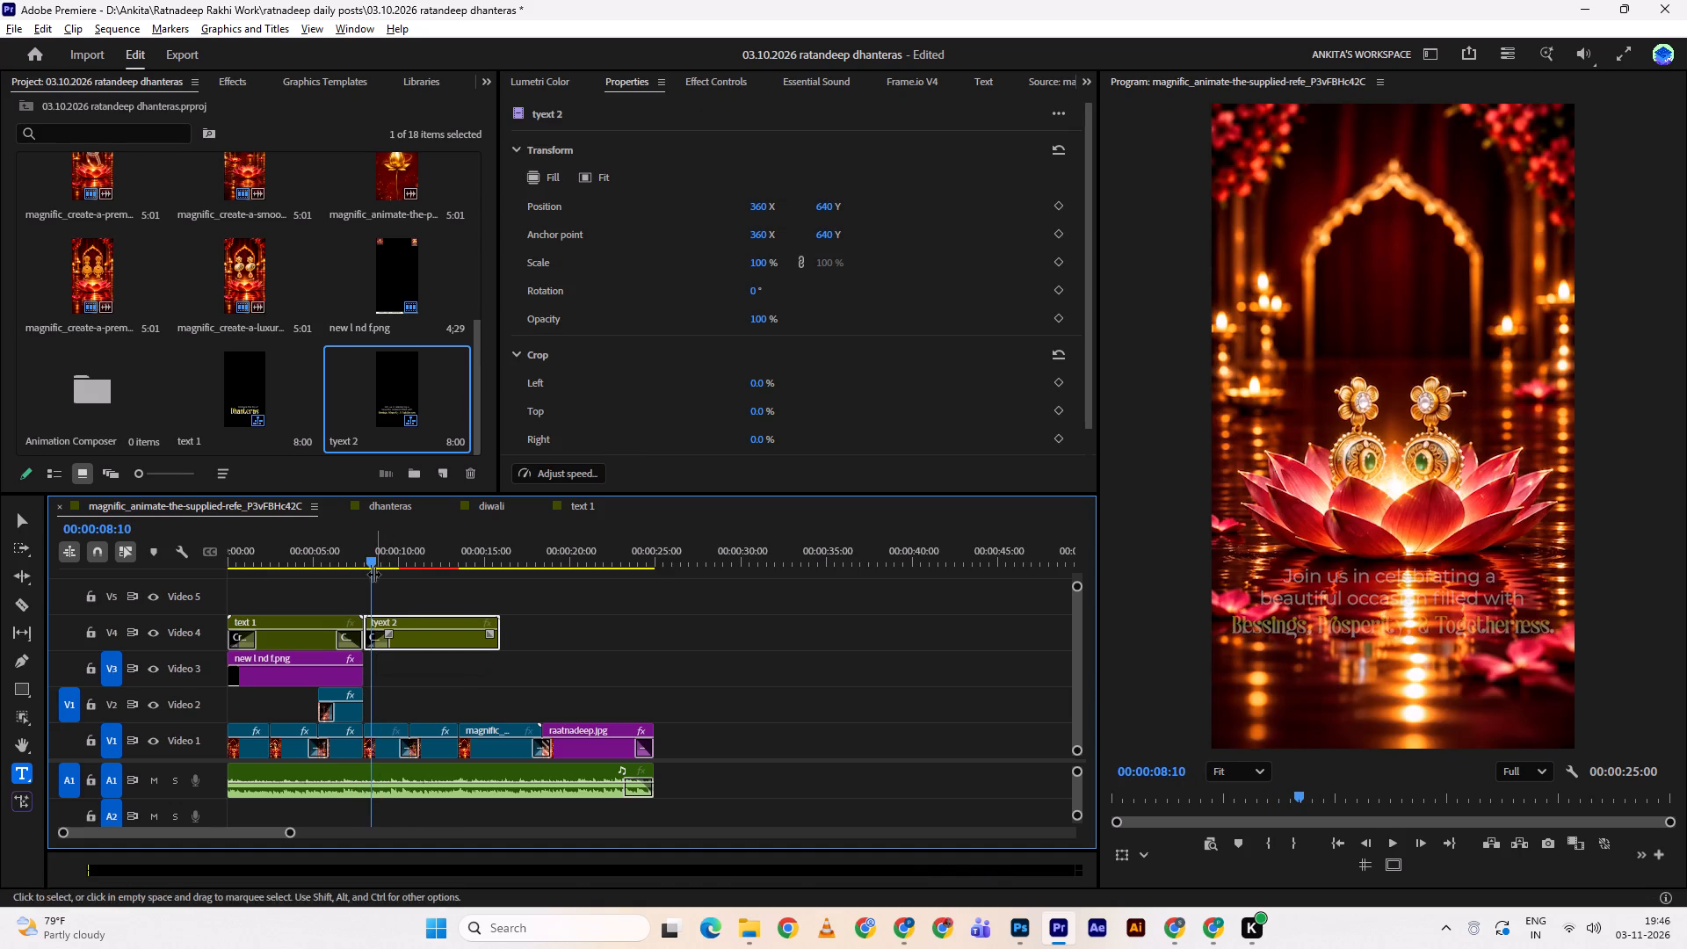
{"action": "left_click_drag", "start_coordinate": [366, 558], "coordinate": [357, 553]}
{"action": "key", "text": "space"}
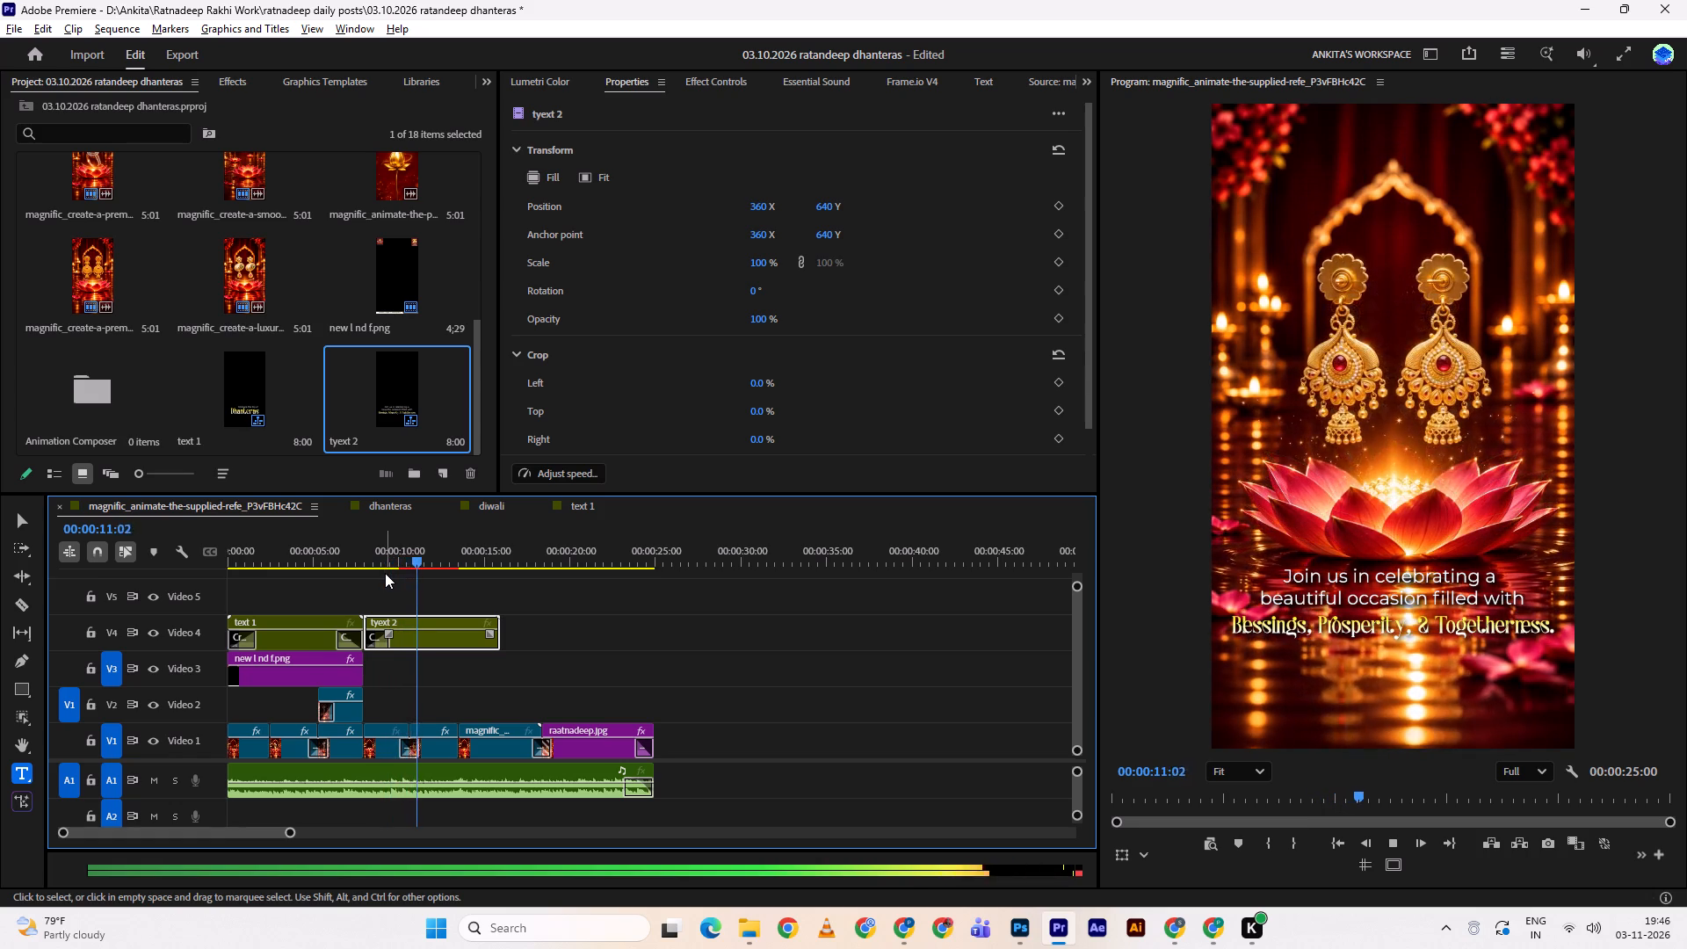
{"action": "key", "text": "space"}
Extend the new l nd f.png overlay past tyext 2 and restack it on Video 4, above both text nests on Video 3.
{"action": "left_click_drag", "start_coordinate": [376, 669], "coordinate": [581, 685]}
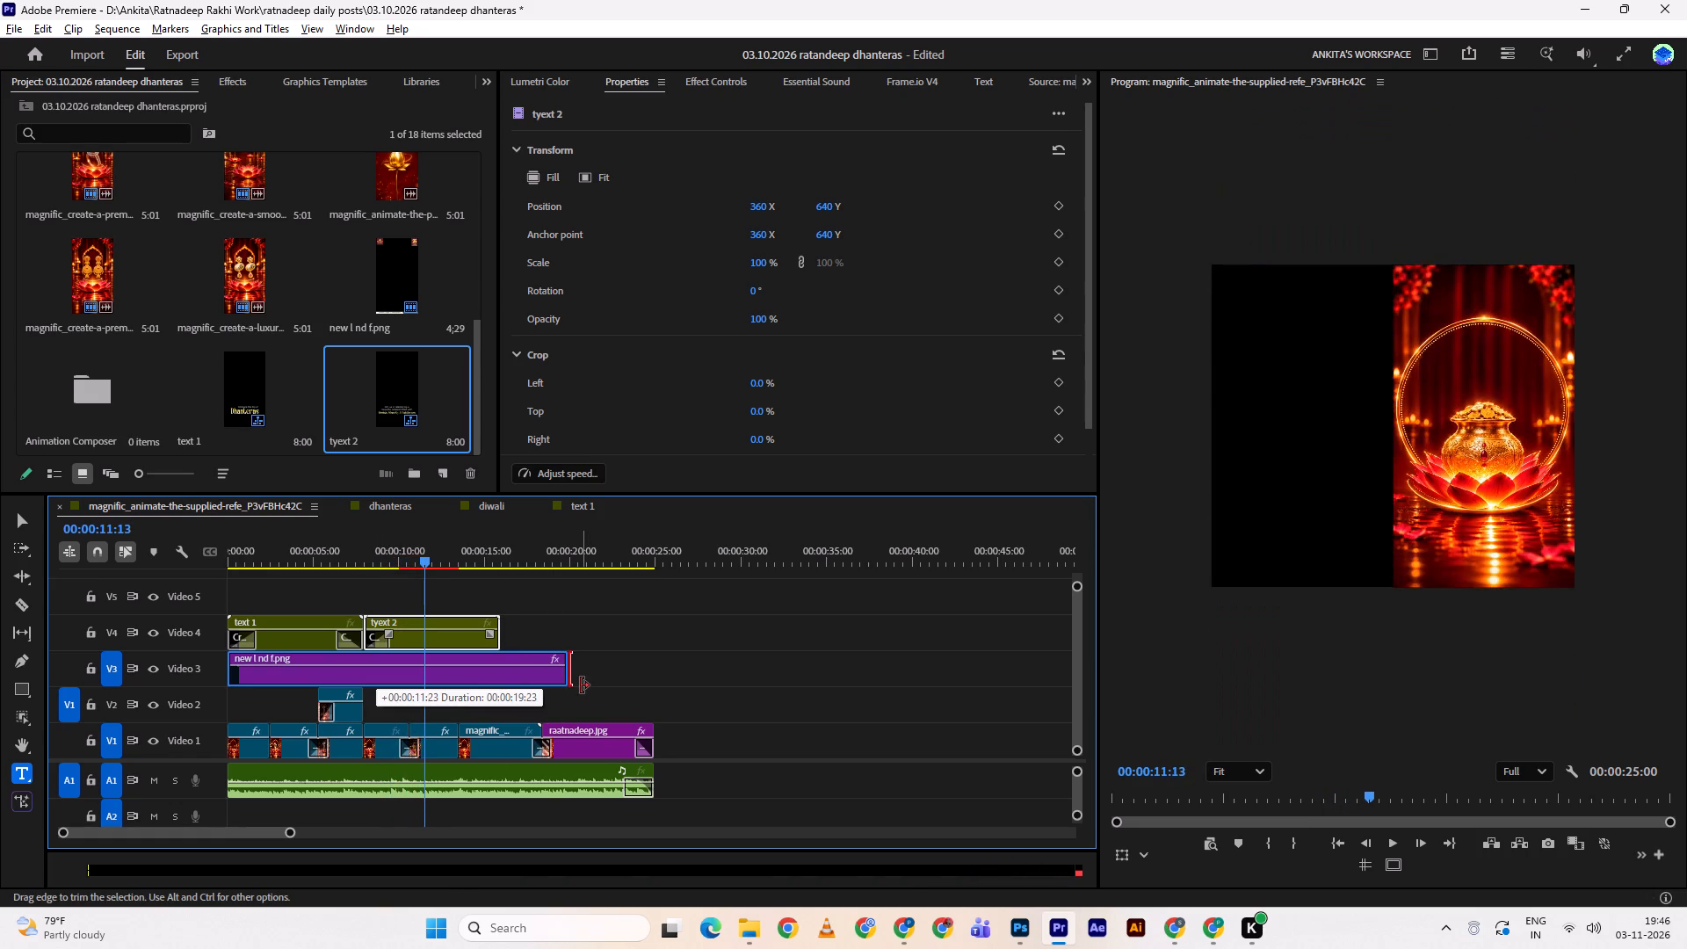
{"action": "left_click_drag", "start_coordinate": [581, 685], "coordinate": [548, 690]}
{"action": "left_click_drag", "start_coordinate": [465, 672], "coordinate": [467, 613]}
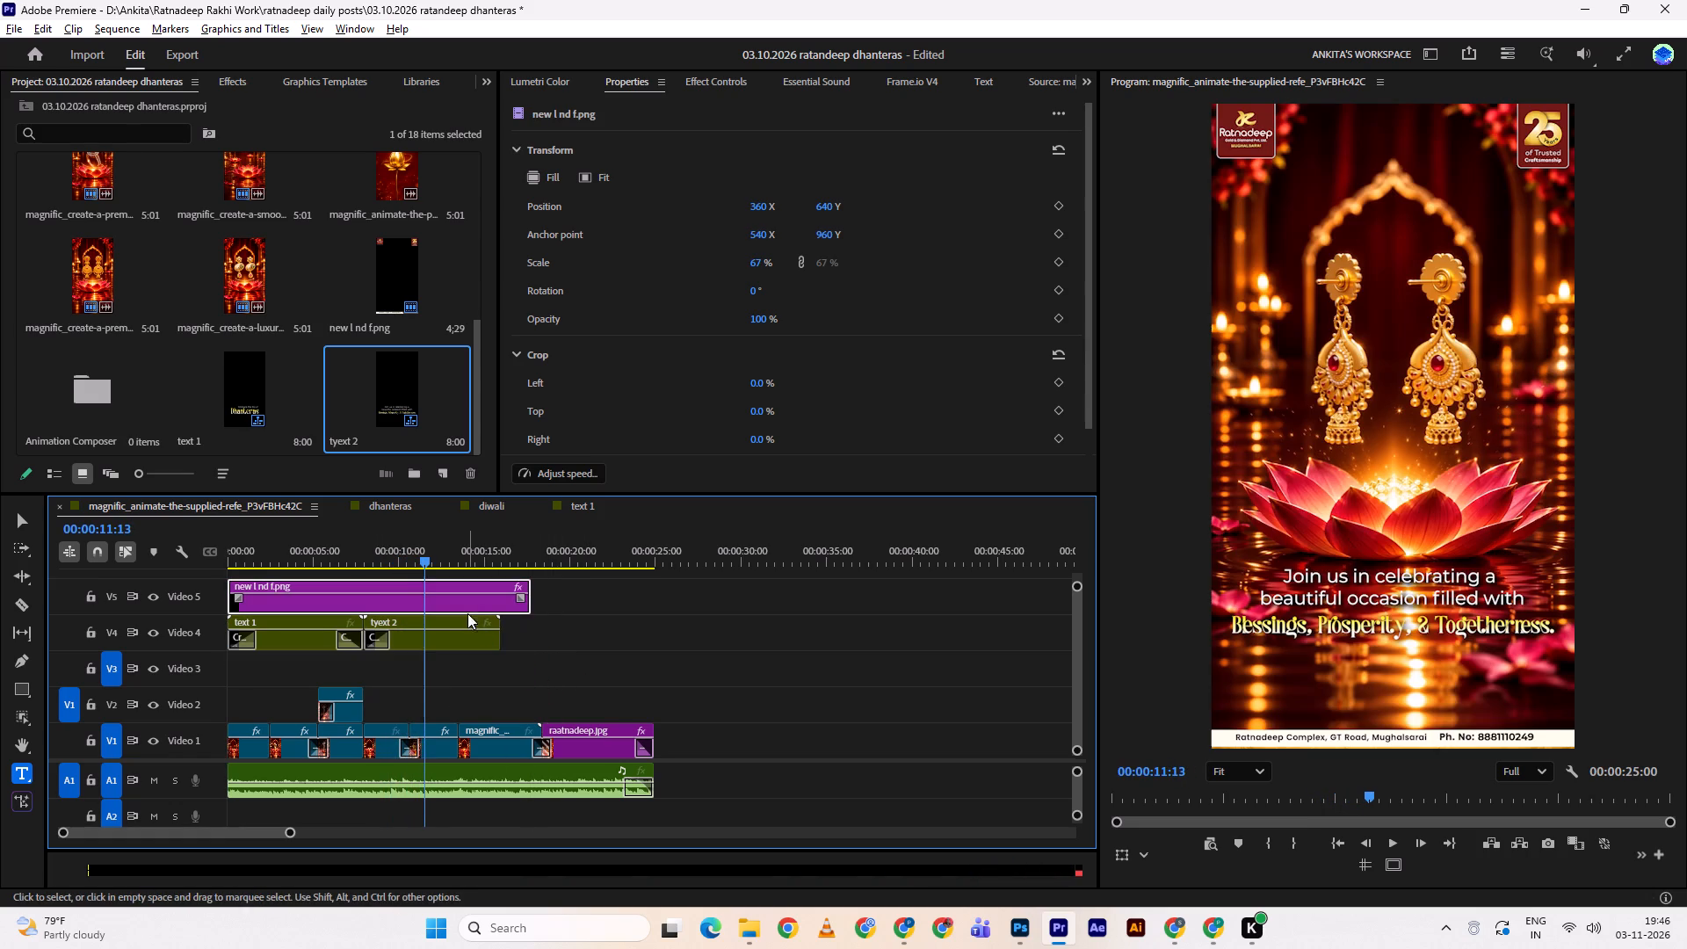
{"action": "left_click_drag", "start_coordinate": [578, 602], "coordinate": [481, 630]}
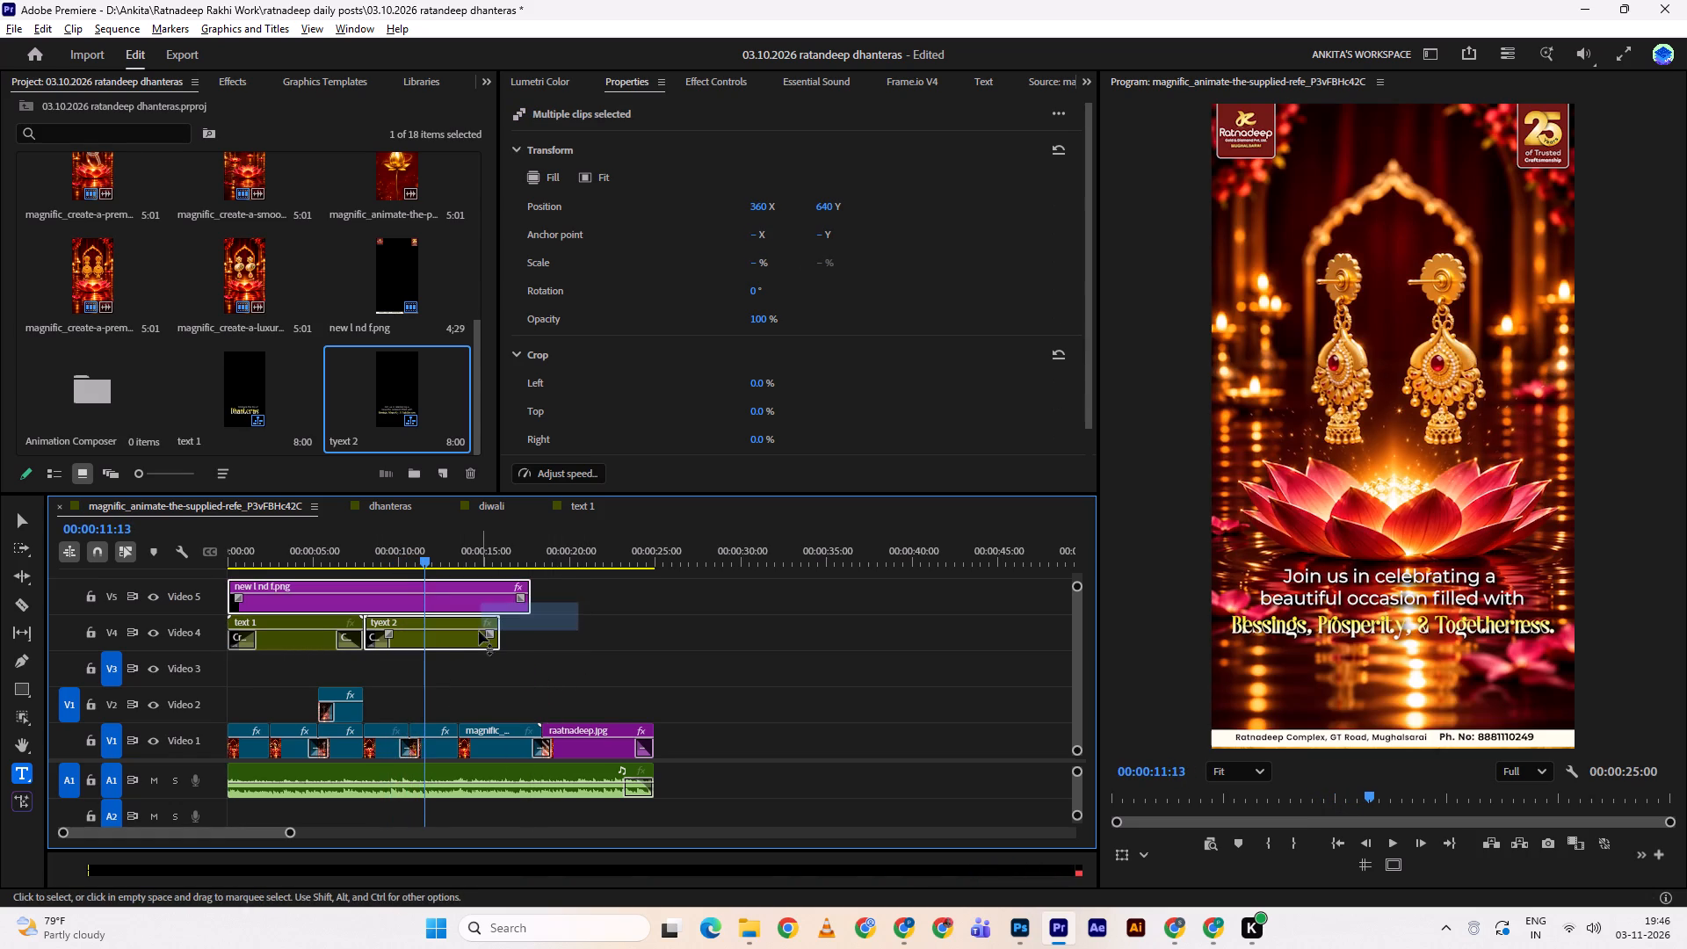
{"action": "left_click_drag", "start_coordinate": [553, 615], "coordinate": [364, 657]}
{"action": "left_click_drag", "start_coordinate": [429, 635], "coordinate": [429, 650]}
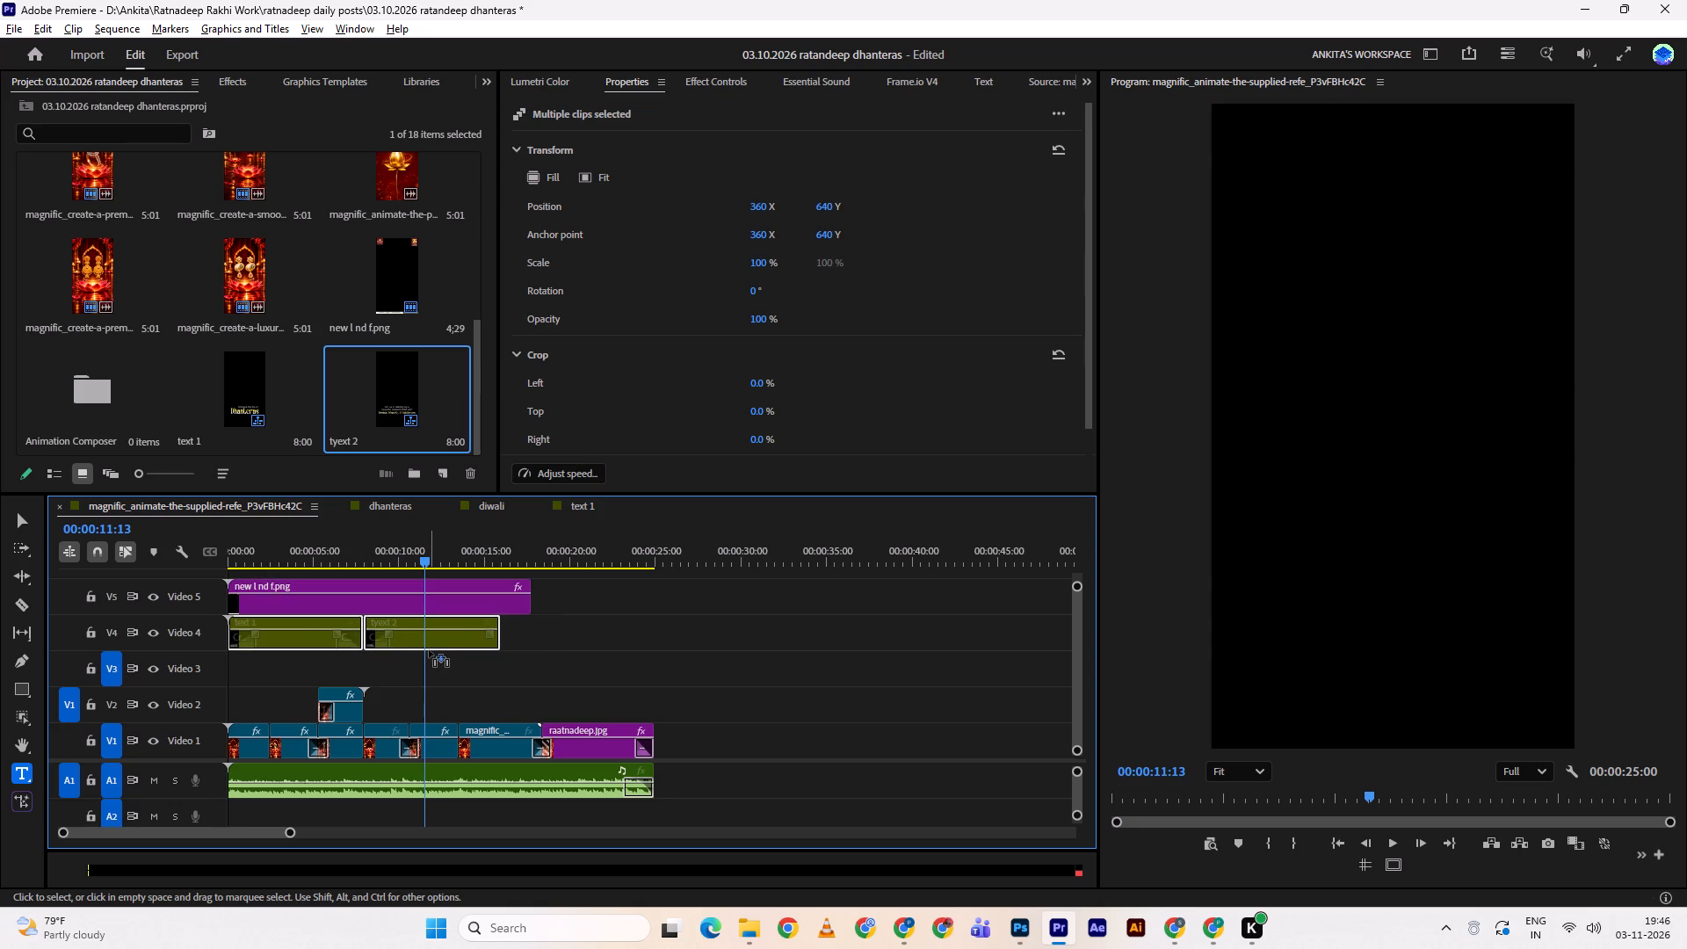
{"action": "left_click_drag", "start_coordinate": [429, 650], "coordinate": [429, 657]}
{"action": "key", "text": "space"}
{"action": "key", "text": "space"}
{"action": "left_click_drag", "start_coordinate": [482, 607], "coordinate": [470, 641]}
{"action": "key", "text": "space"}
Extend the new l nd f.png overlay on Video 4 to the end of the reel at 25:00.
{"action": "left_click", "coordinate": [504, 664]}
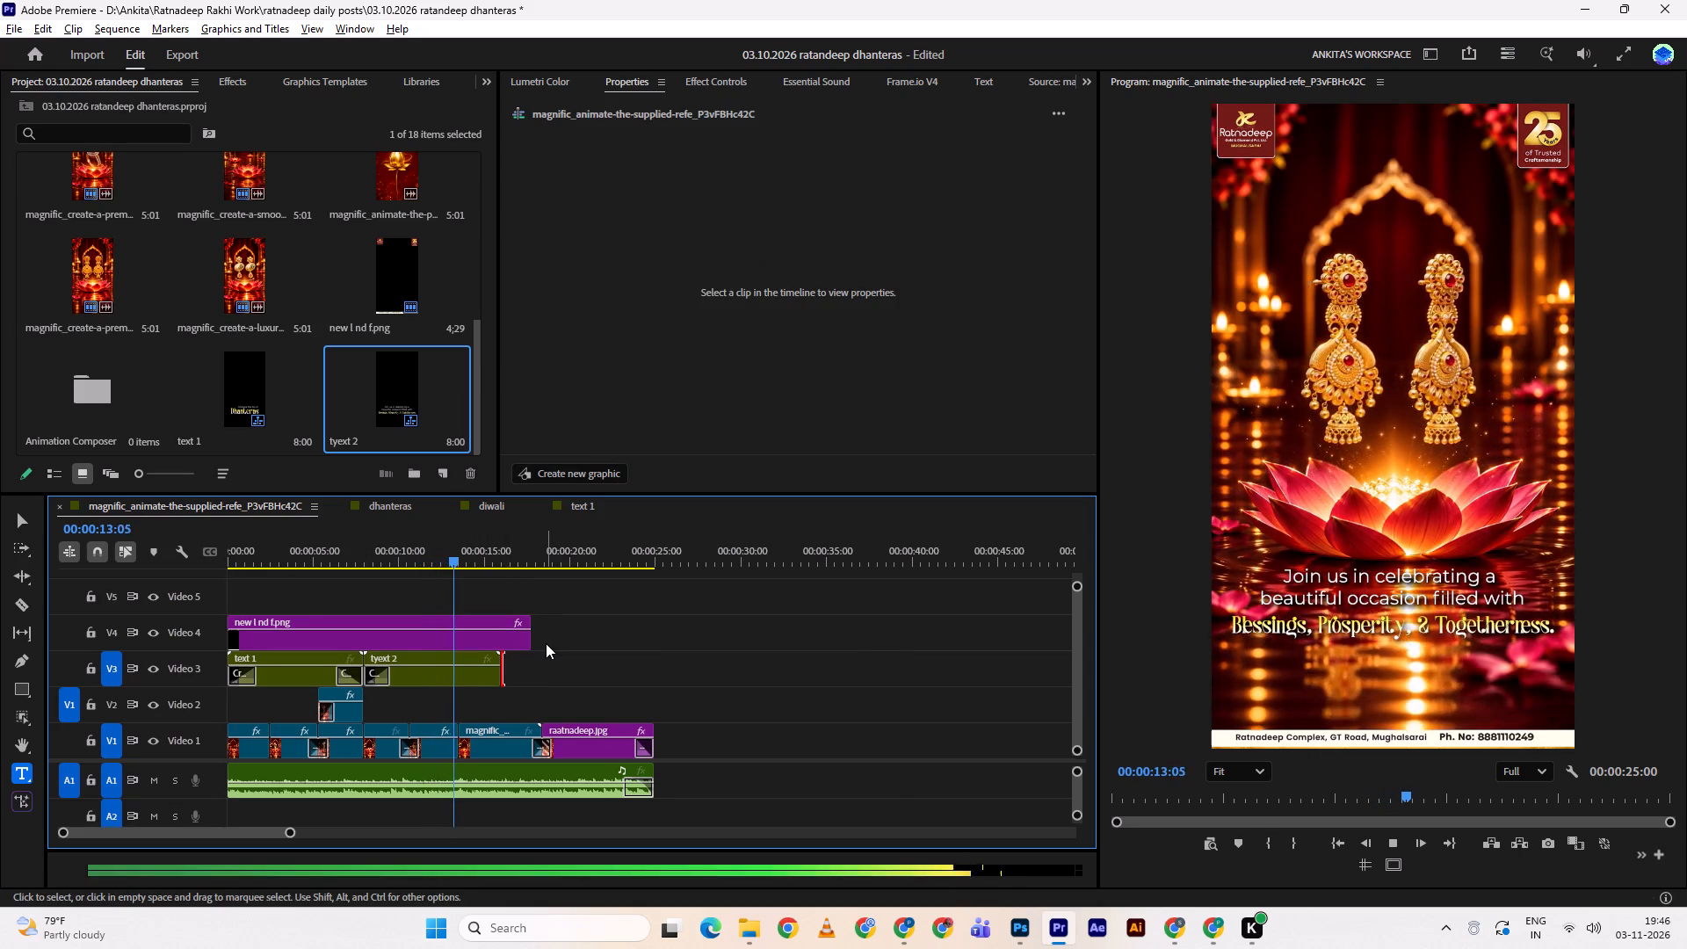
{"action": "left_click", "coordinate": [546, 643]}
{"action": "left_click_drag", "start_coordinate": [535, 631], "coordinate": [653, 635]}
{"action": "key", "text": "space"}
{"action": "left_click_drag", "start_coordinate": [532, 561], "coordinate": [449, 563]}
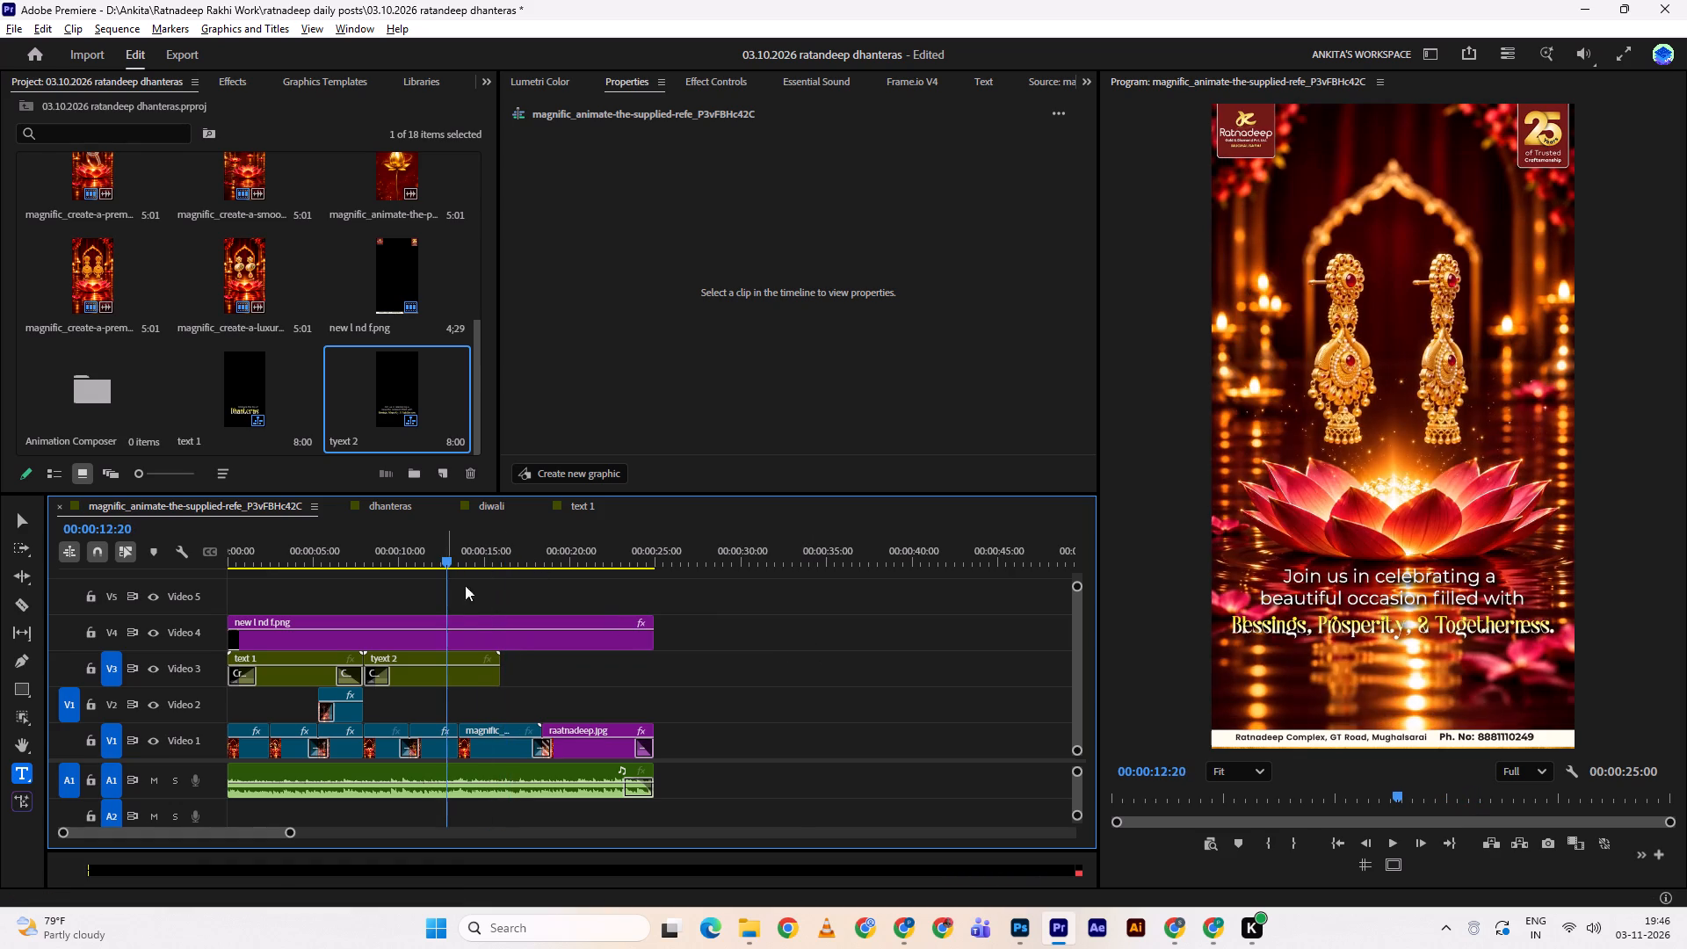
Open the tyext 2 nest, lengthen both of its text clips to about 42:05, and return to the main sequence.
{"action": "left_click_drag", "start_coordinate": [508, 671], "coordinate": [627, 674]}
{"action": "double_click", "coordinate": [415, 677]}
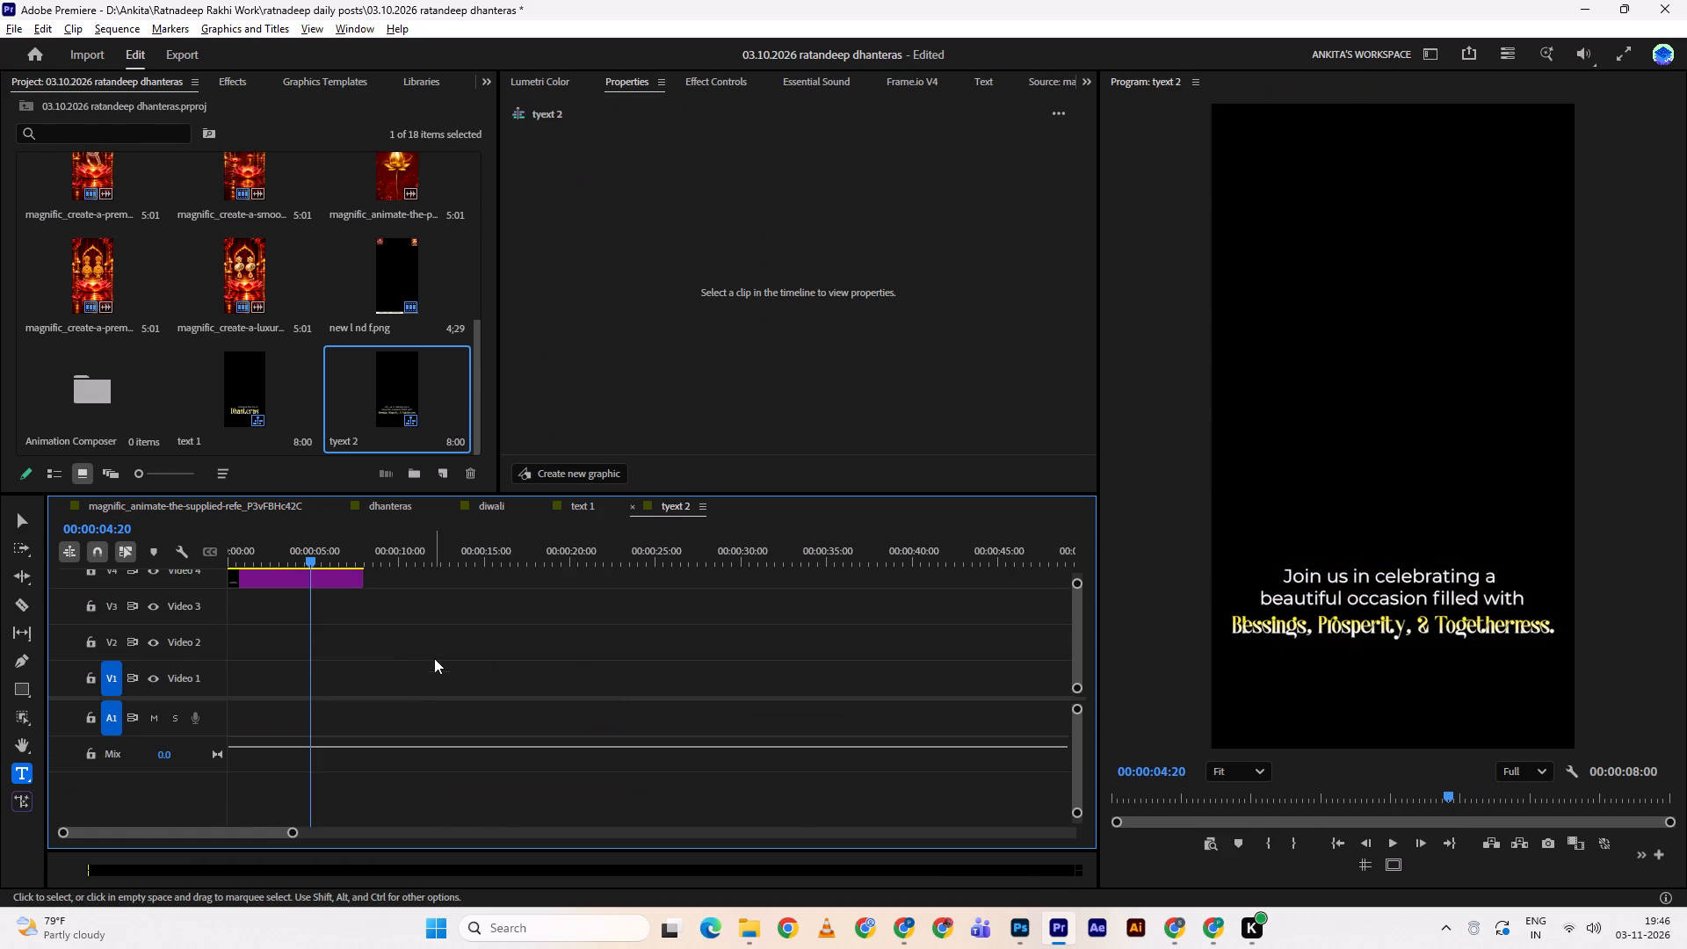
{"action": "scroll", "coordinate": [389, 642], "scroll_direction": "up", "scroll_amount": 5}
{"action": "left_click_drag", "start_coordinate": [197, 699], "coordinate": [197, 776]}
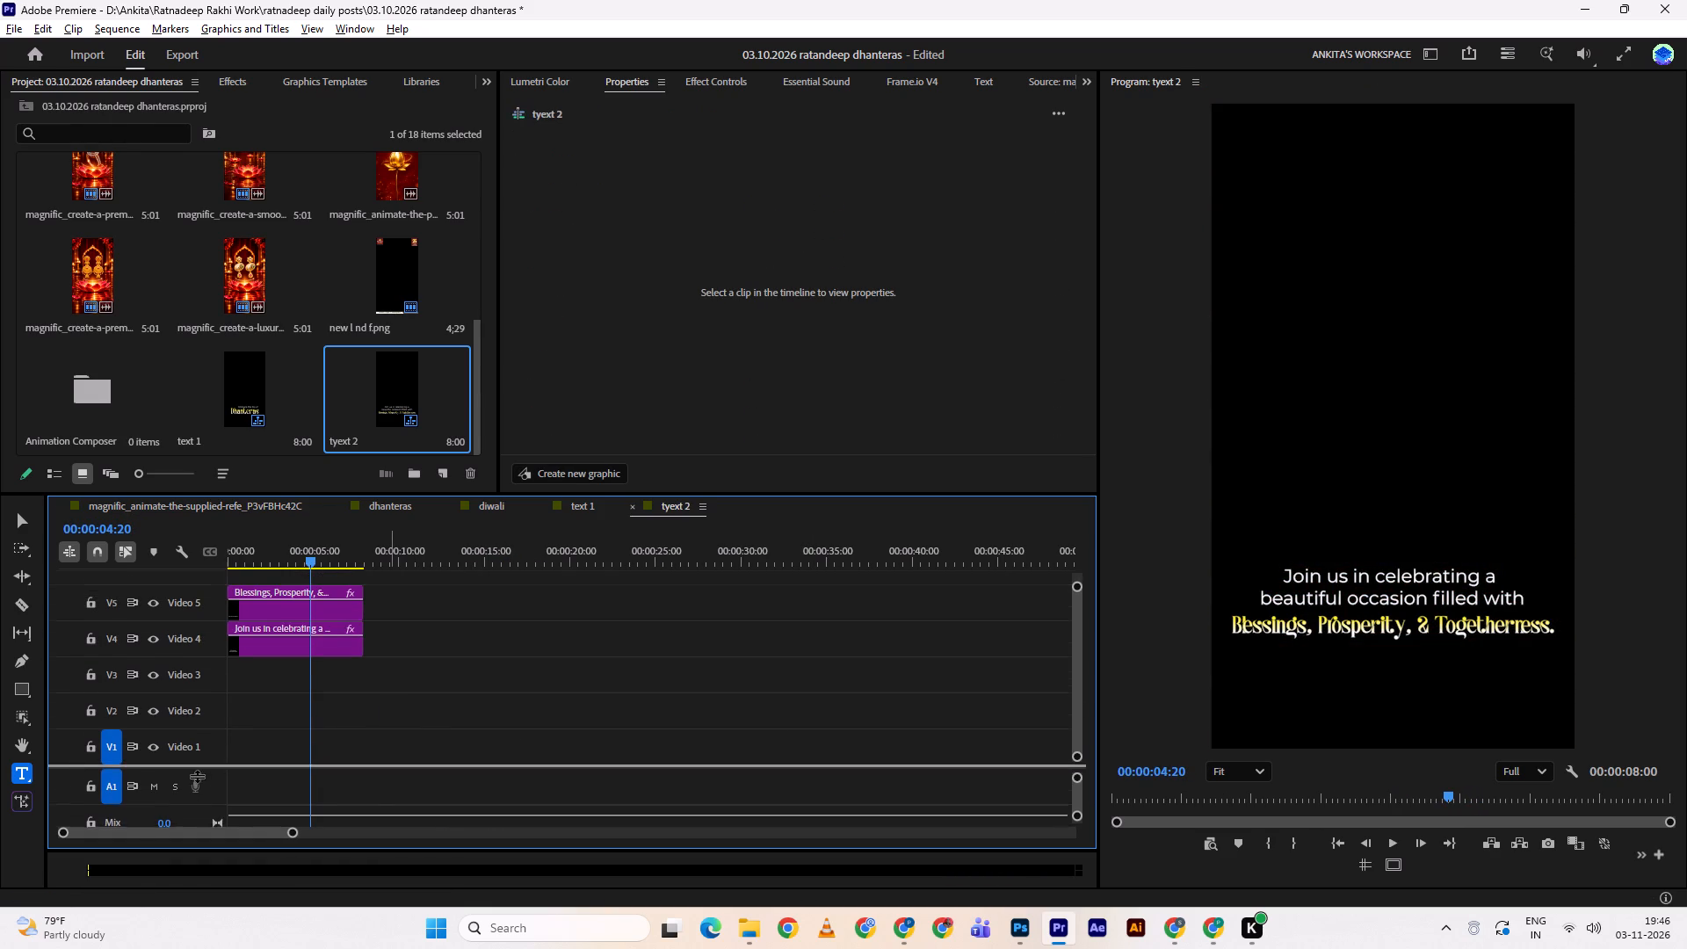
{"action": "left_click_drag", "start_coordinate": [197, 776], "coordinate": [197, 782]}
{"action": "left_click_drag", "start_coordinate": [395, 613], "coordinate": [336, 669]}
{"action": "left_click_drag", "start_coordinate": [358, 628], "coordinate": [600, 647]}
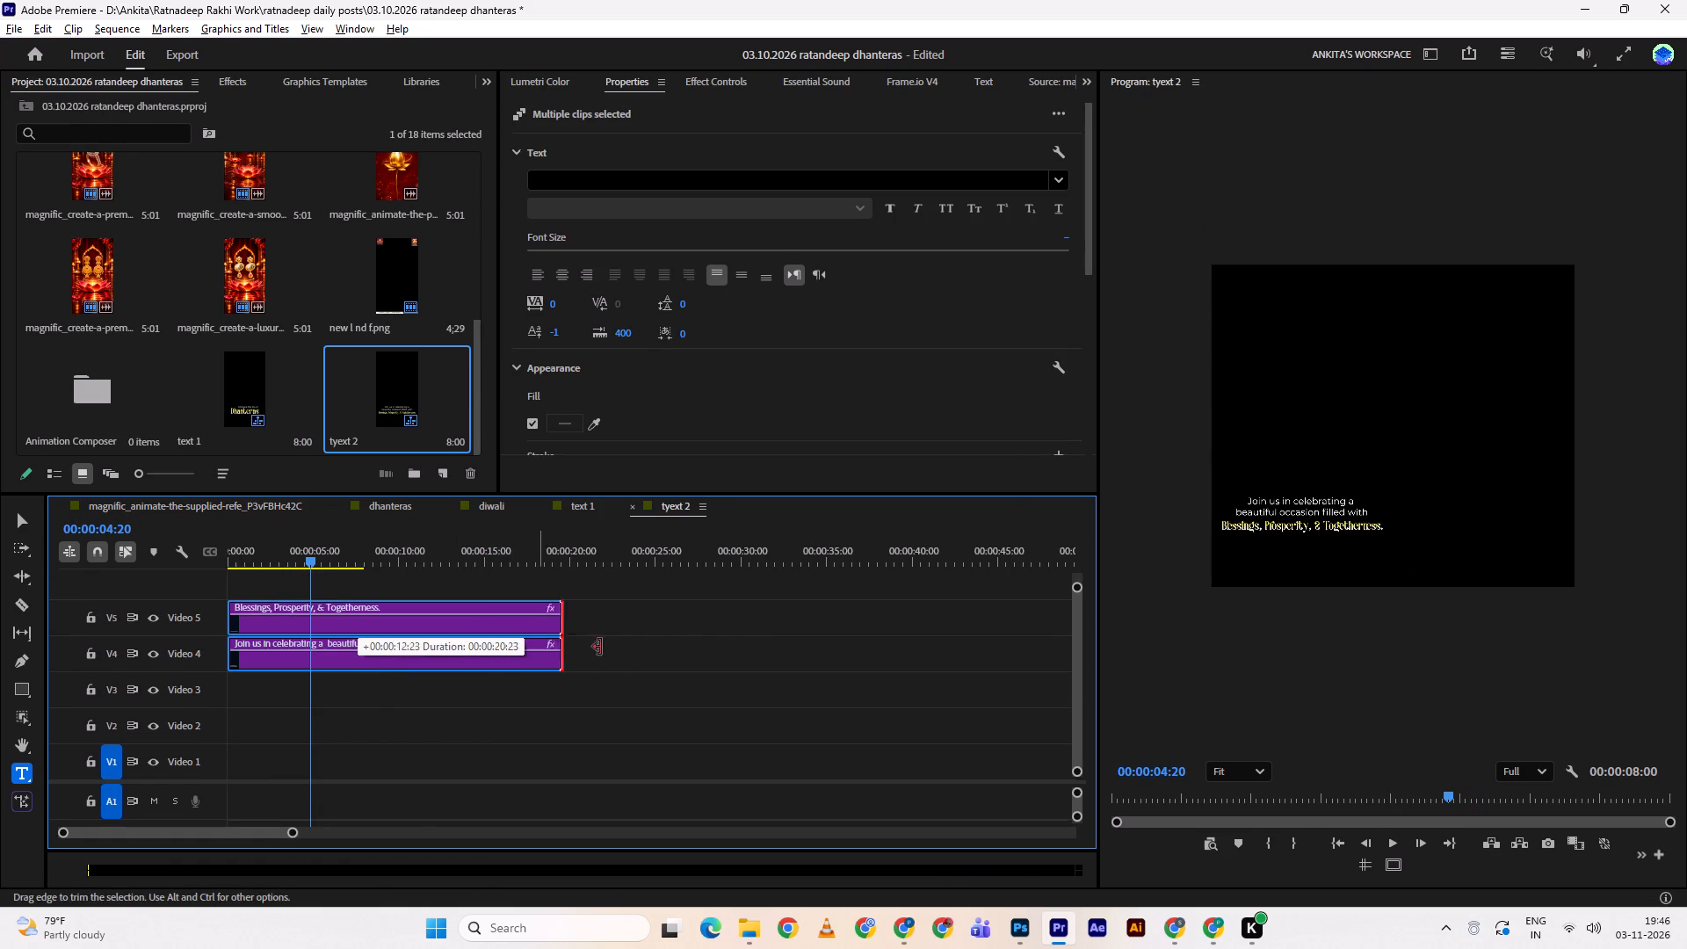
{"action": "left_click_drag", "start_coordinate": [600, 647], "coordinate": [880, 691]}
{"action": "left_click", "coordinate": [410, 750]}
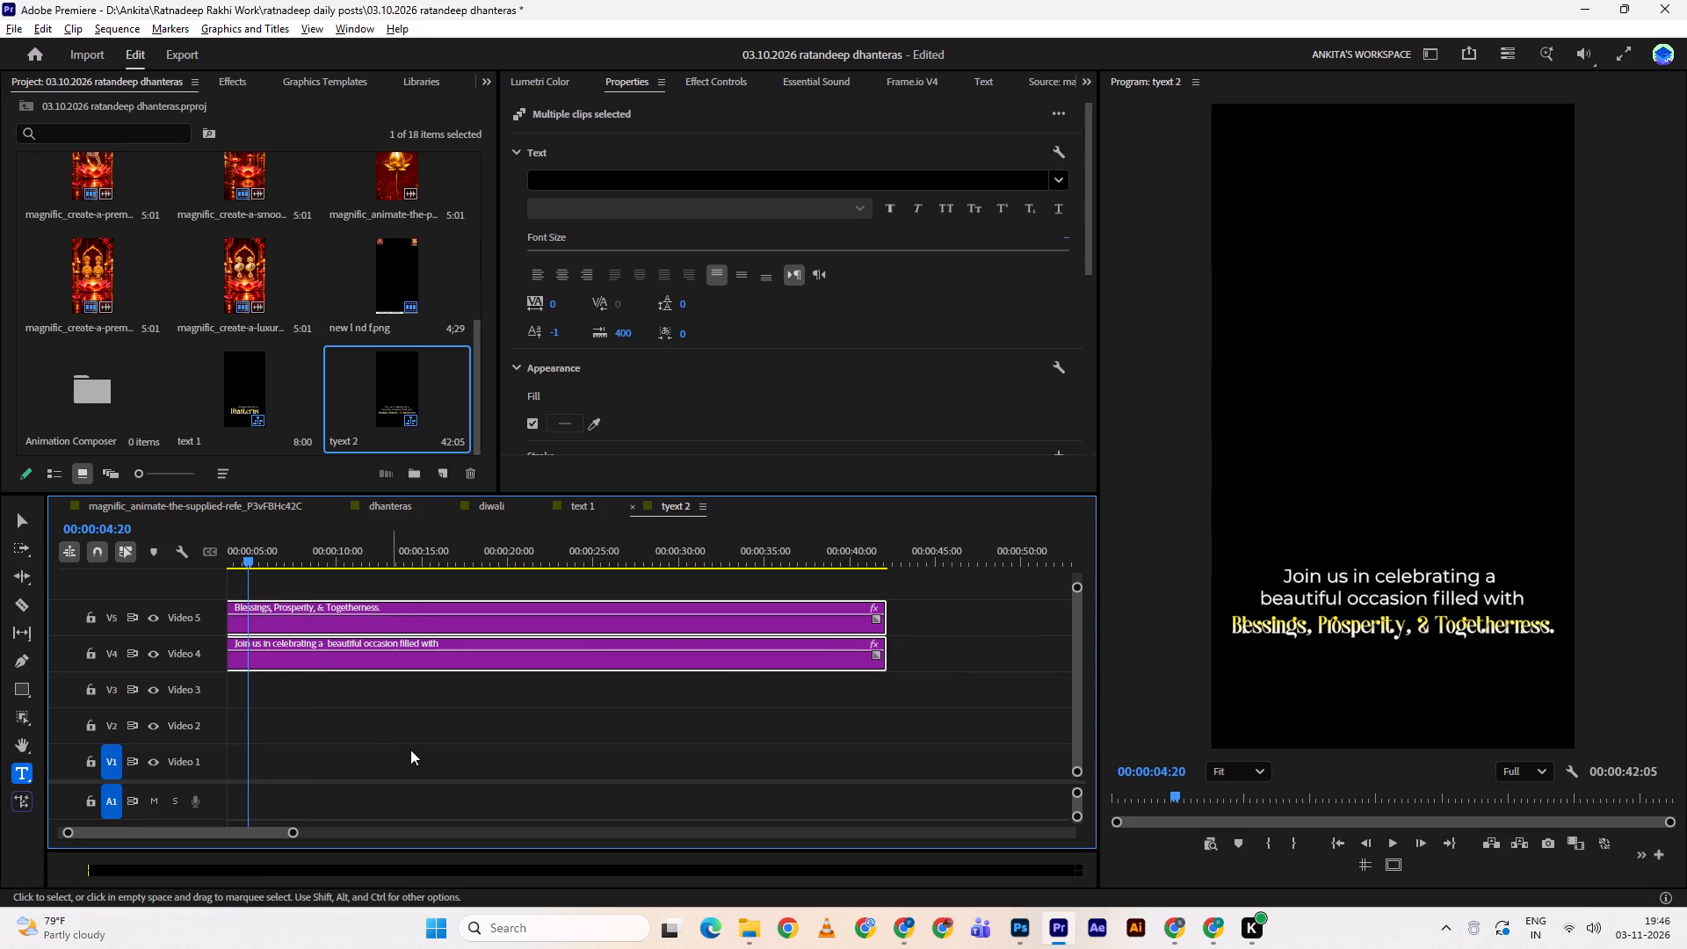
{"action": "left_click", "coordinate": [196, 508]}
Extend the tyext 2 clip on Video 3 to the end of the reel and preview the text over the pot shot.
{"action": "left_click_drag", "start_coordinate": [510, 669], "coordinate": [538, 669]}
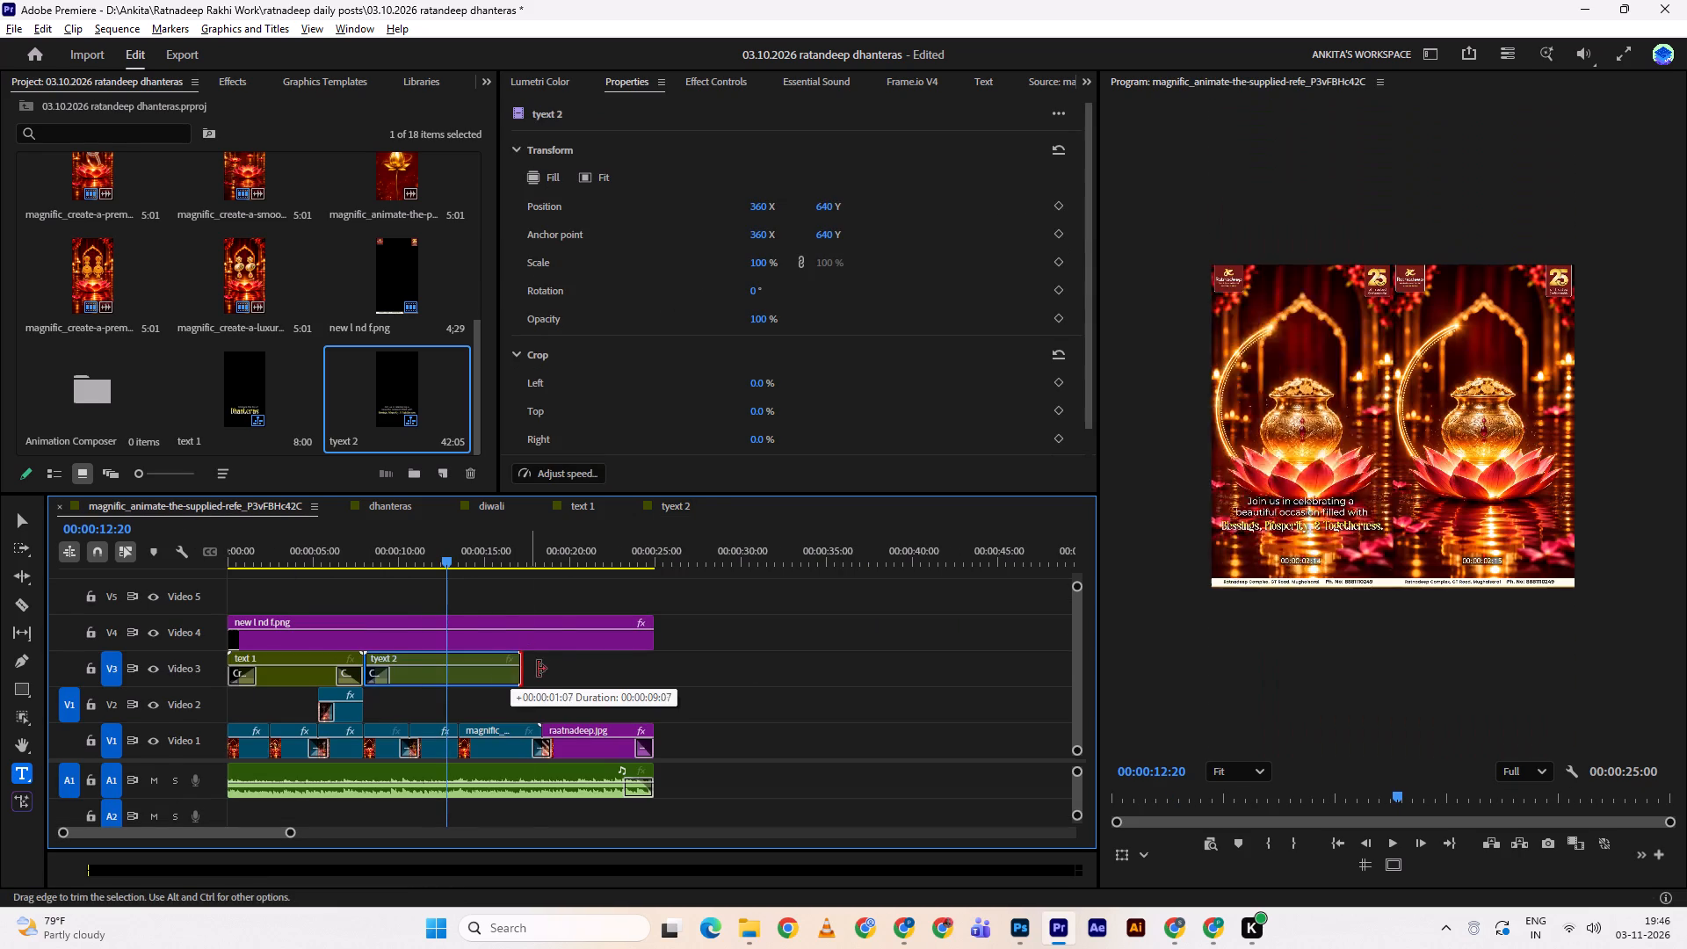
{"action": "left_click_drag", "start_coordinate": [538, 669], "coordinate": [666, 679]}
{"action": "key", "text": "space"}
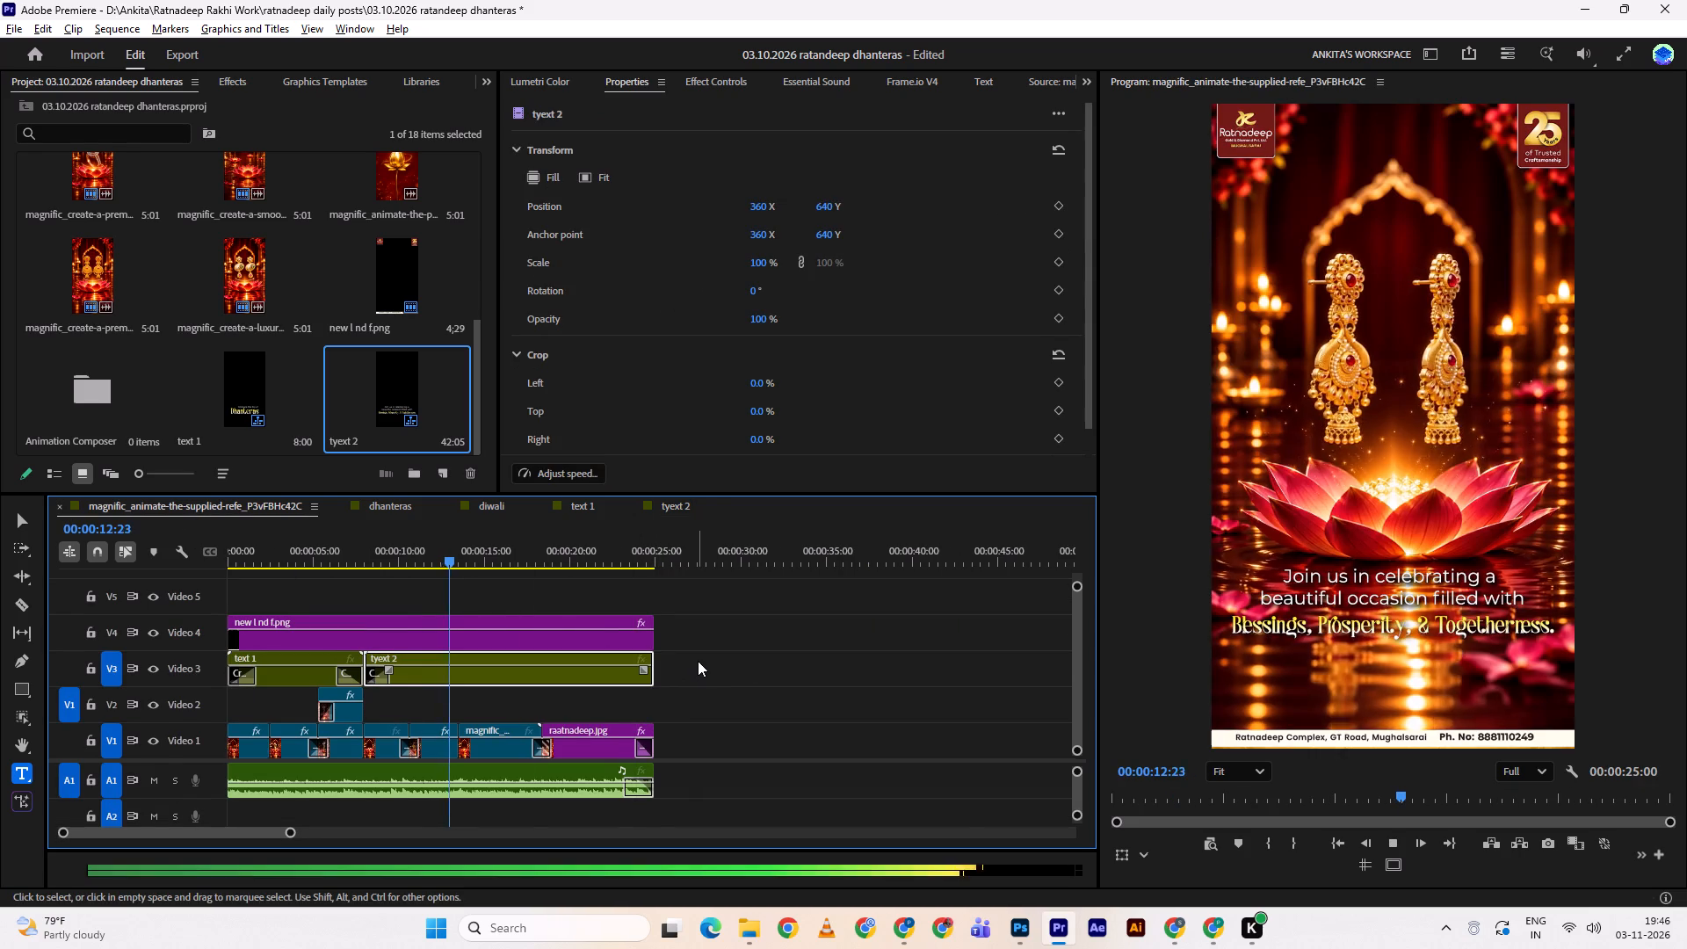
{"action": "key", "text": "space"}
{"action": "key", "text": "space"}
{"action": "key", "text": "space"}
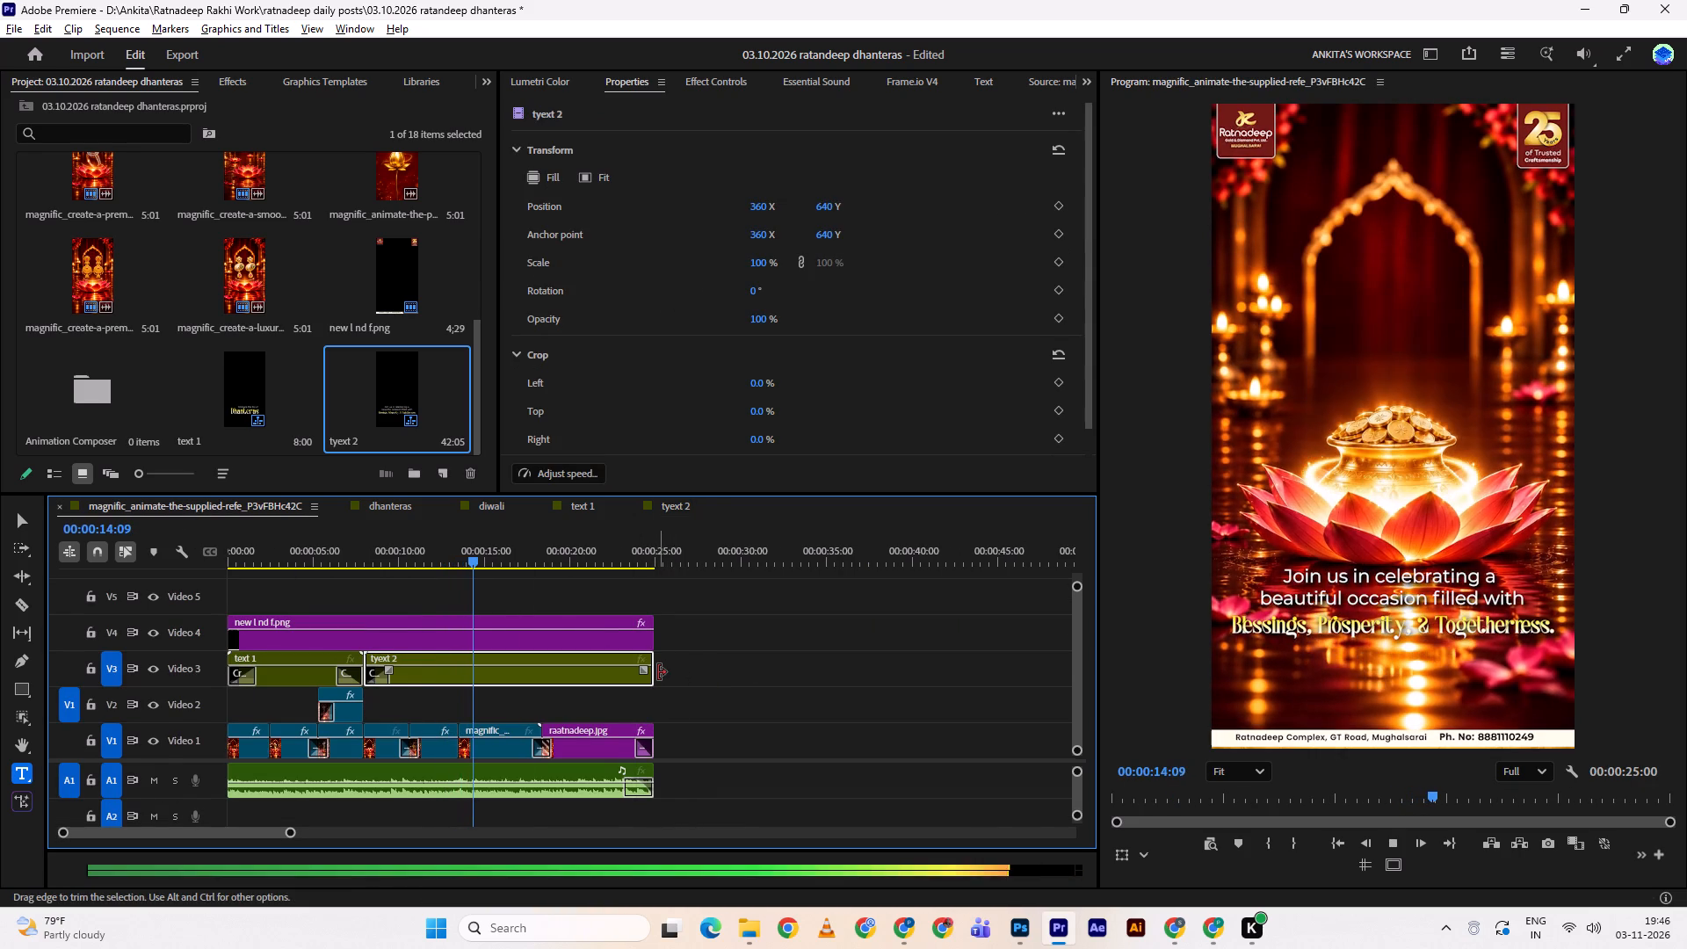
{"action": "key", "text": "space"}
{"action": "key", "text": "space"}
Trim the tyext 2 clip to end about 16 seconds into the reel, before raatnadeep.jpg, and lengthen its closing dissolve.
{"action": "left_click_drag", "start_coordinate": [657, 672], "coordinate": [504, 673]}
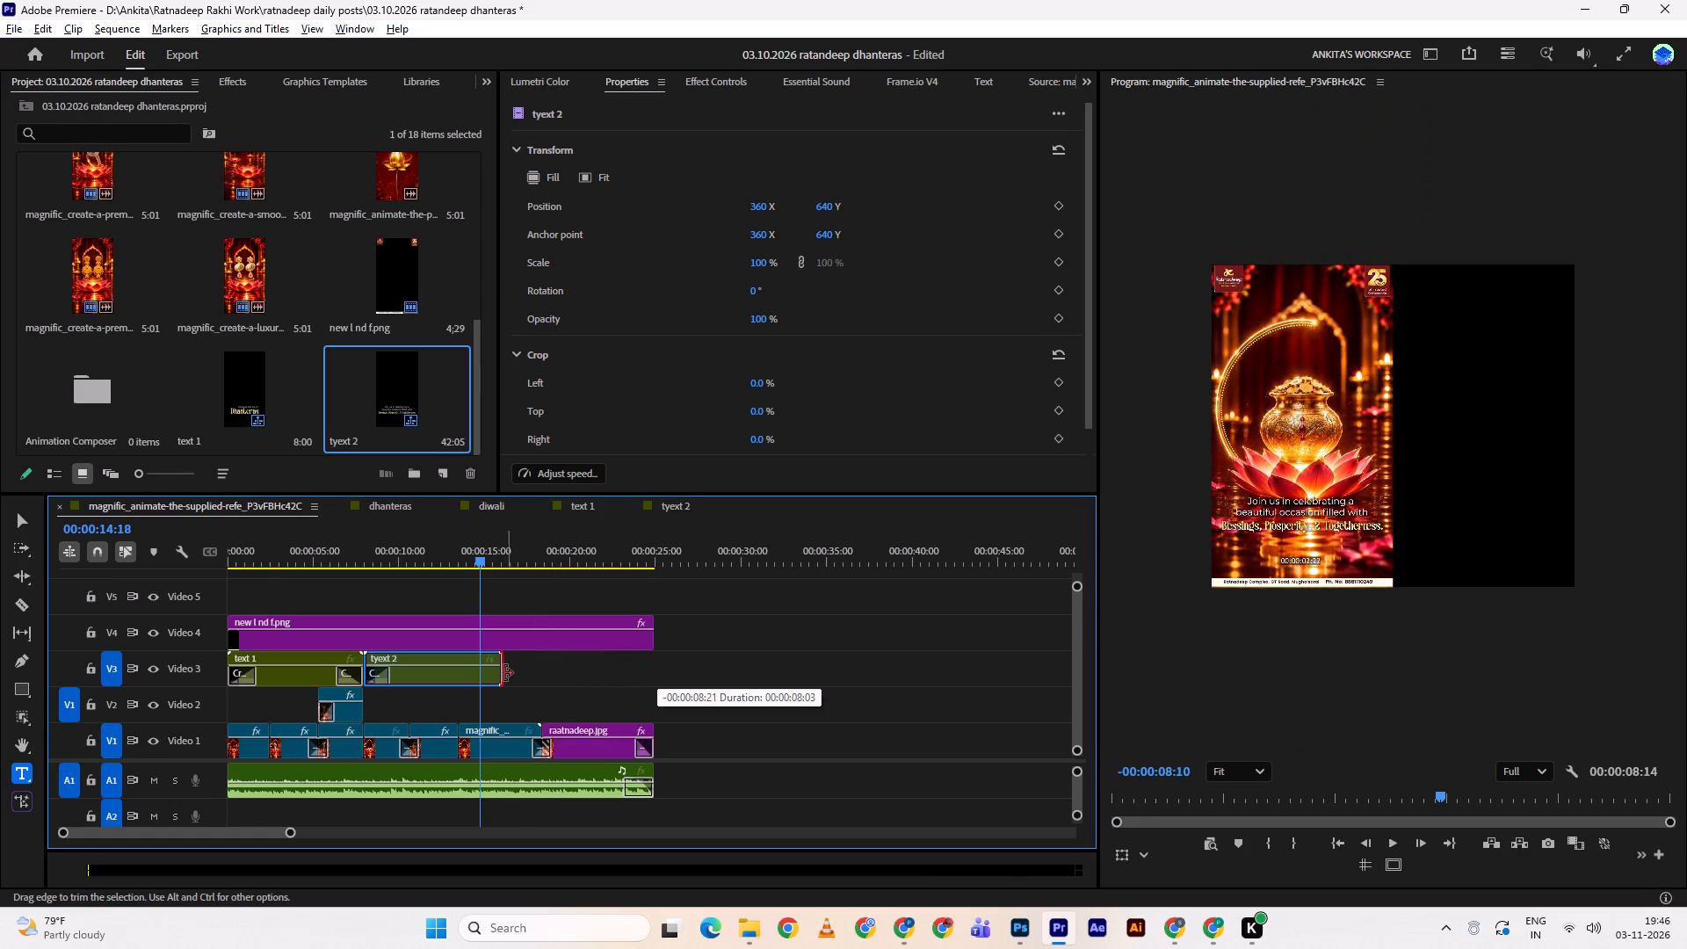
{"action": "left_click_drag", "start_coordinate": [504, 673], "coordinate": [503, 673]}
{"action": "key", "text": "space"}
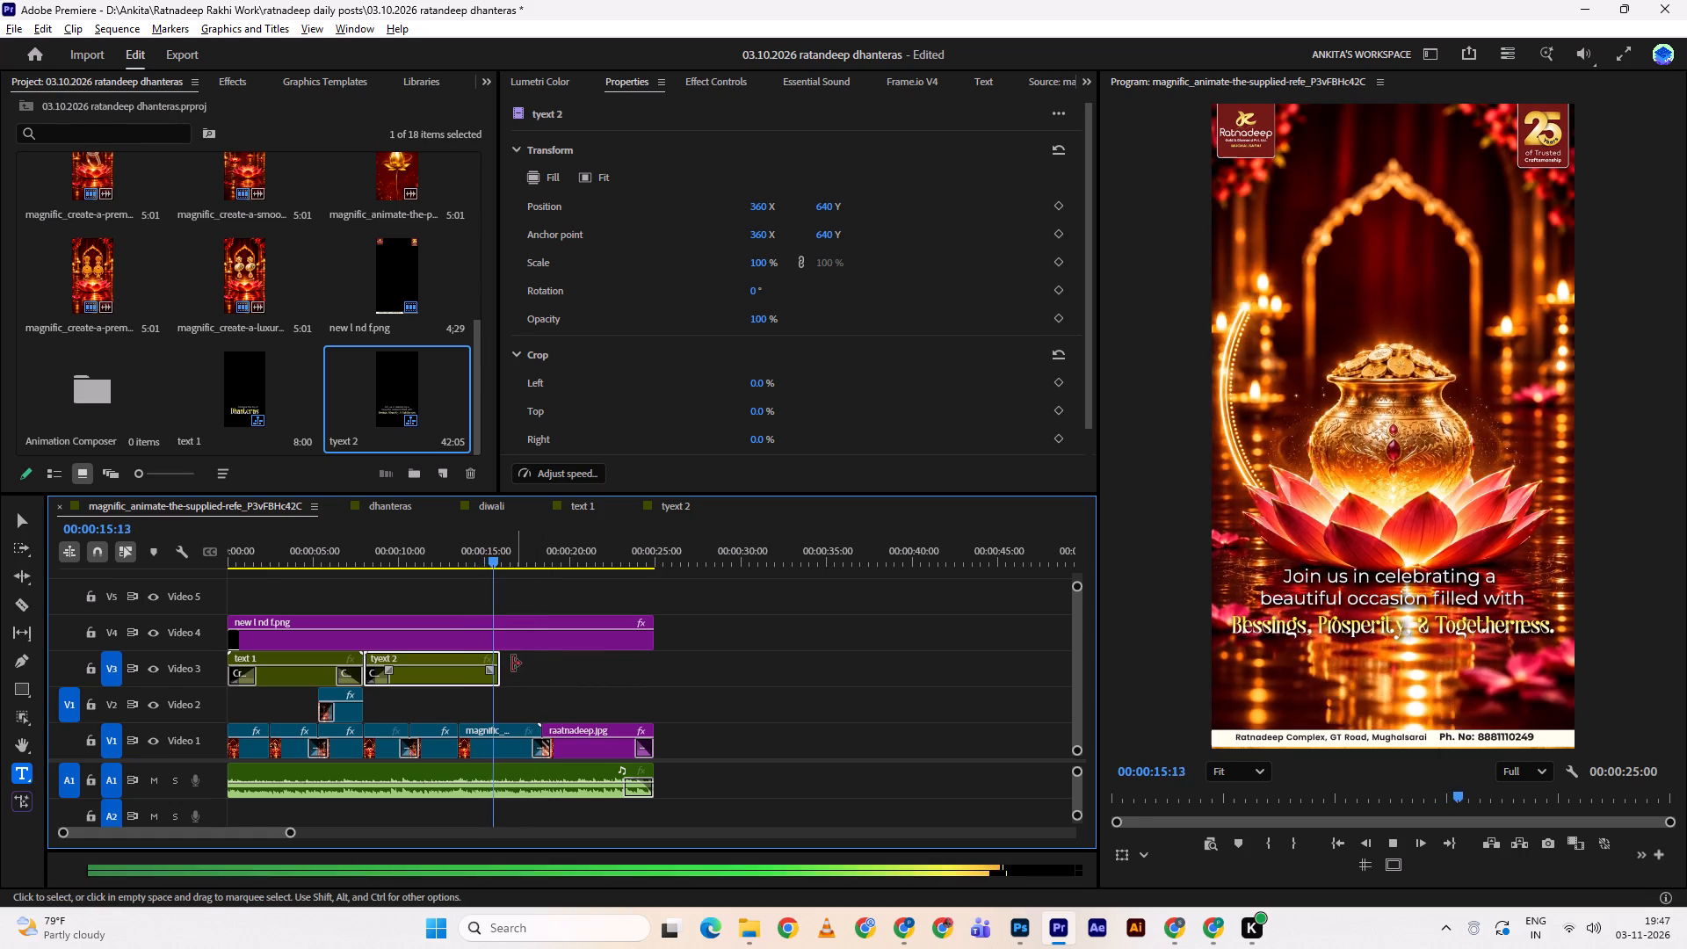
{"action": "key", "text": "space"}
{"action": "left_click_drag", "start_coordinate": [505, 670], "coordinate": [547, 665]}
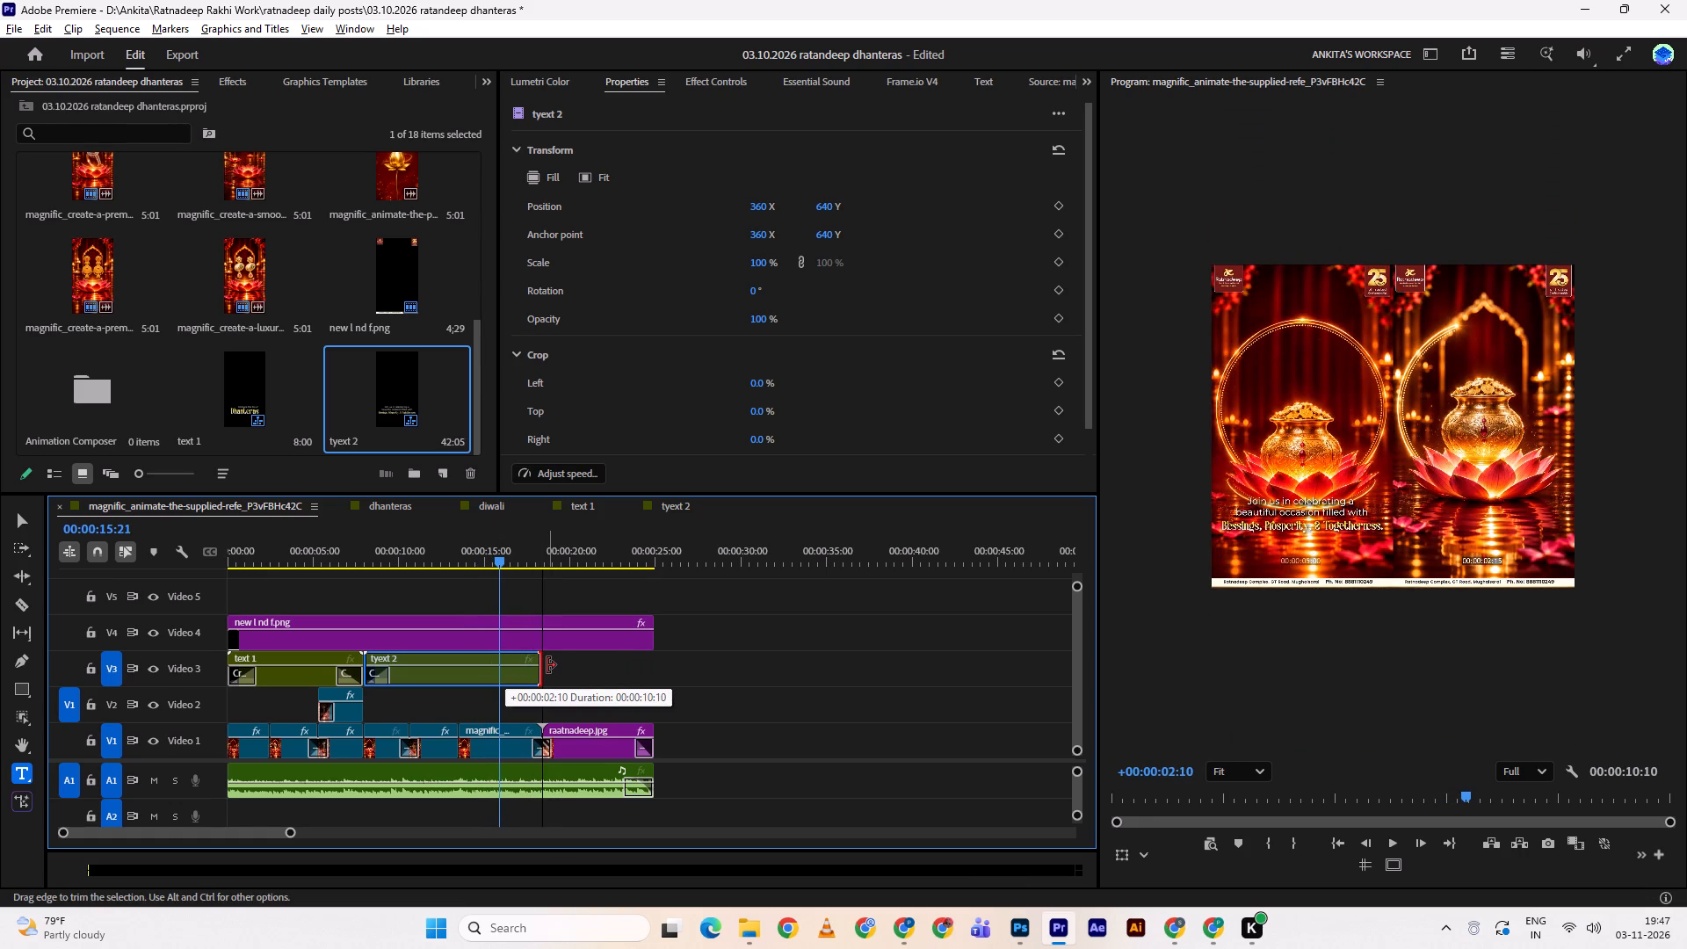
{"action": "left_click_drag", "start_coordinate": [547, 665], "coordinate": [516, 665]}
{"action": "left_click_drag", "start_coordinate": [500, 670], "coordinate": [486, 666]}
Review the tyext 2 headline in the main sequence, checking it over the earring and pot shots.
{"action": "left_click", "coordinate": [495, 553]}
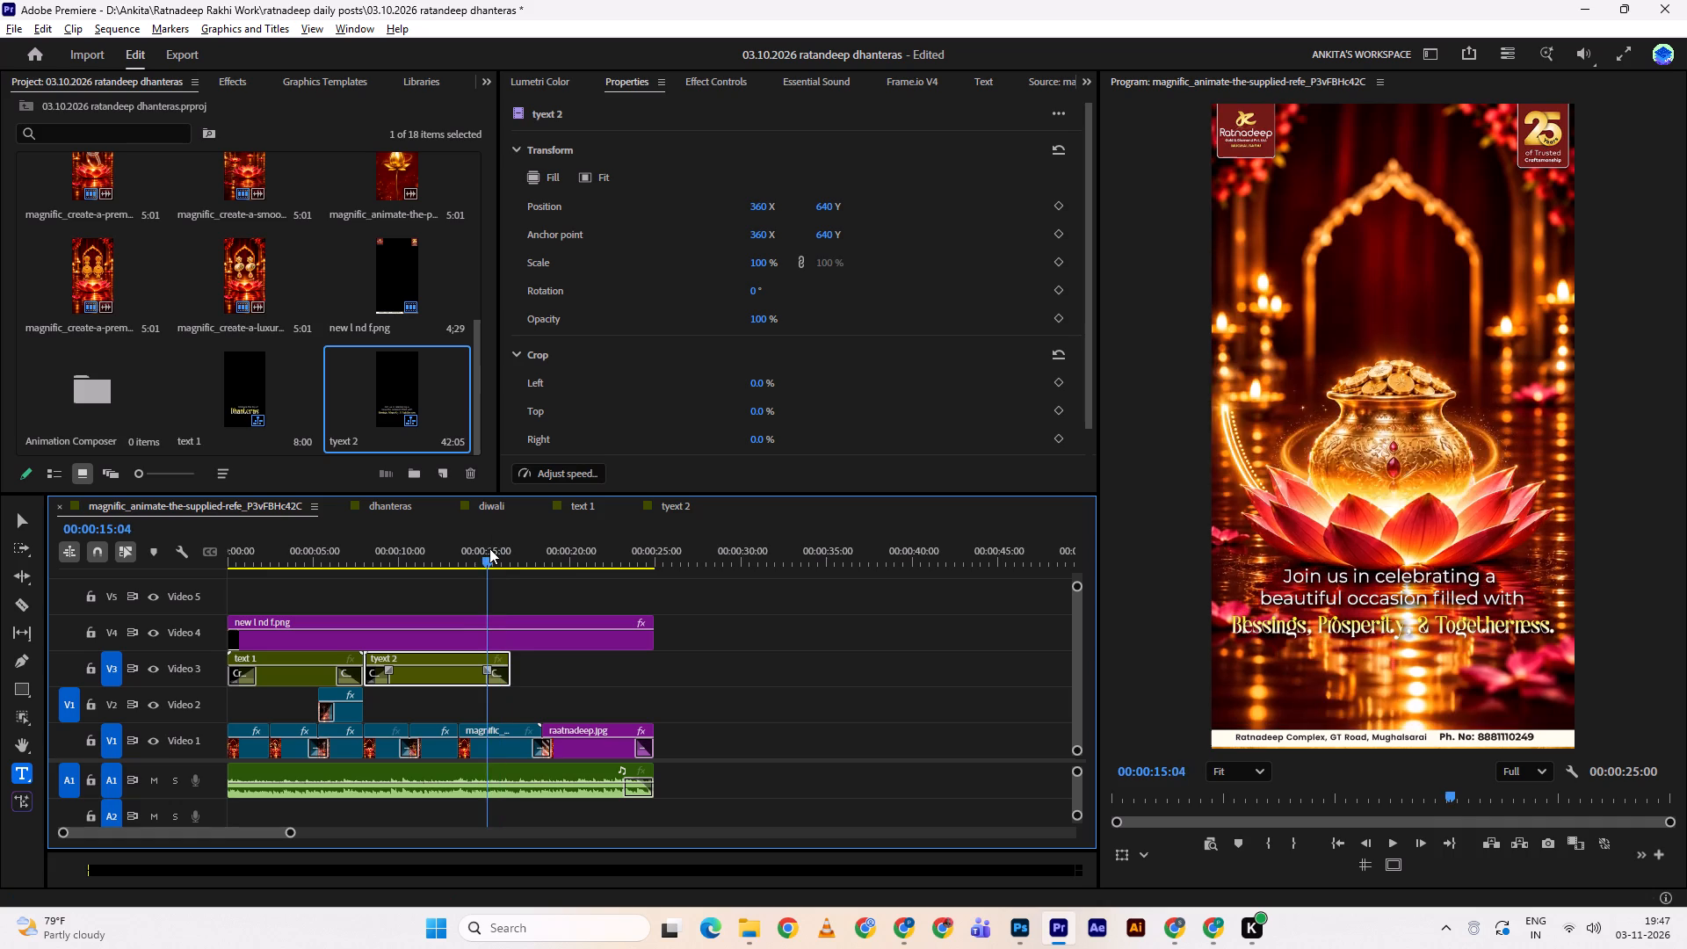
{"action": "key", "text": "space"}
{"action": "left_click_drag", "start_coordinate": [494, 541], "coordinate": [373, 548]}
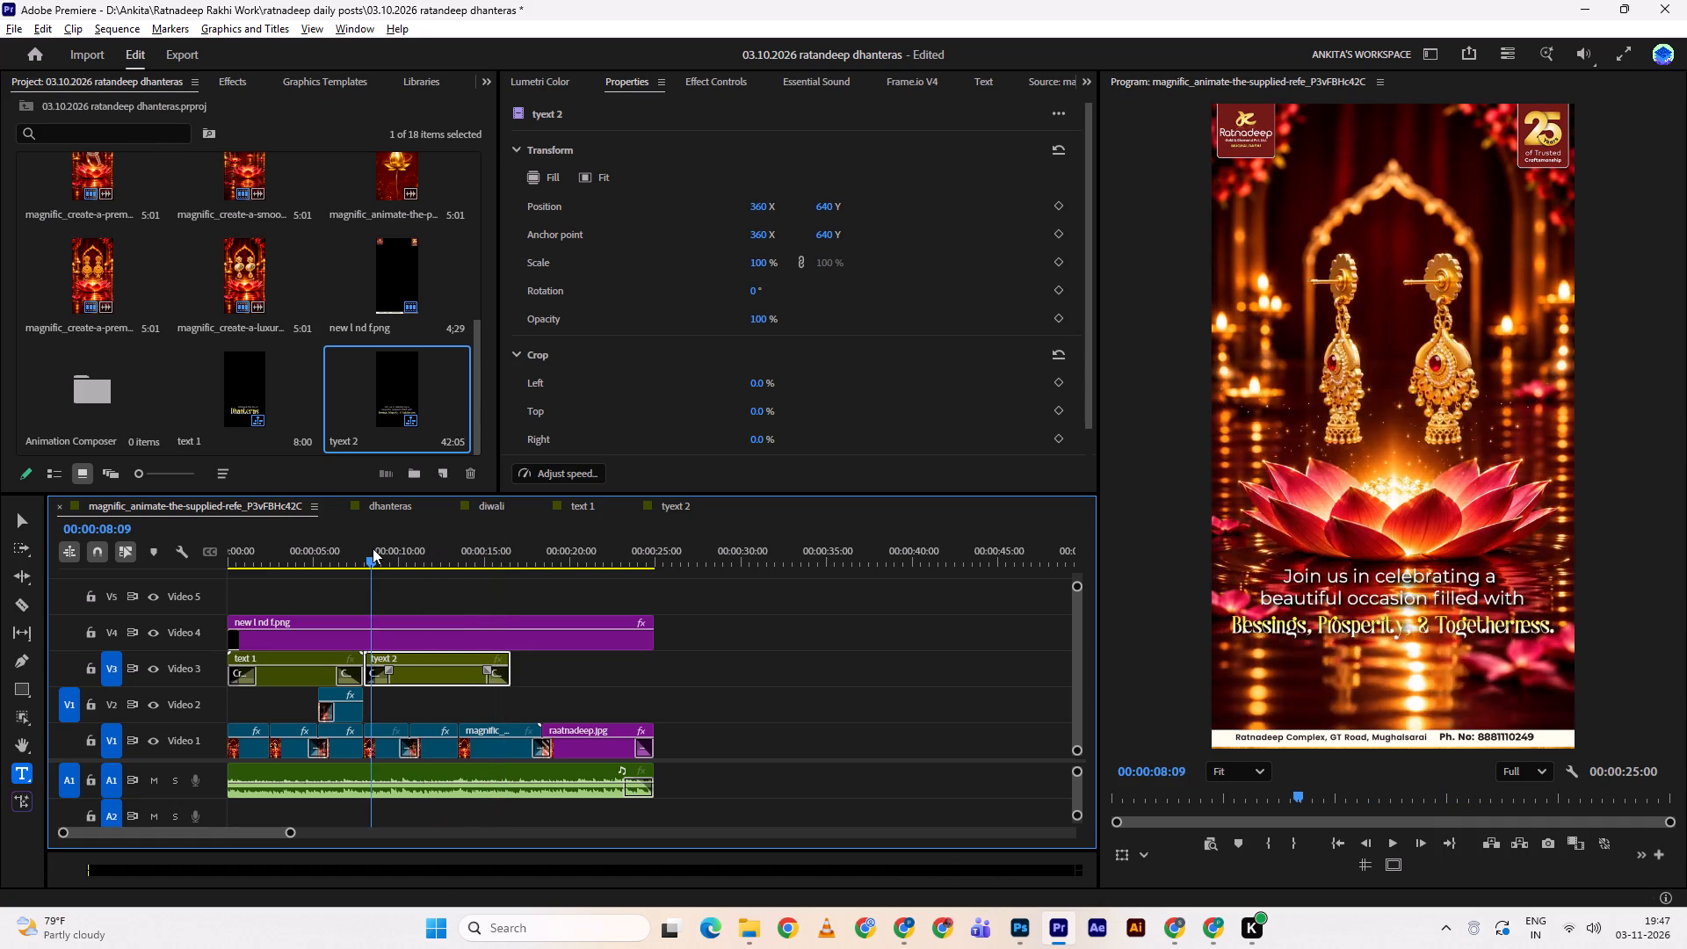
{"action": "left_click_drag", "start_coordinate": [373, 548], "coordinate": [434, 553]}
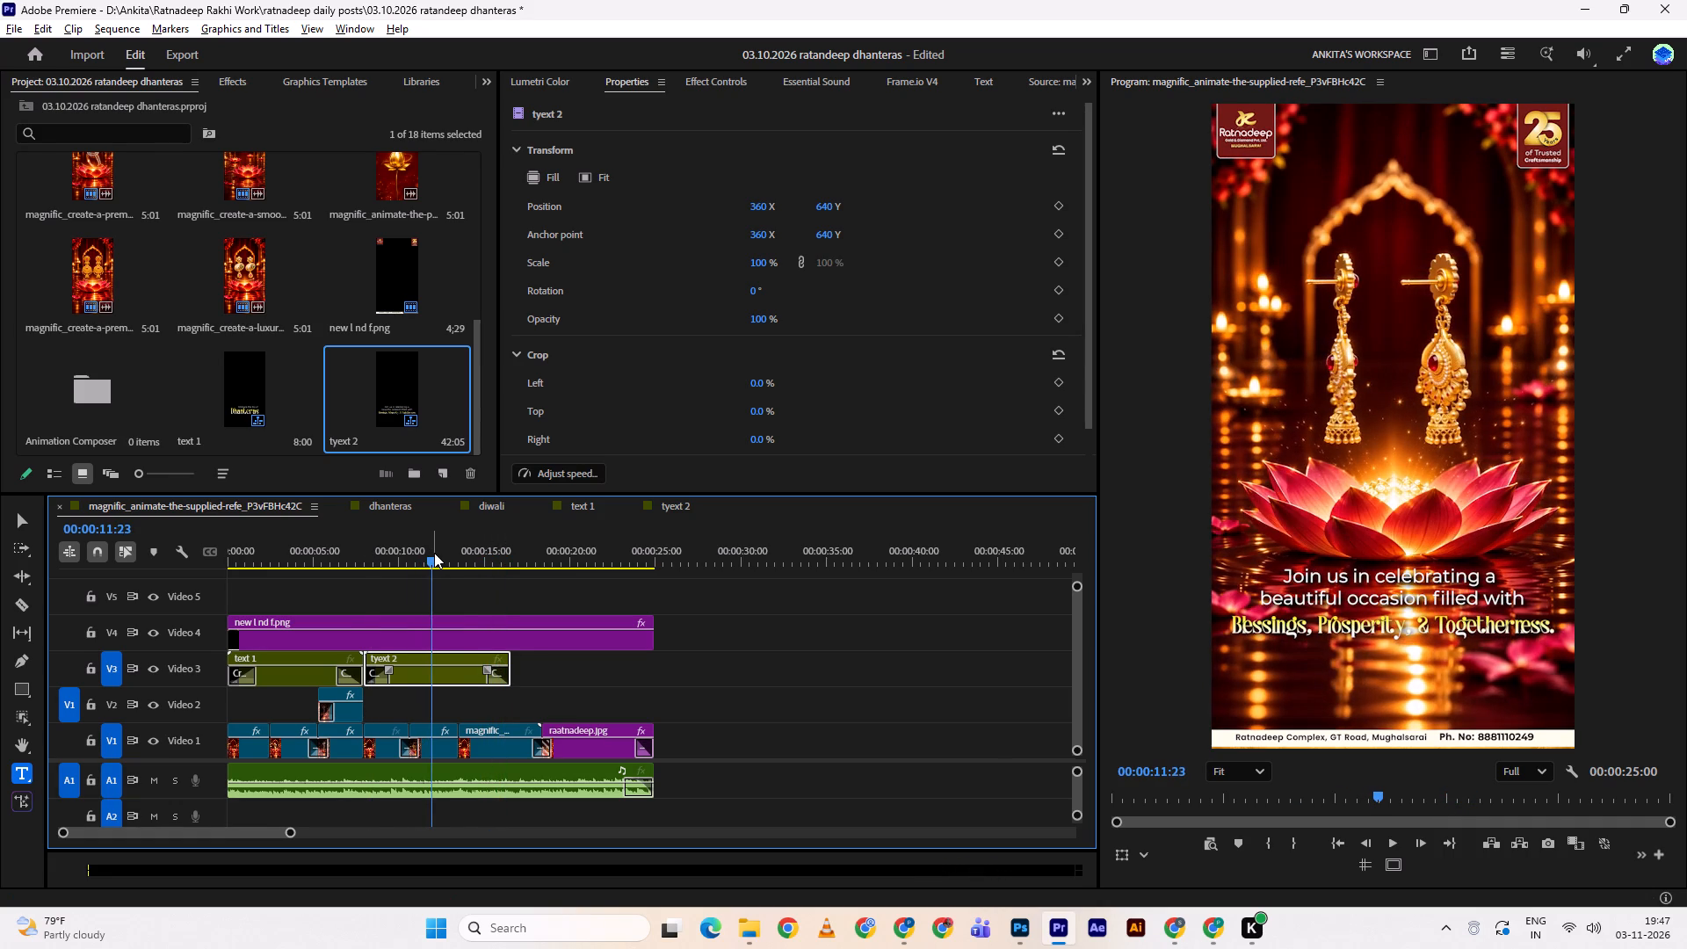
{"action": "left_click_drag", "start_coordinate": [416, 545], "coordinate": [320, 570]}
{"action": "left_click", "coordinate": [703, 698]}
{"action": "key", "text": "space"}
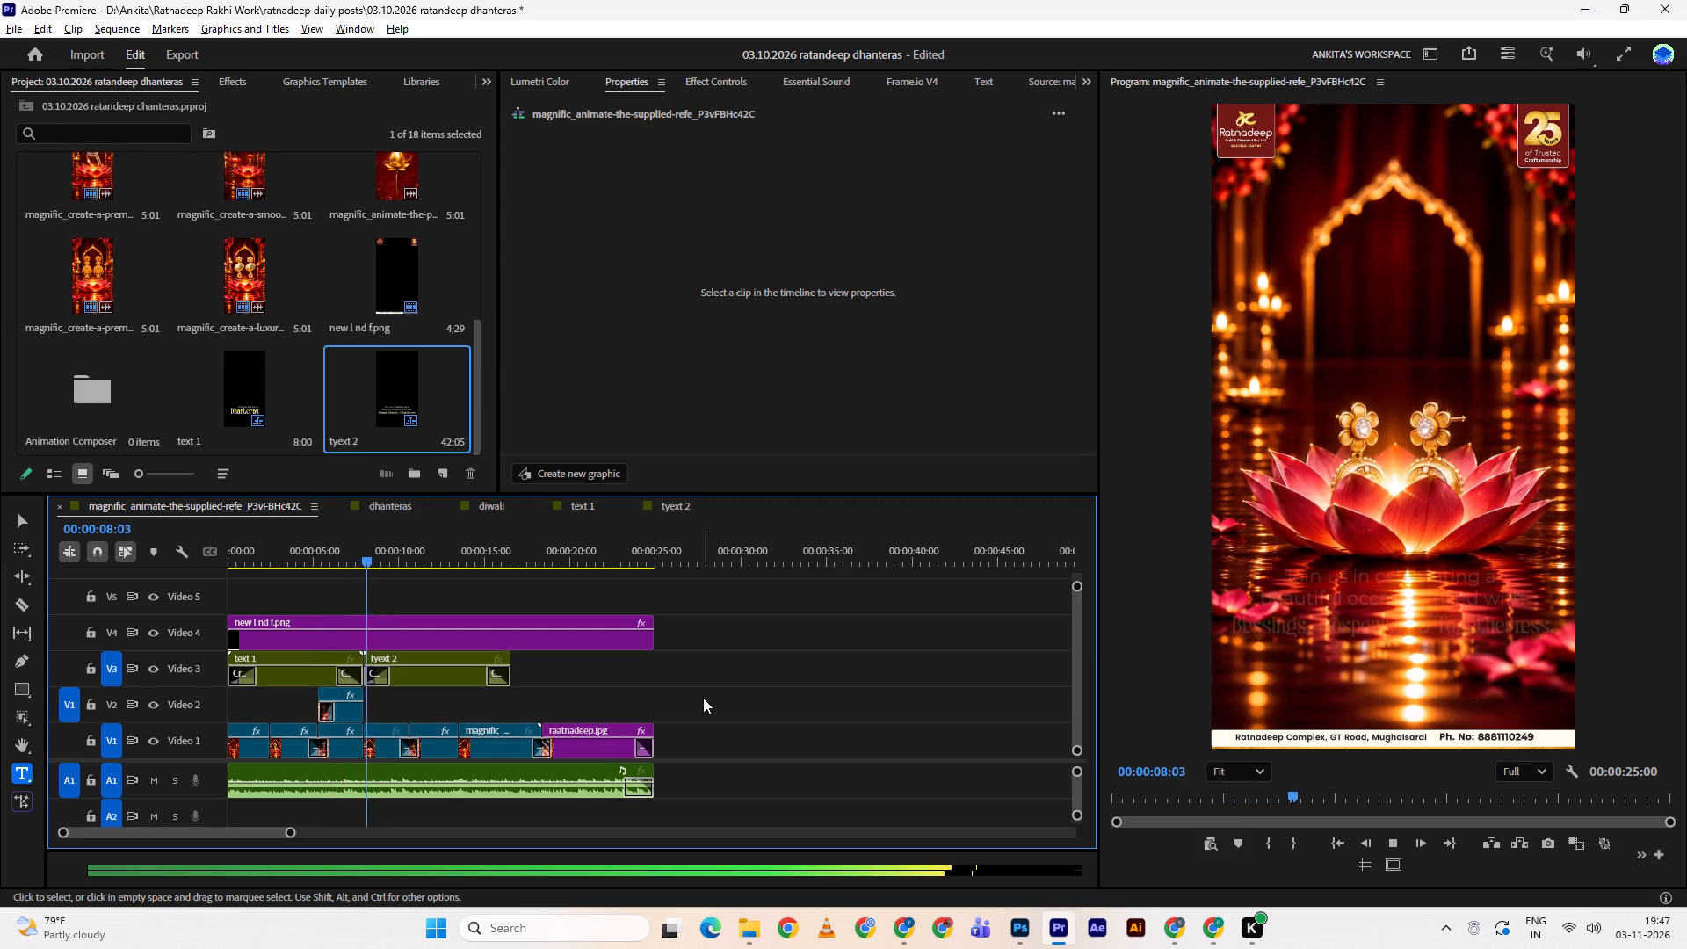
{"action": "key", "text": "space"}
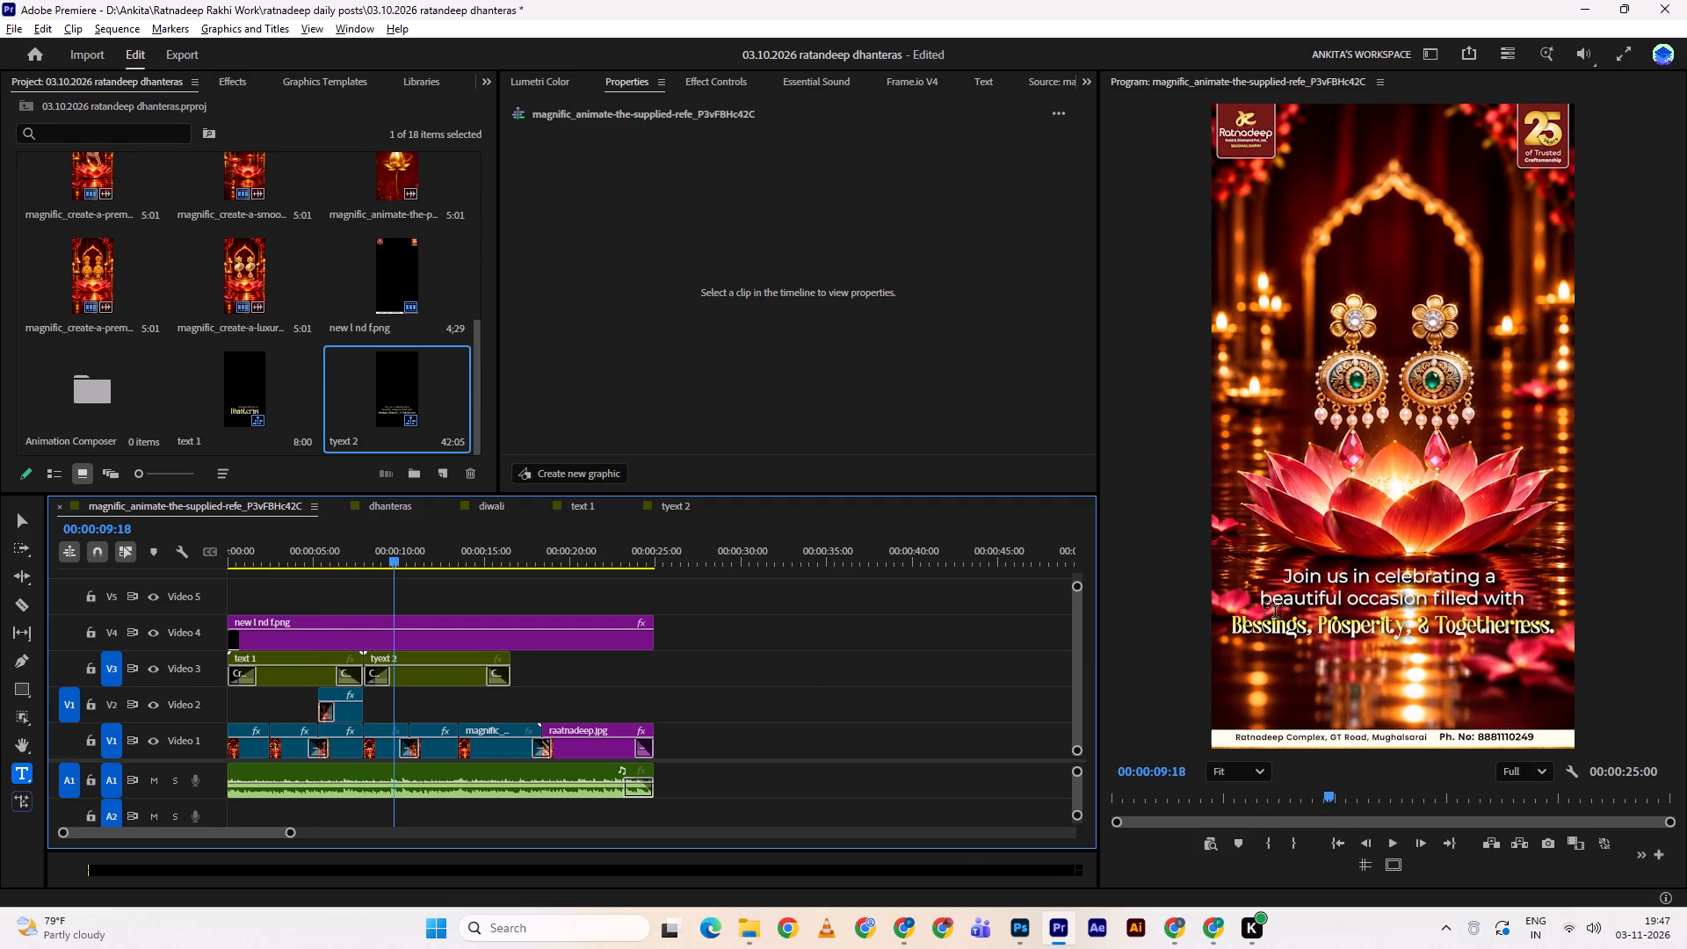
In the tyext 2 nest, set the "Join us in celebrating" text's leading to -6 and baseline shift to -5, and preview it in the main sequence.
{"action": "key", "text": "v"}
{"action": "left_click", "coordinate": [421, 684]}
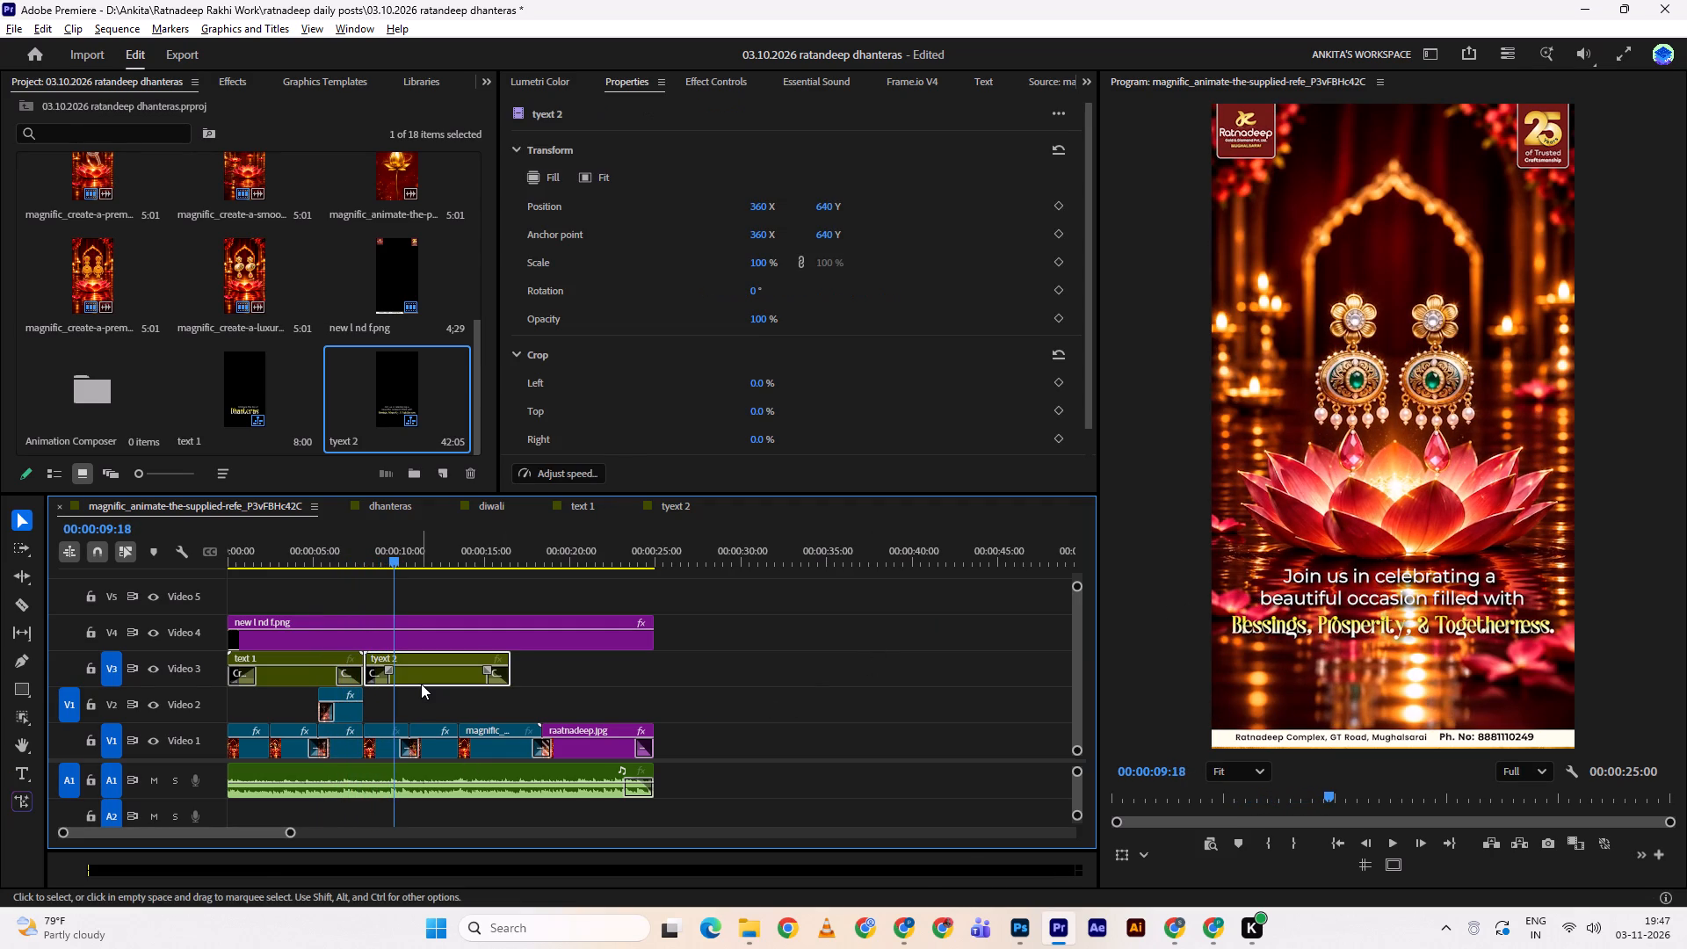
{"action": "double_click", "coordinate": [421, 684]}
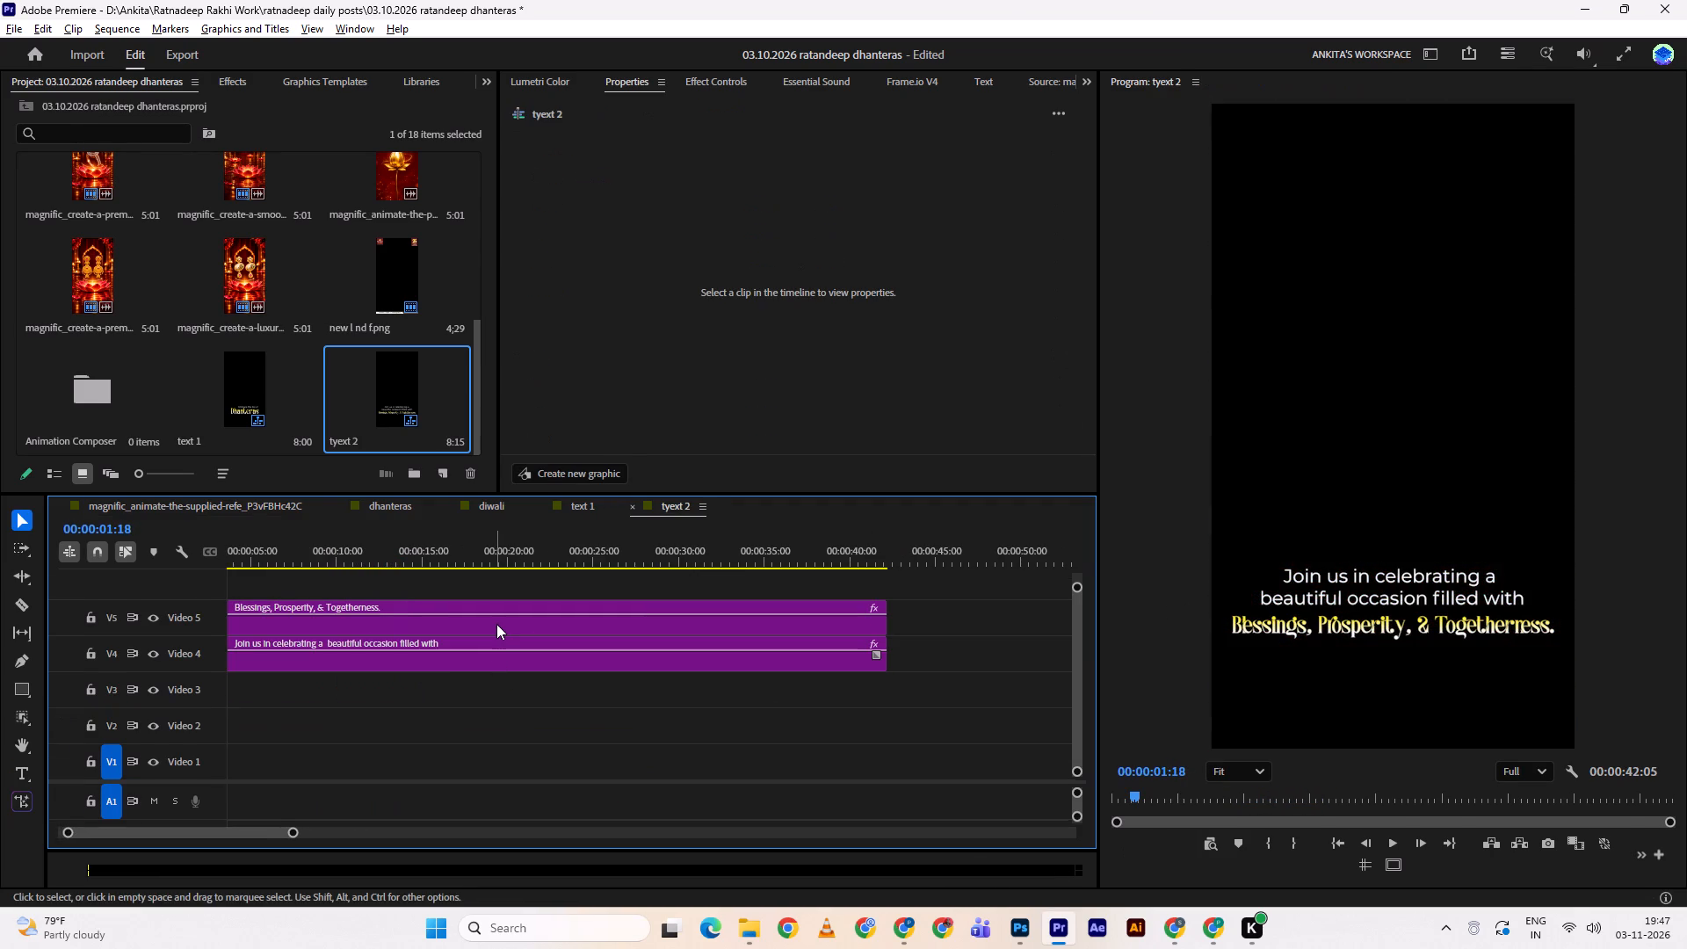
{"action": "left_click", "coordinate": [496, 624]}
{"action": "left_click", "coordinate": [489, 649]}
{"action": "left_click", "coordinate": [850, 141]}
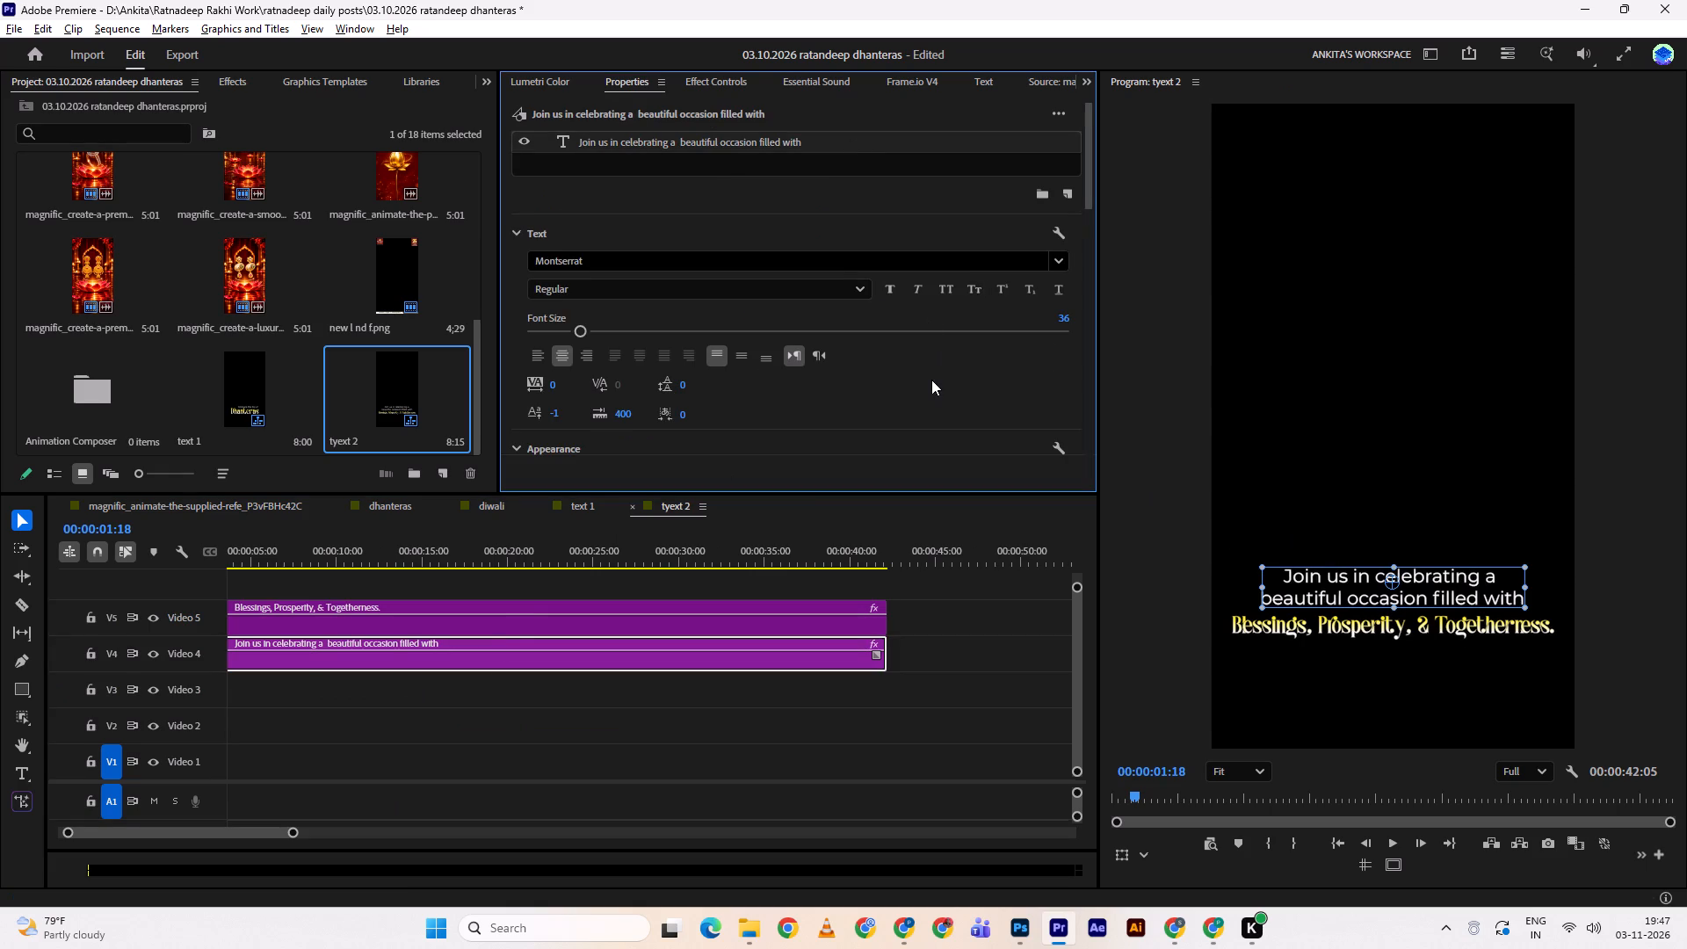
{"action": "scroll", "coordinate": [931, 381], "scroll_direction": "down", "scroll_amount": 5}
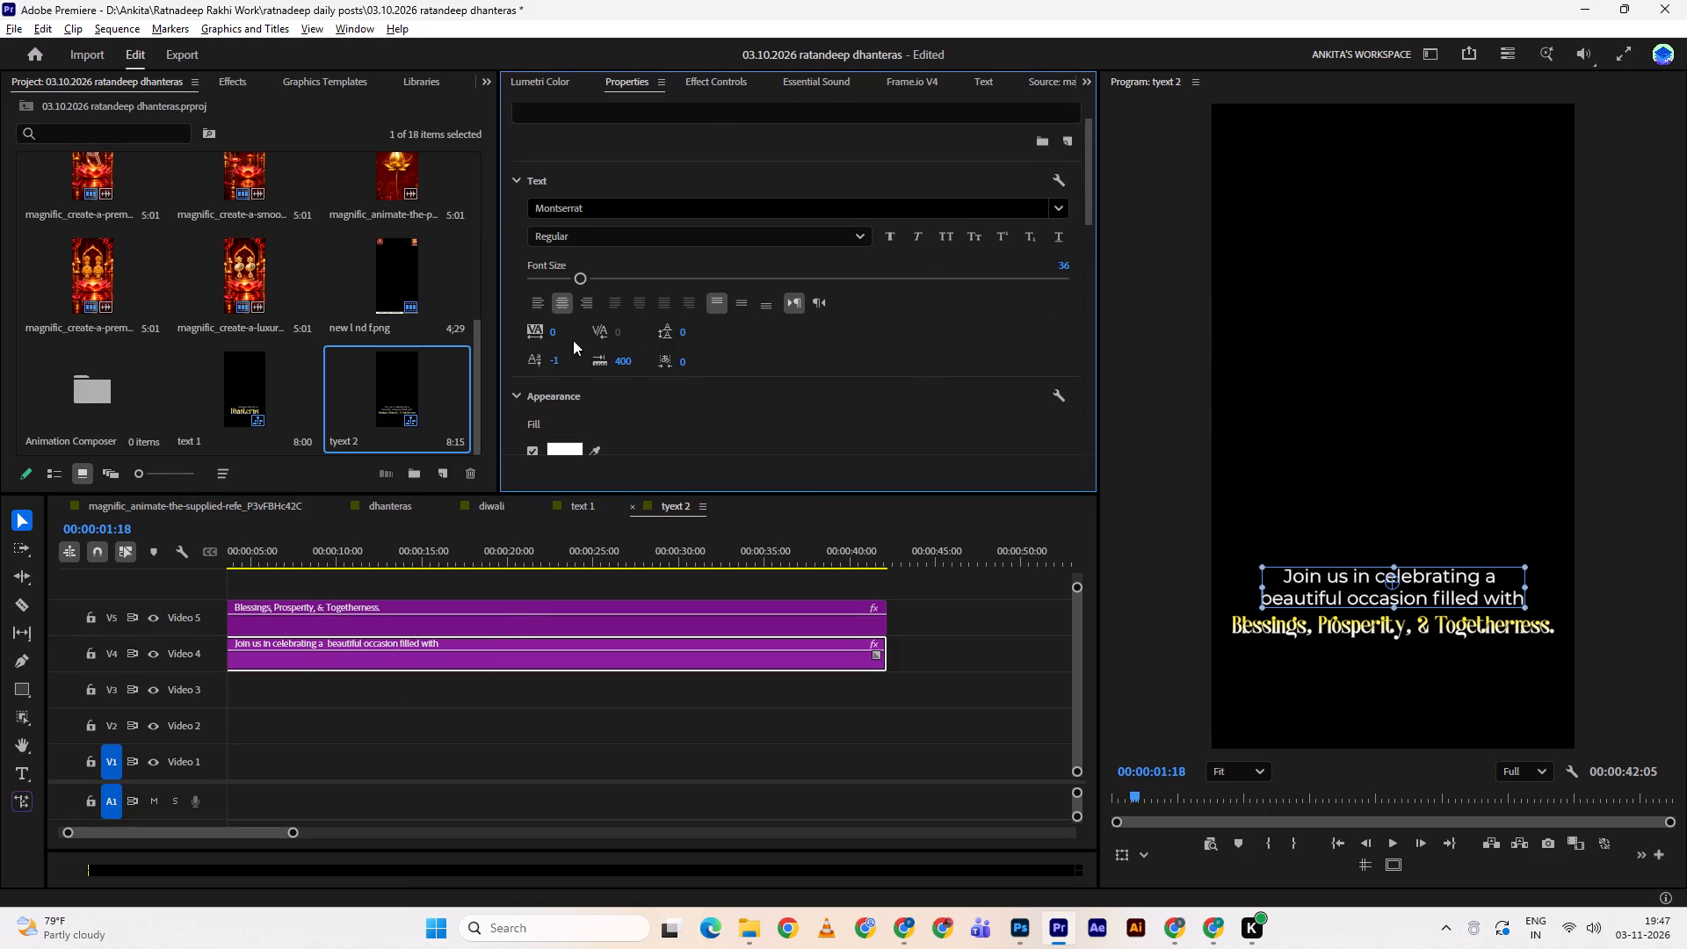
{"action": "left_click_drag", "start_coordinate": [551, 329], "coordinate": [542, 328]}
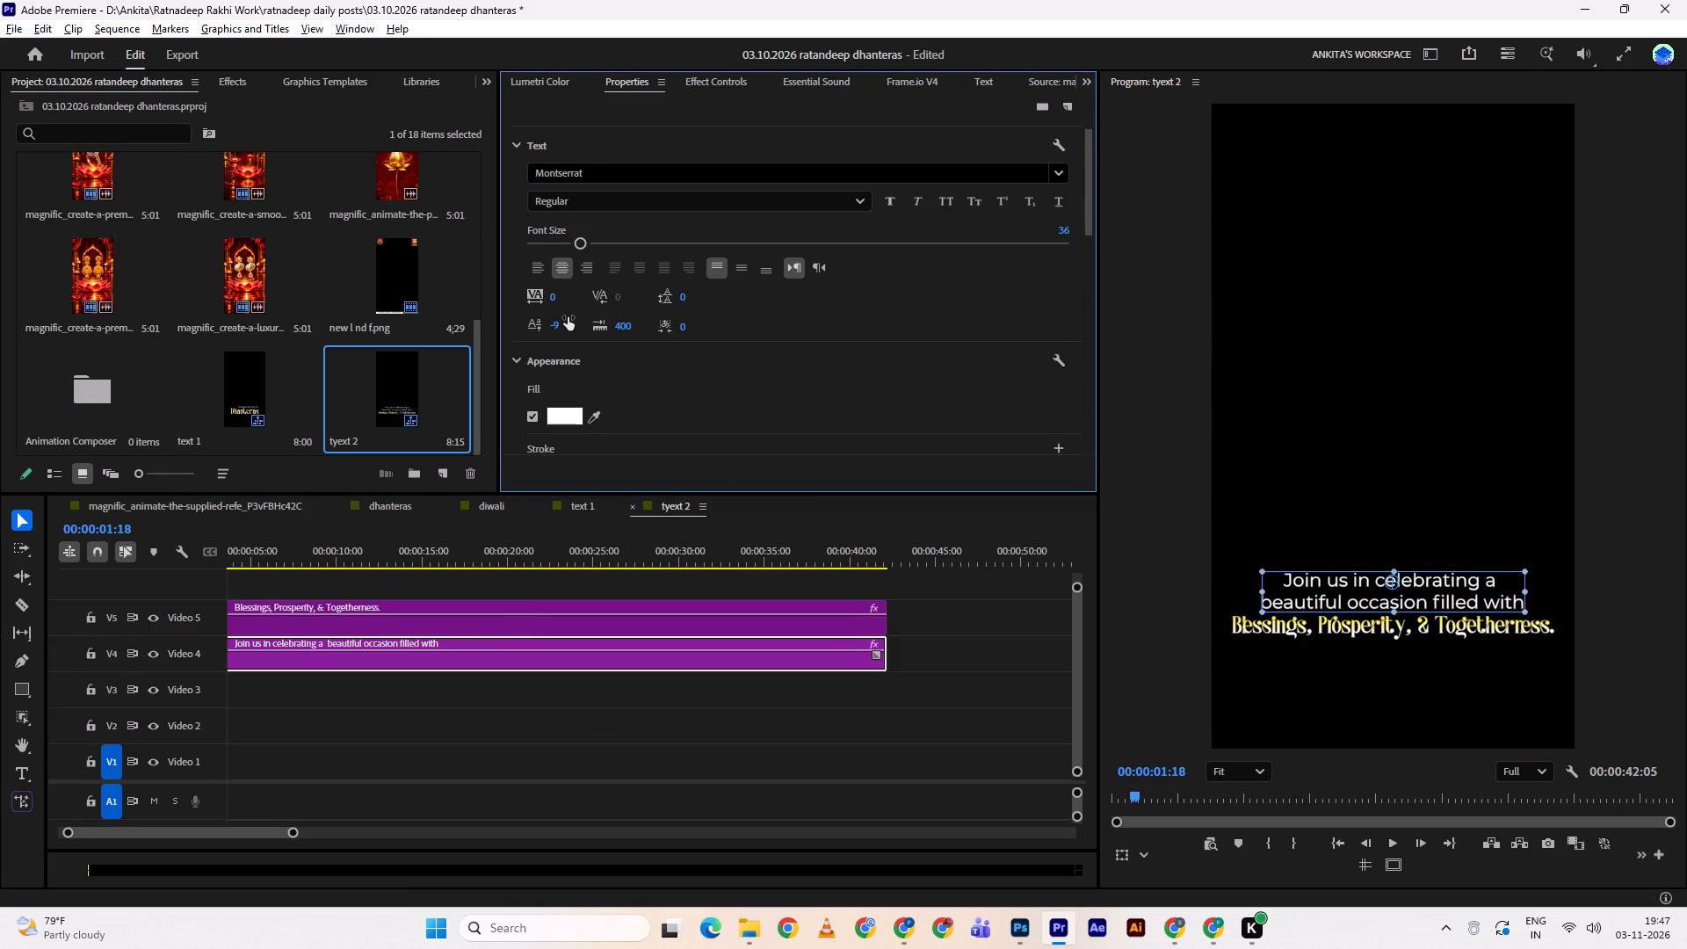
{"action": "key", "text": "ctrl+z"}
{"action": "left_click", "coordinate": [684, 296]}
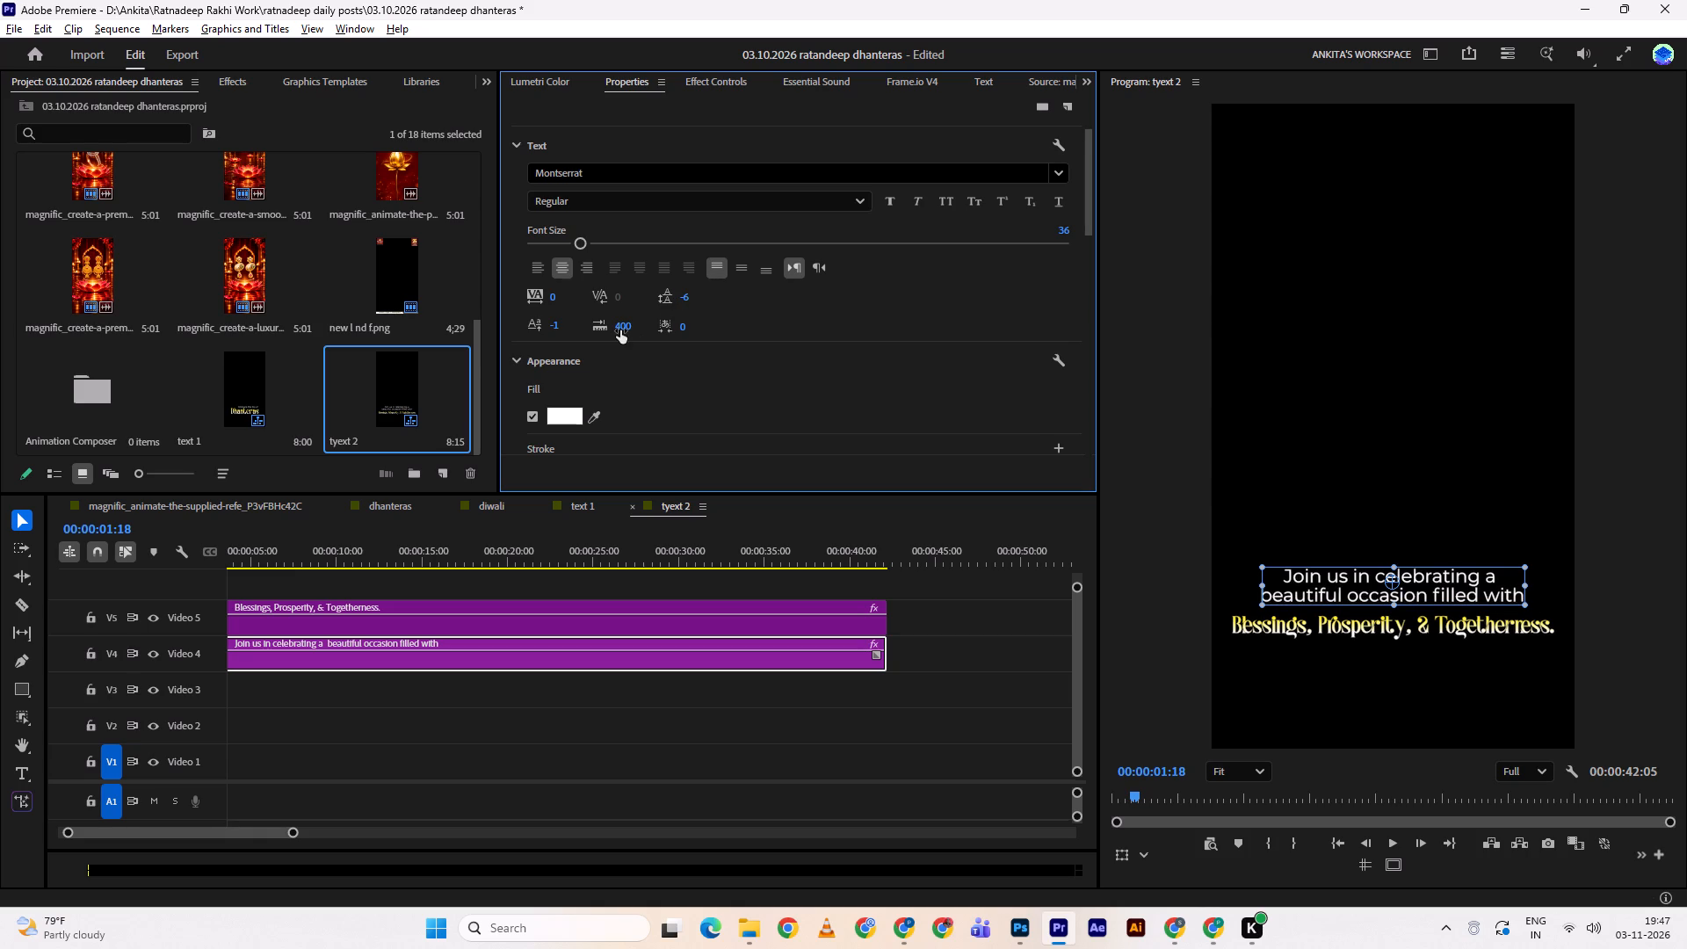
{"action": "left_click", "coordinate": [560, 328]}
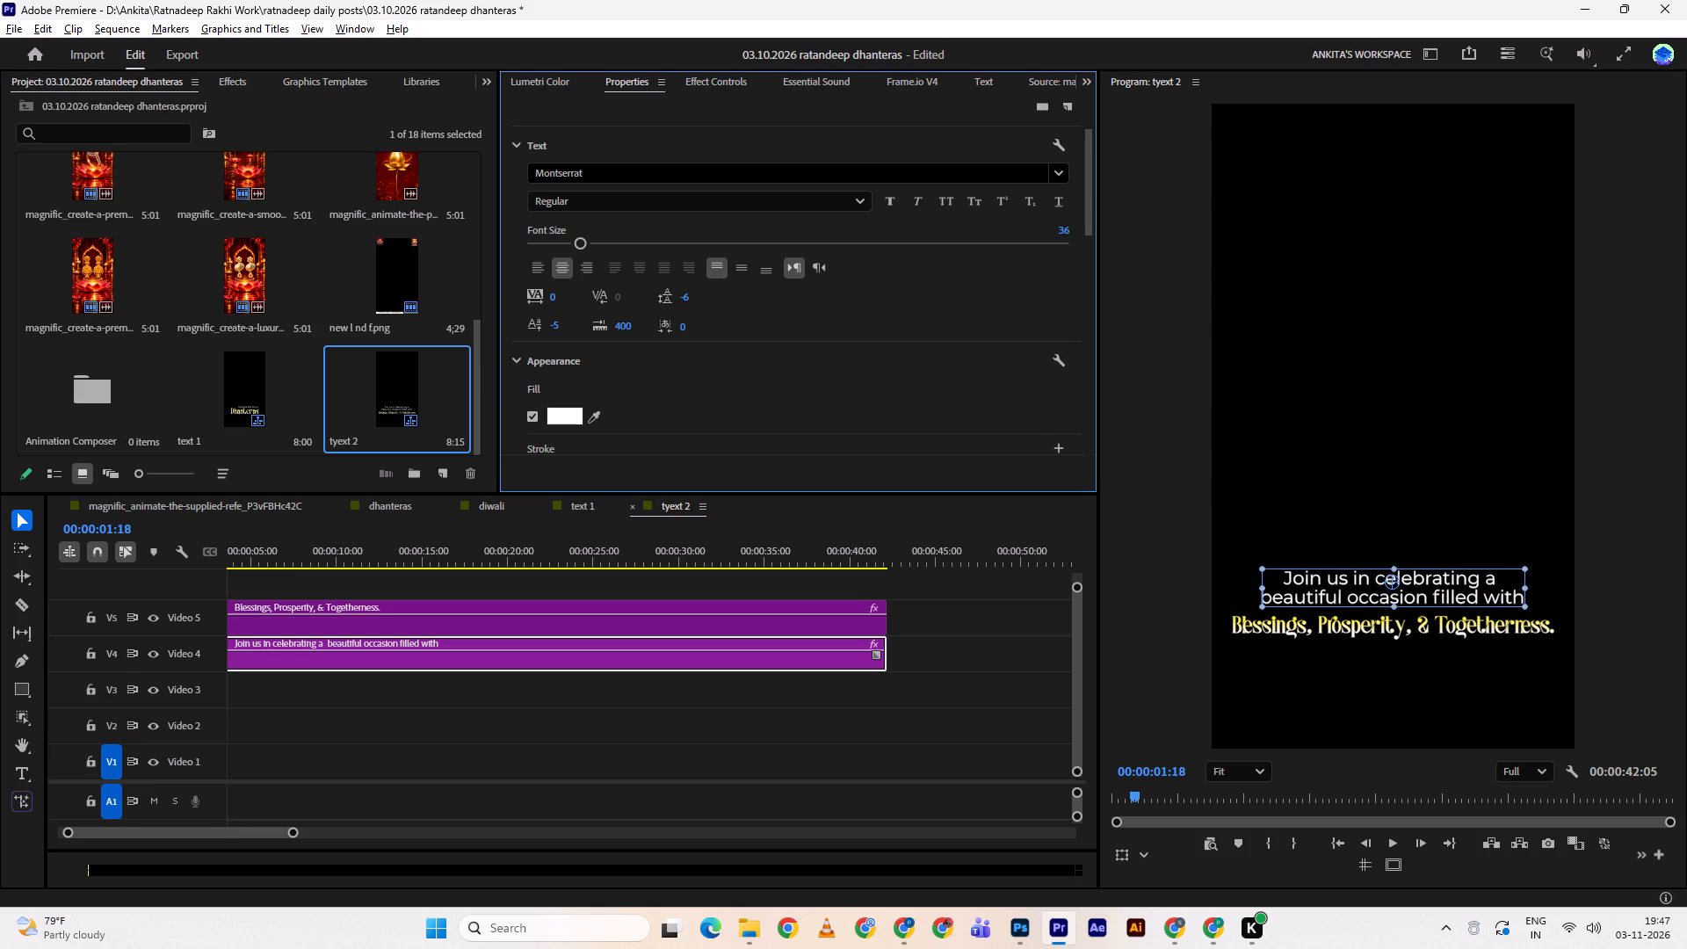
{"action": "left_click", "coordinate": [673, 791]}
{"action": "left_click", "coordinate": [228, 500]}
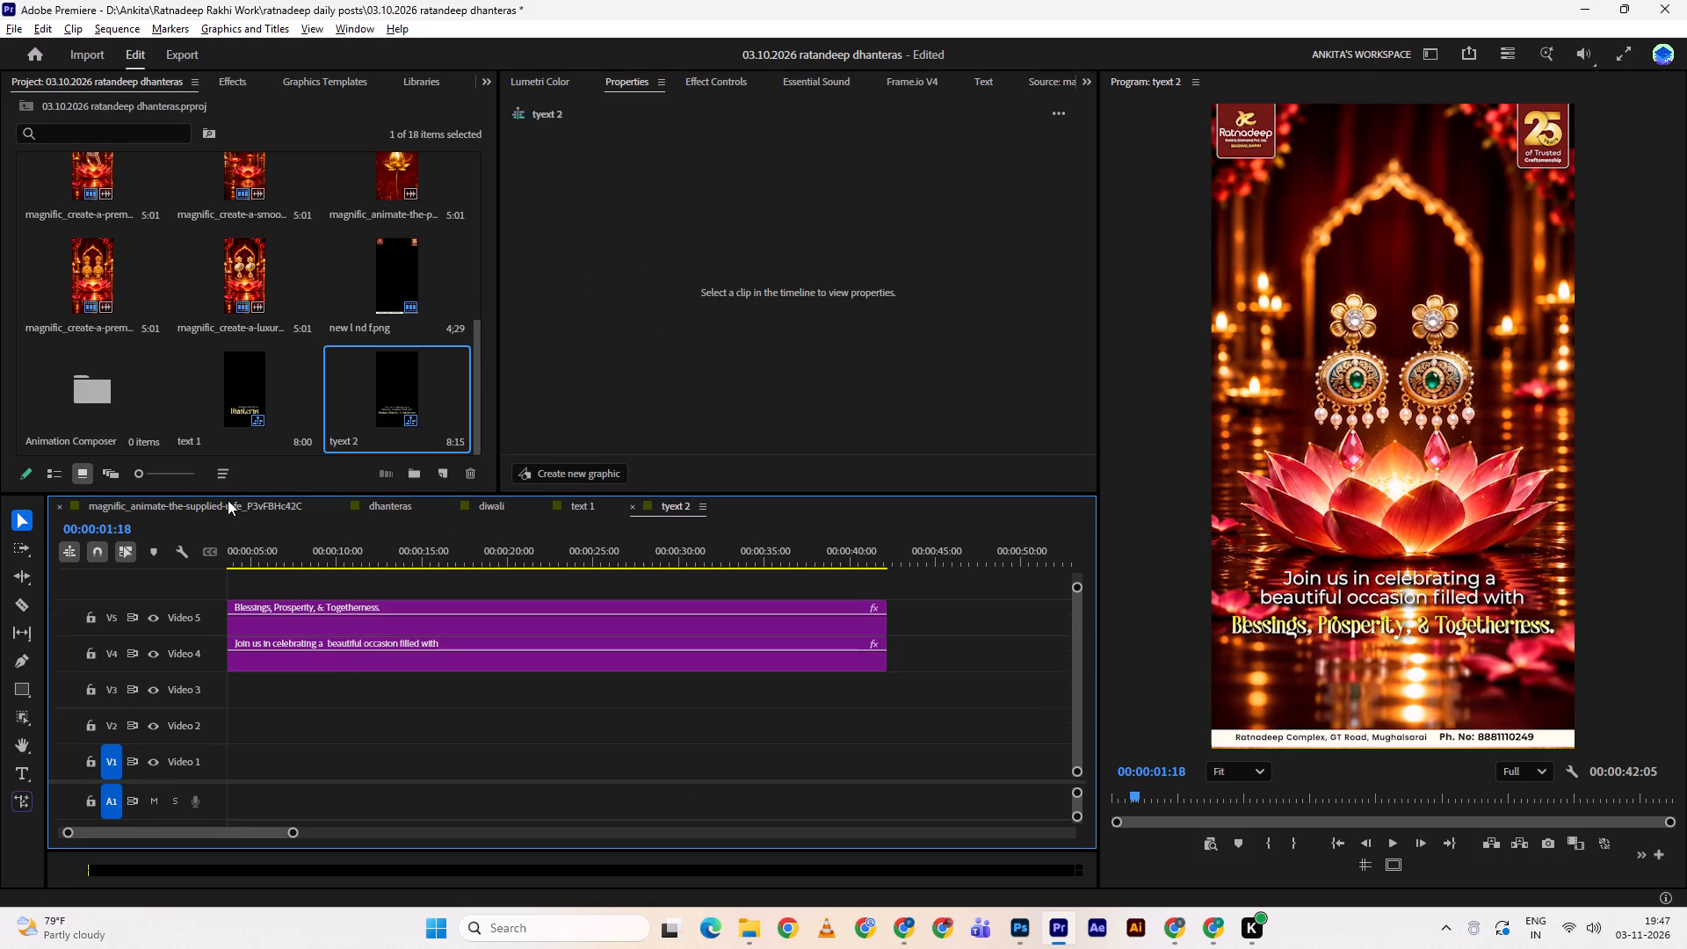
{"action": "key", "text": "space"}
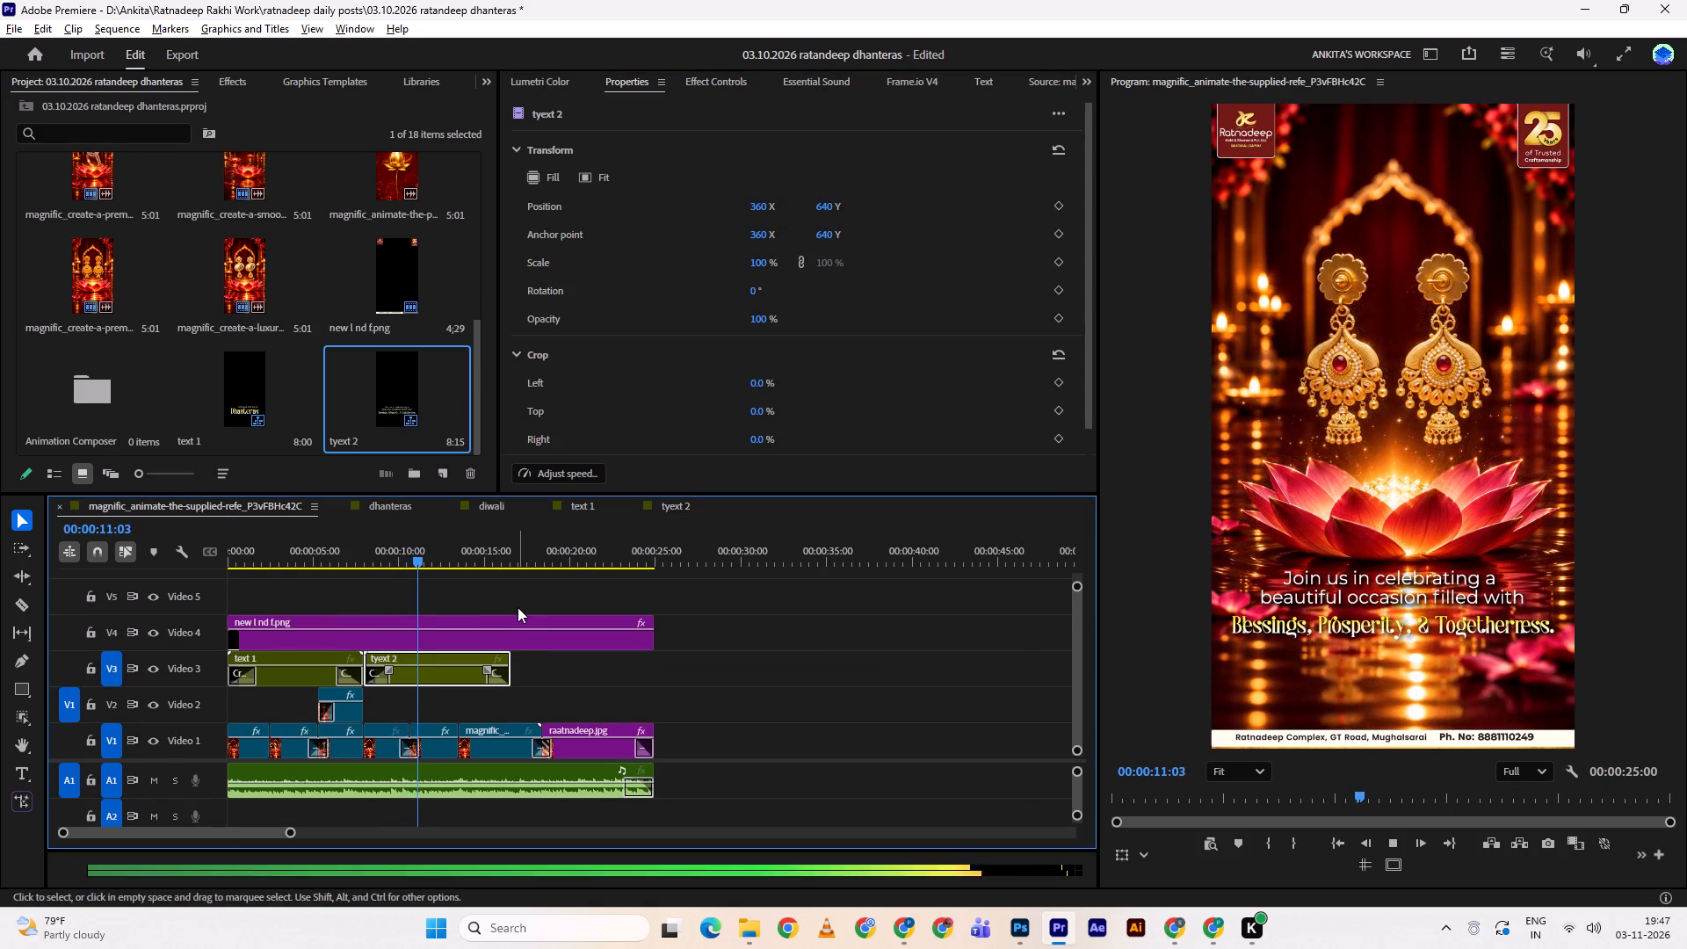
{"action": "key", "text": "space"}
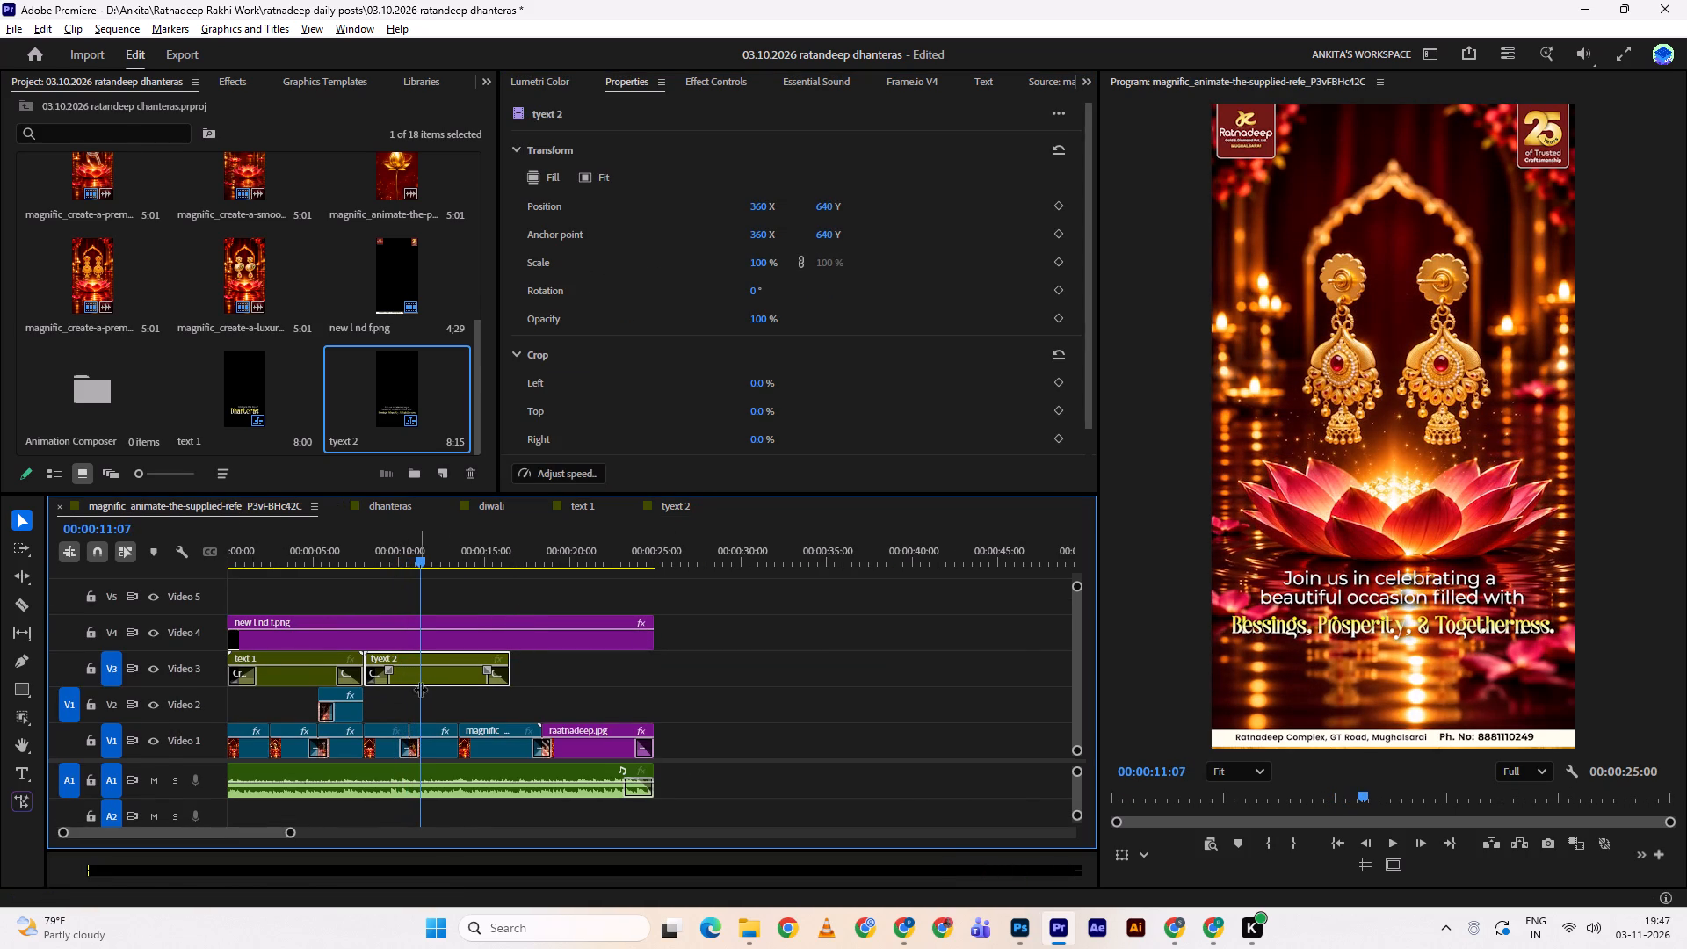
In the tyext 2 nest, set the "Blessings, Prosperity, & Togetherness." shadow size to 11.0, and review it in the main sequence.
{"action": "double_click", "coordinate": [426, 677]}
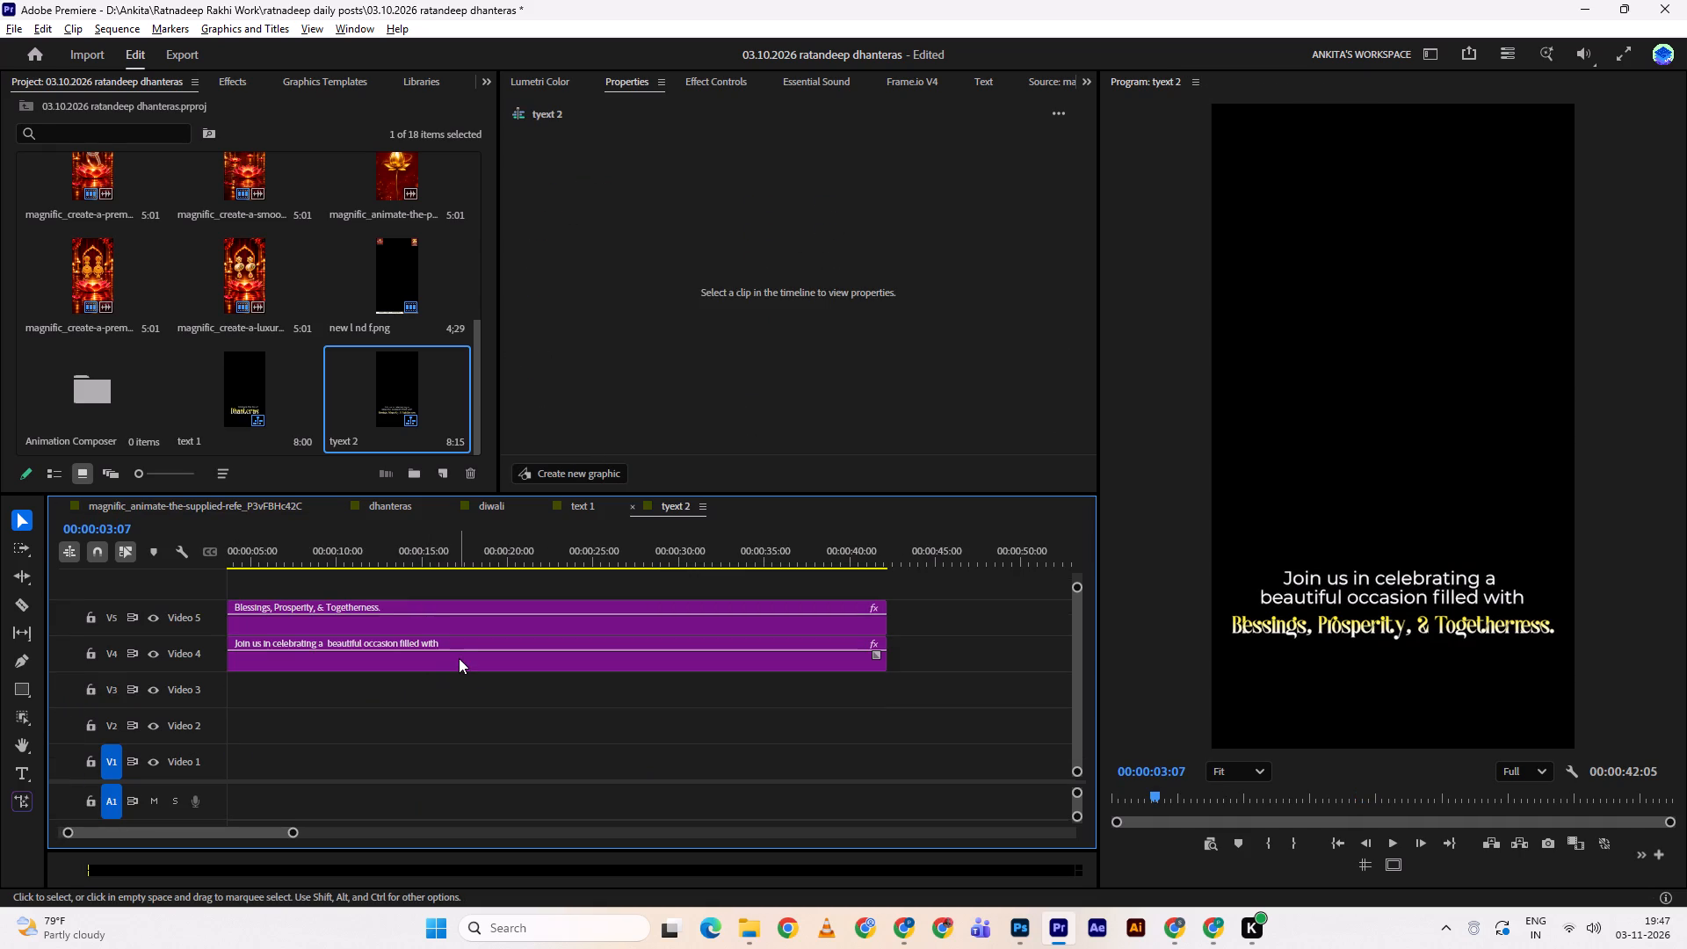
{"action": "left_click", "coordinate": [459, 658]}
{"action": "left_click", "coordinate": [448, 617]}
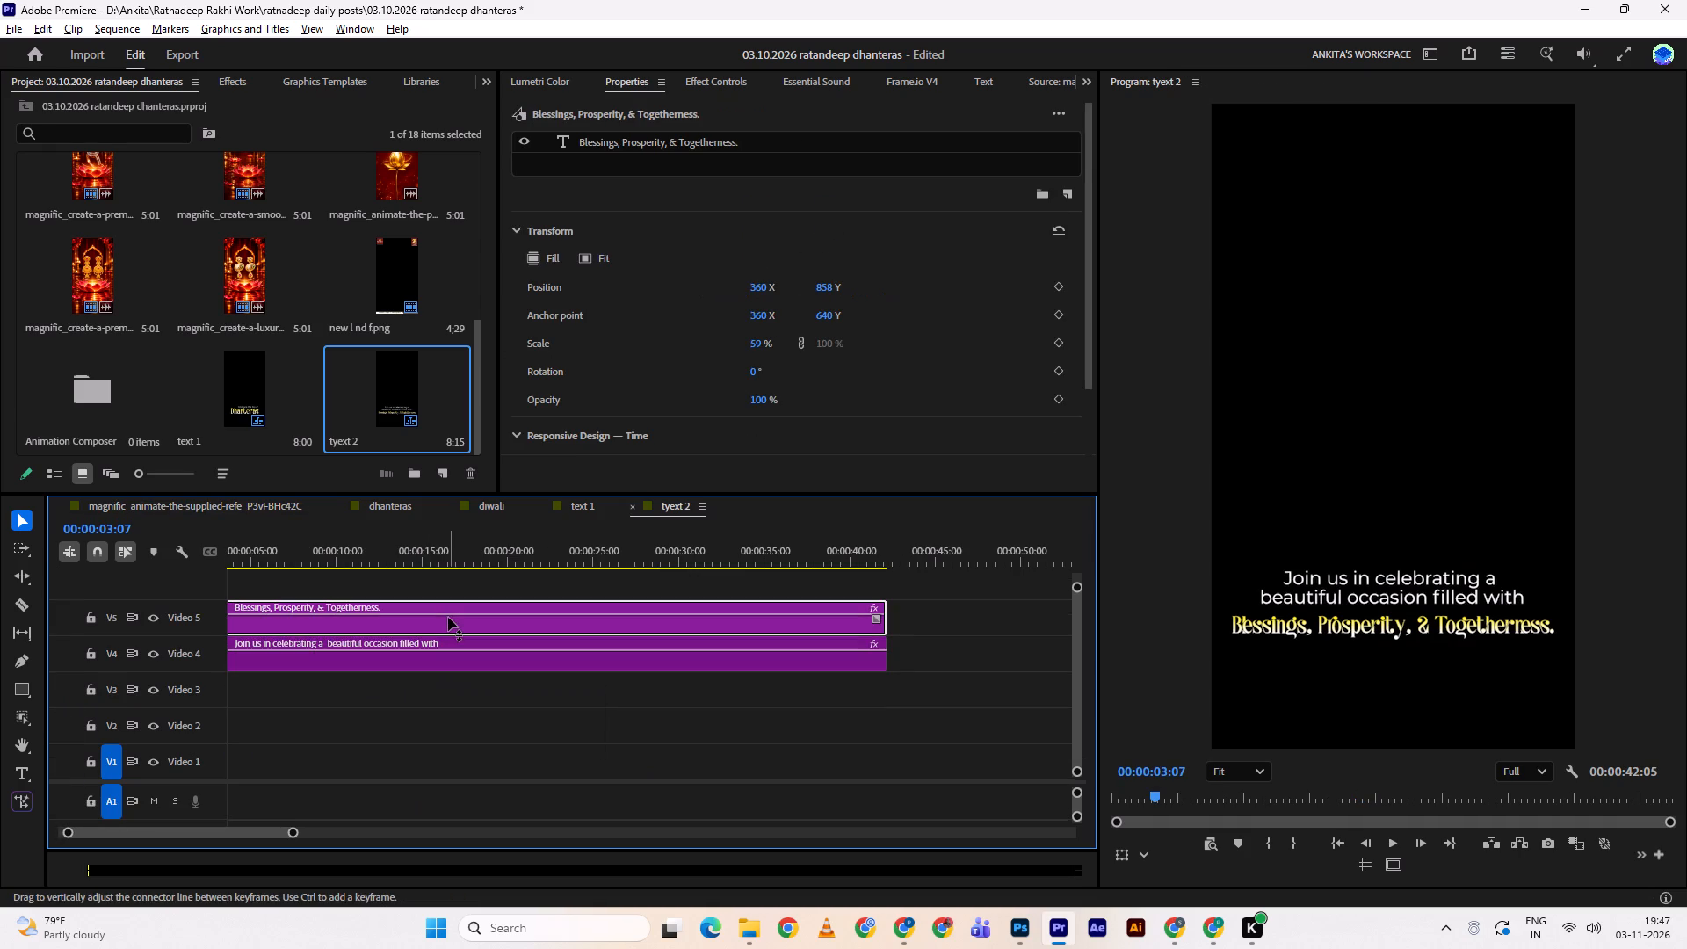
{"action": "left_click", "coordinate": [688, 139]}
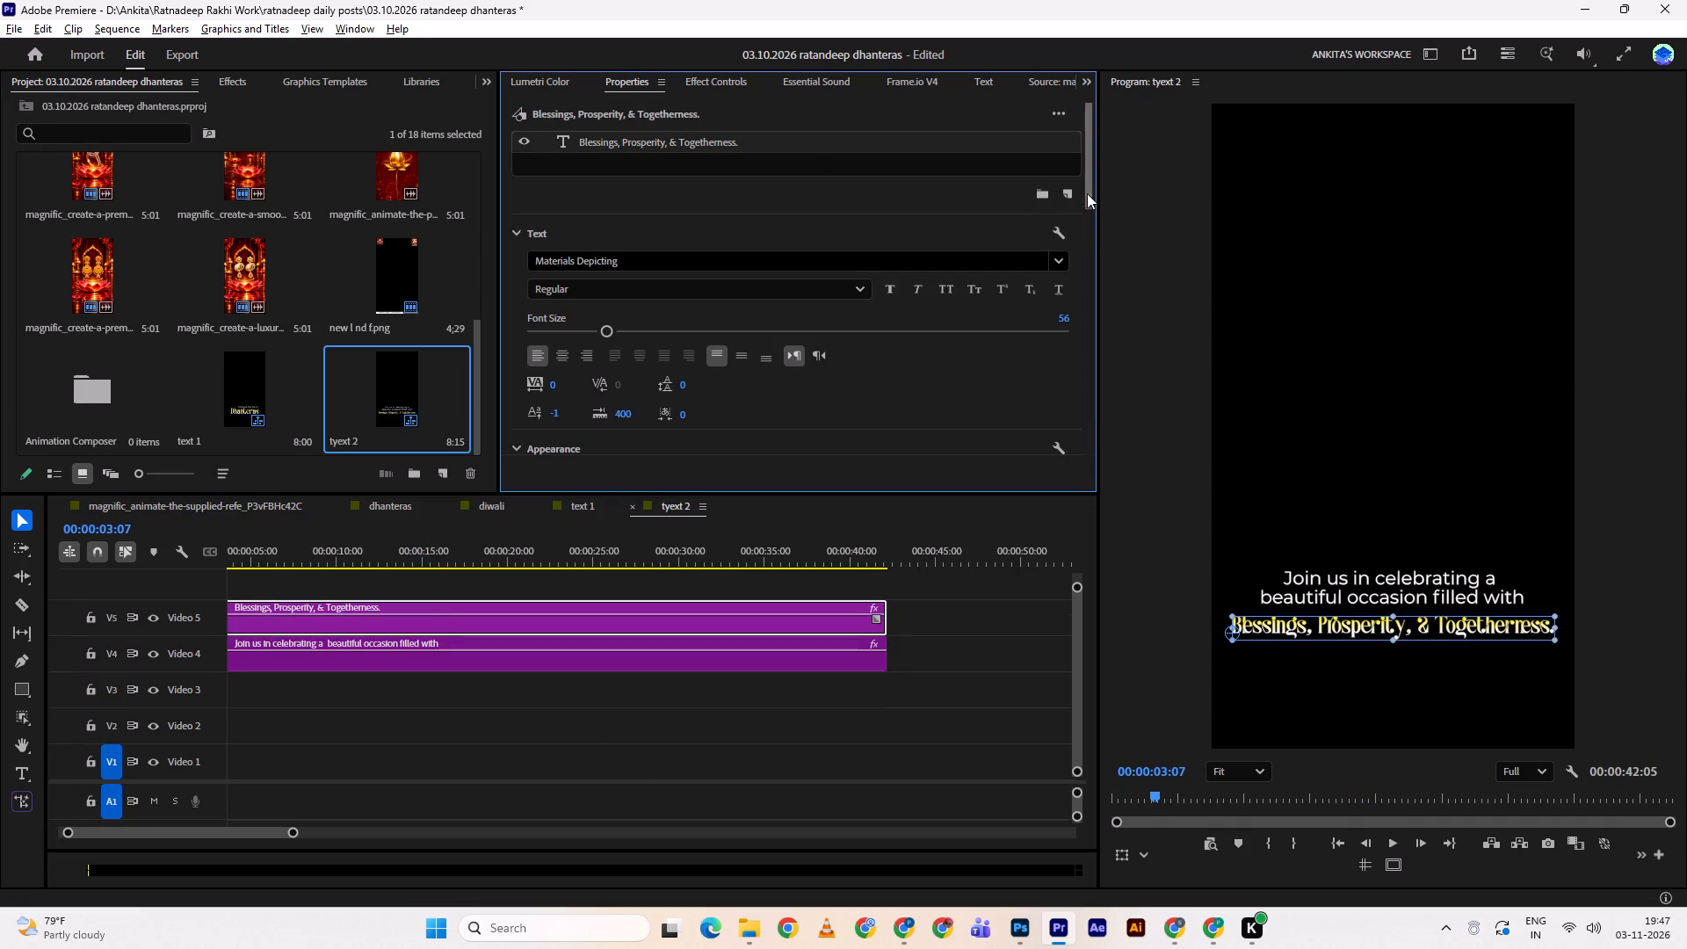
{"action": "left_click_drag", "start_coordinate": [1090, 192], "coordinate": [1096, 315]}
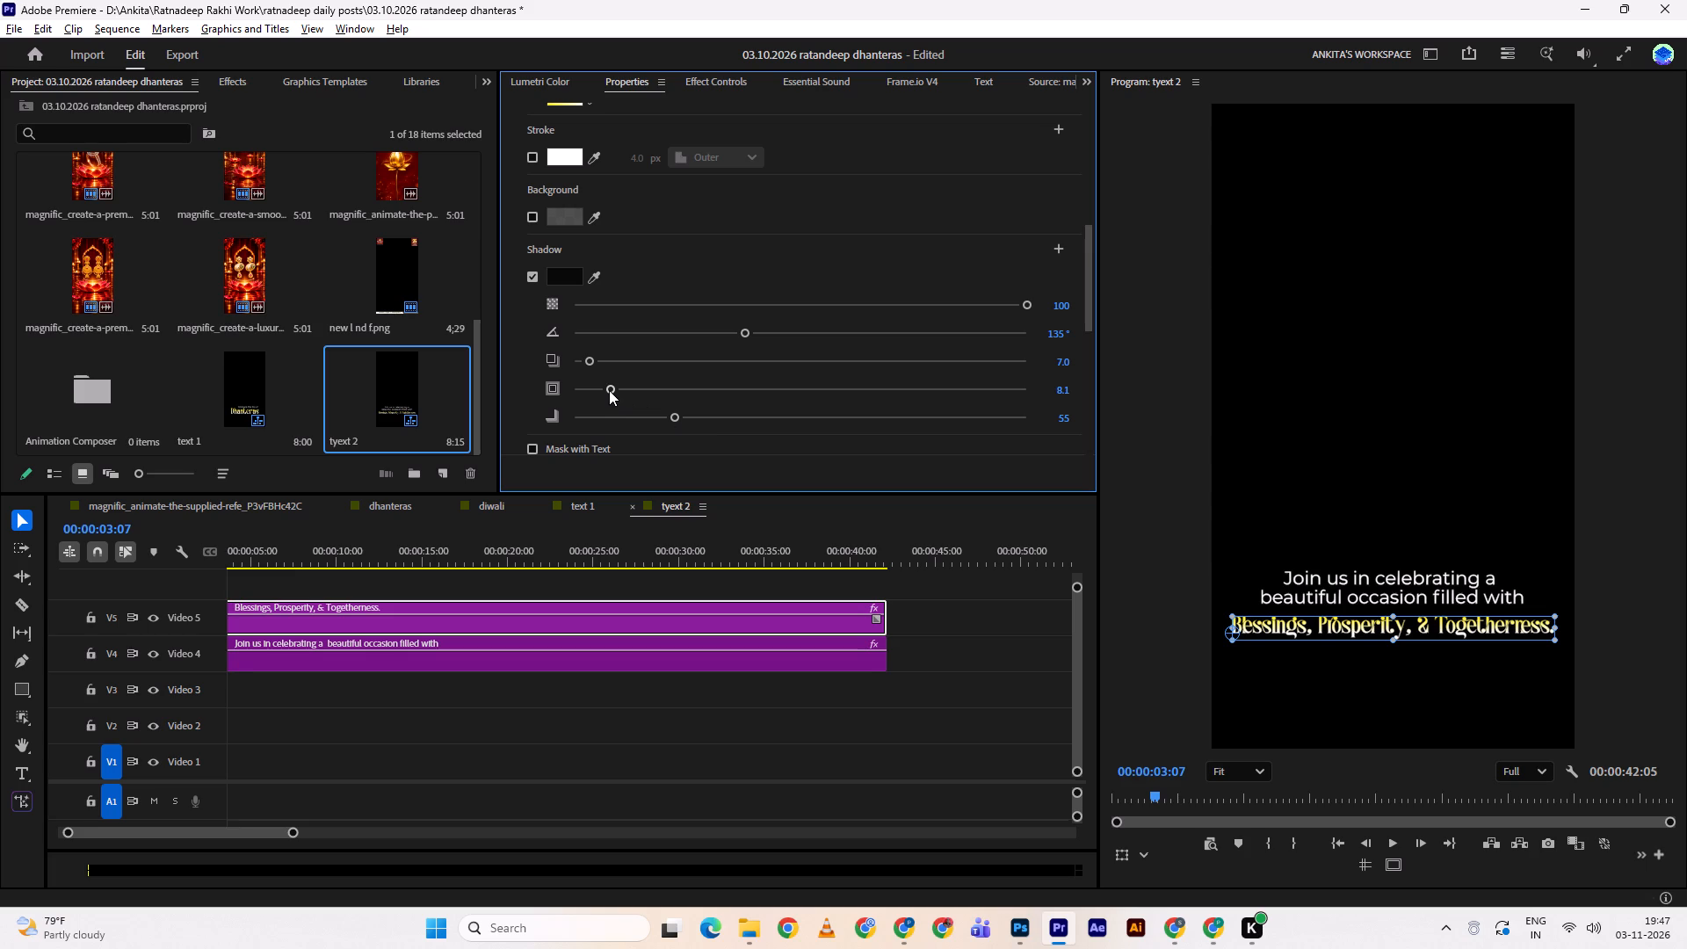
{"action": "left_click_drag", "start_coordinate": [609, 390], "coordinate": [622, 386]}
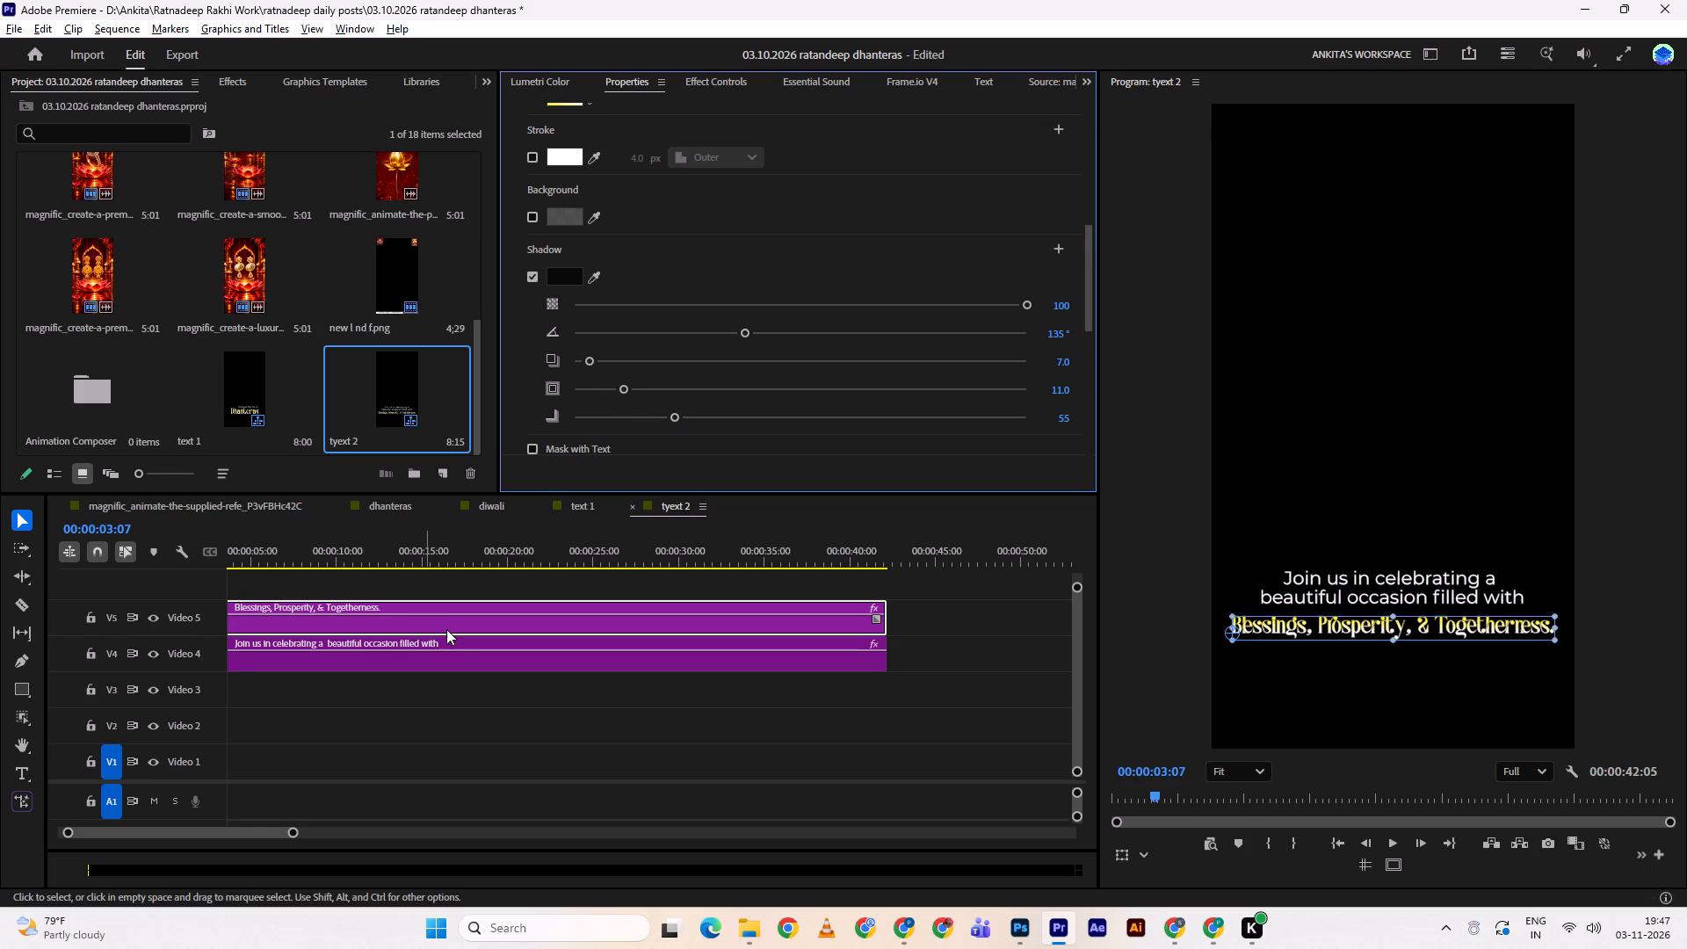
{"action": "left_click", "coordinate": [243, 495]}
{"action": "left_click", "coordinate": [249, 506]}
{"action": "left_click_drag", "start_coordinate": [408, 550], "coordinate": [488, 541]}
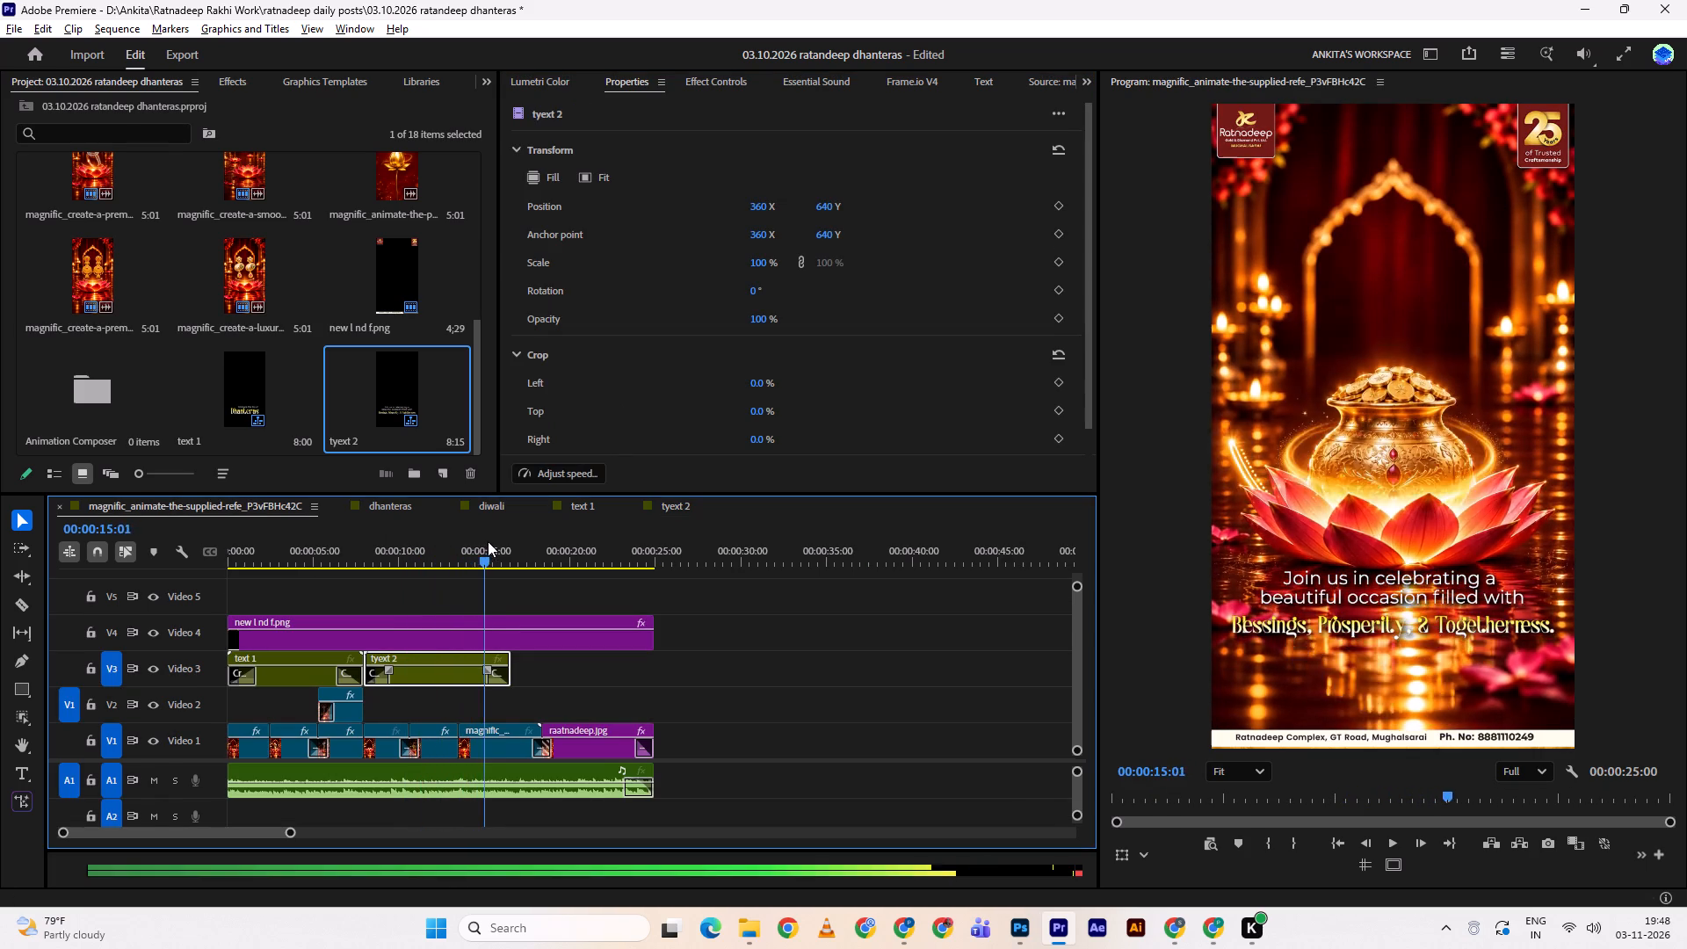
{"action": "left_click_drag", "start_coordinate": [488, 541], "coordinate": [406, 547]}
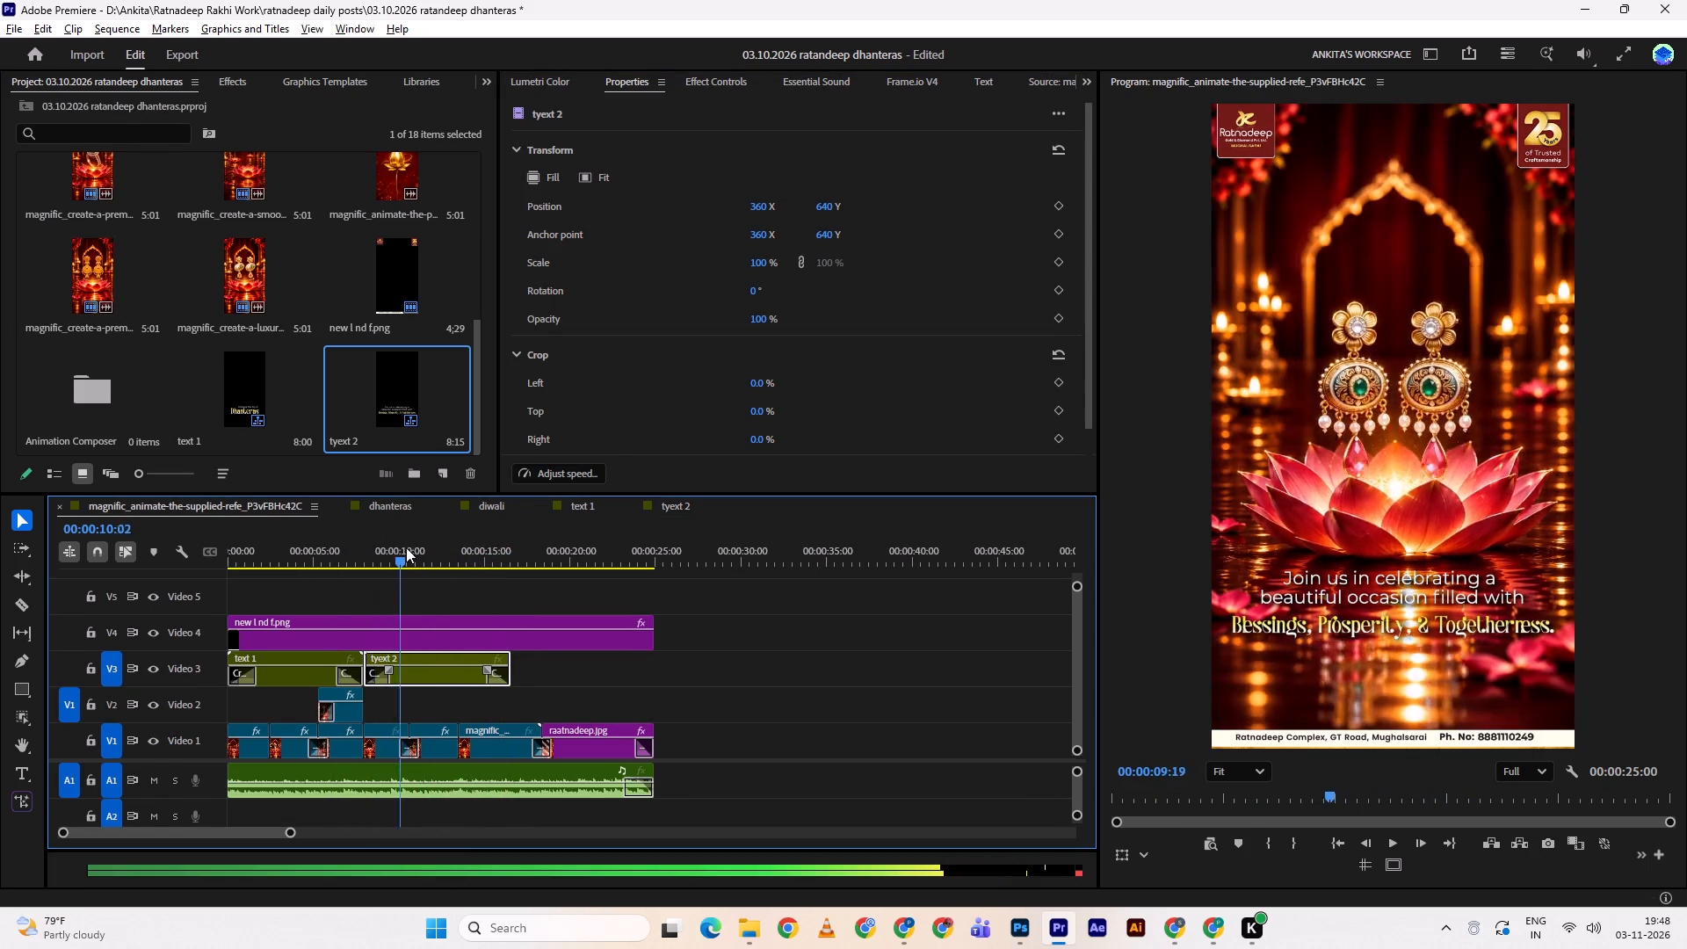
{"action": "left_click_drag", "start_coordinate": [406, 547], "coordinate": [432, 547]}
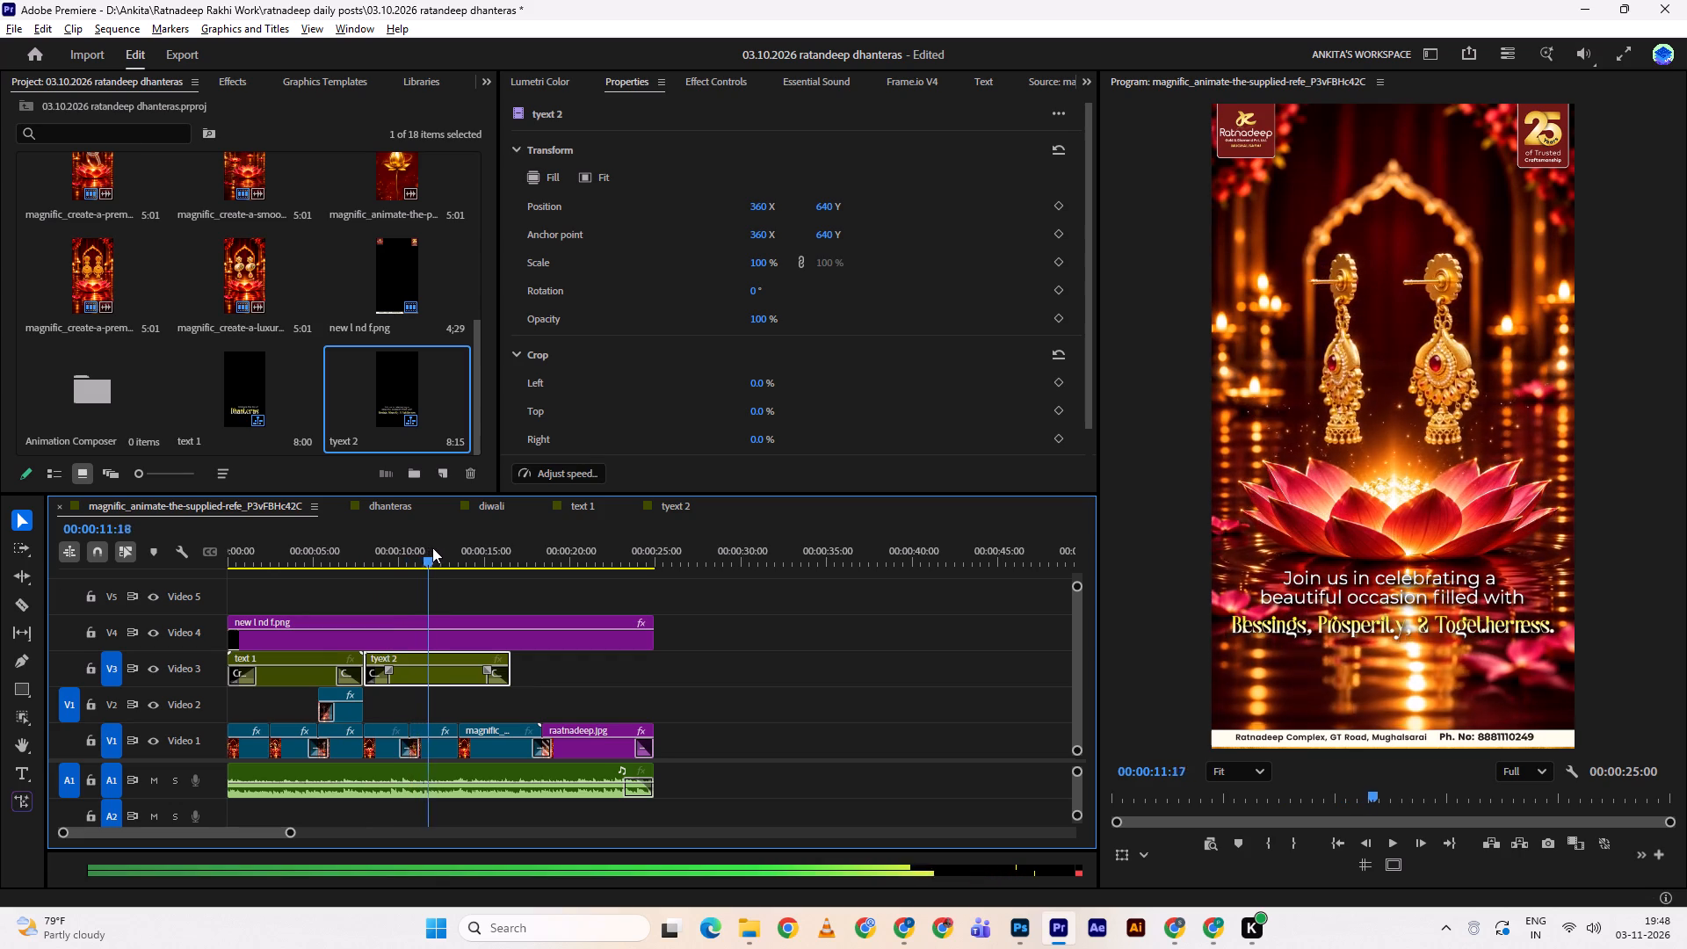
{"action": "left_click_drag", "start_coordinate": [432, 547], "coordinate": [443, 548]}
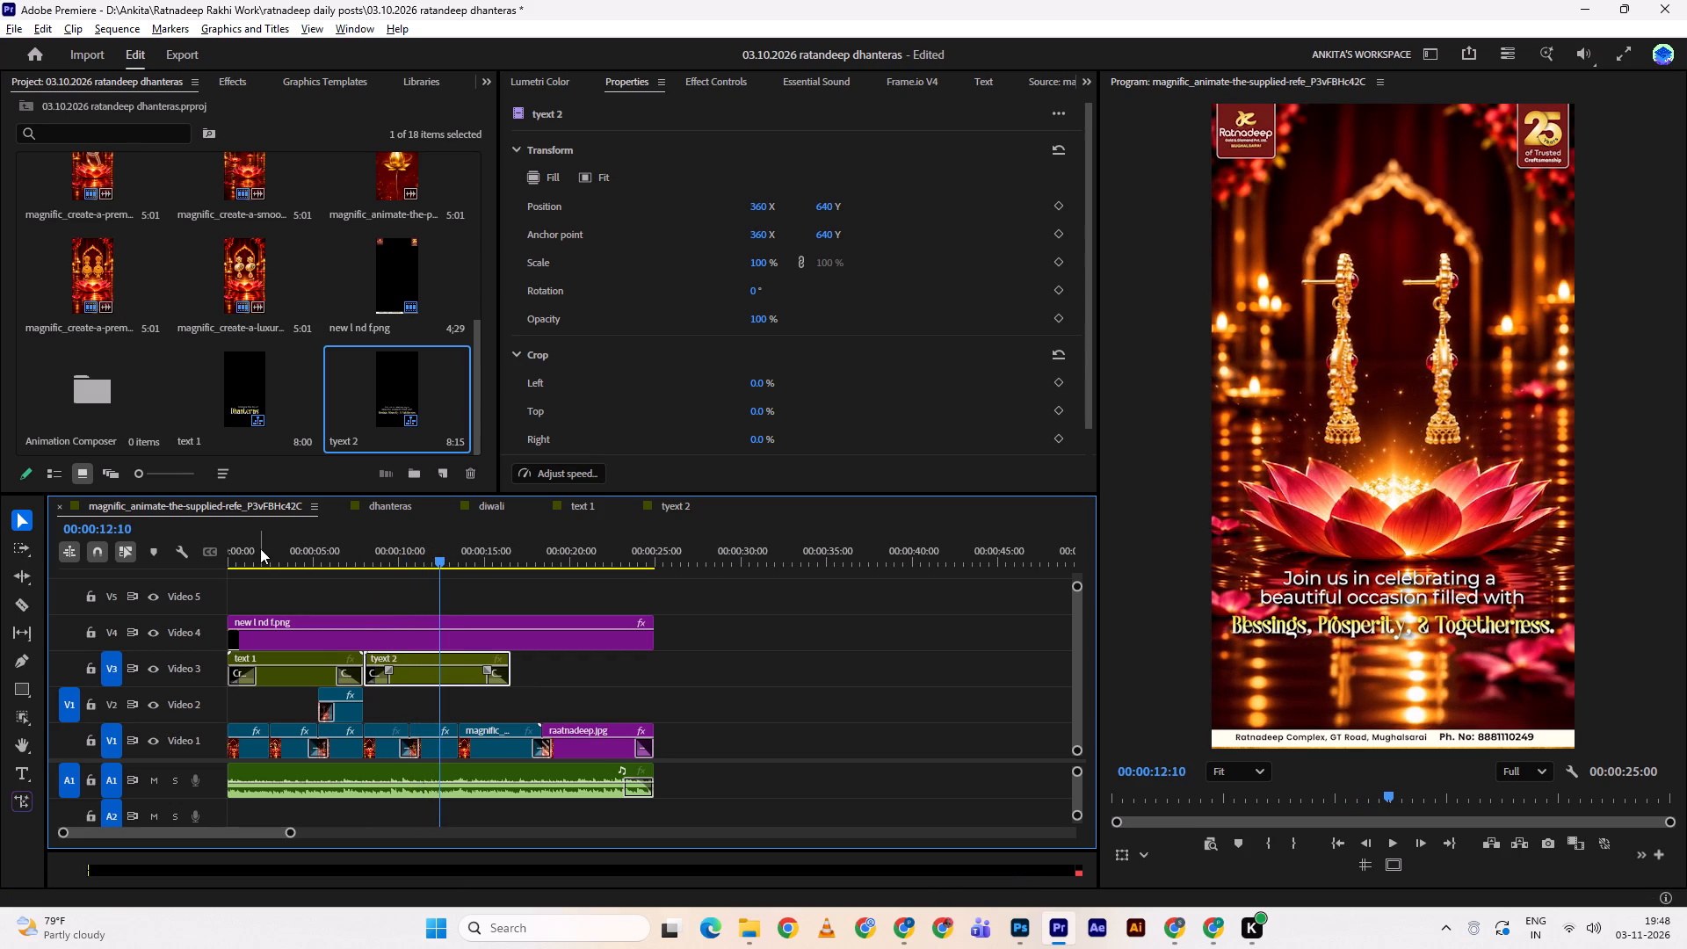
In the tyext 2 nest, set the "Blessings, Prosperity, & Togetherness." shadow blur to 17, and play back the main sequence.
{"action": "double_click", "coordinate": [420, 666]}
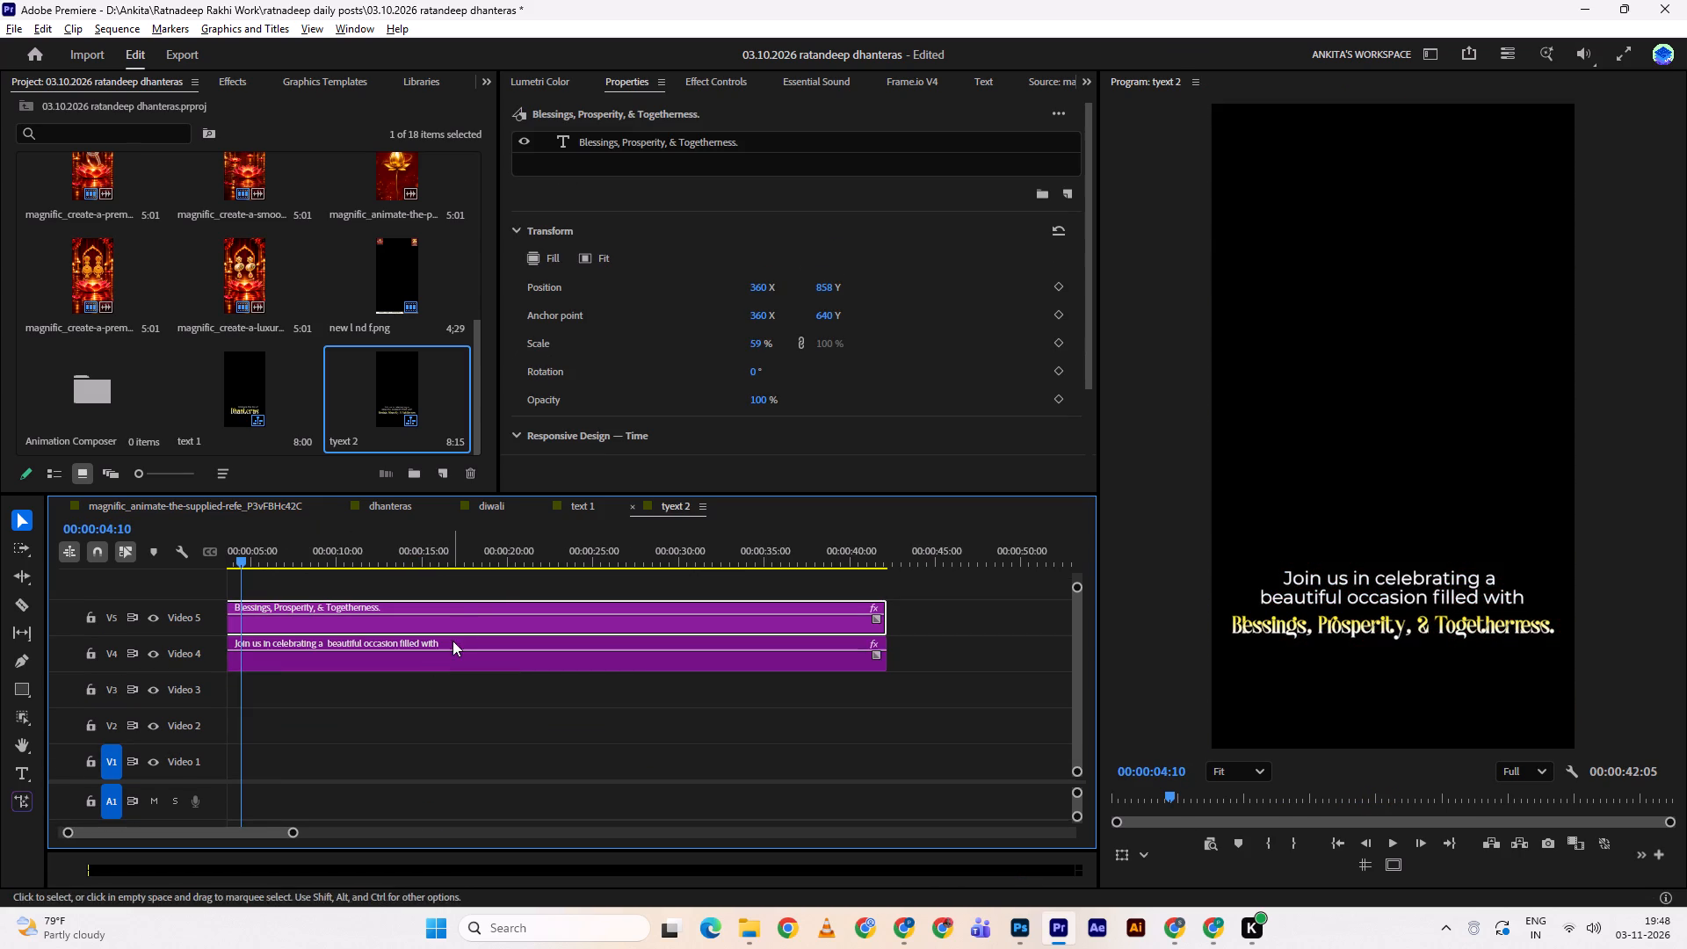
{"action": "scroll", "coordinate": [804, 388], "scroll_direction": "down", "scroll_amount": 6}
{"action": "scroll", "coordinate": [862, 300], "scroll_direction": "up", "scroll_amount": 5}
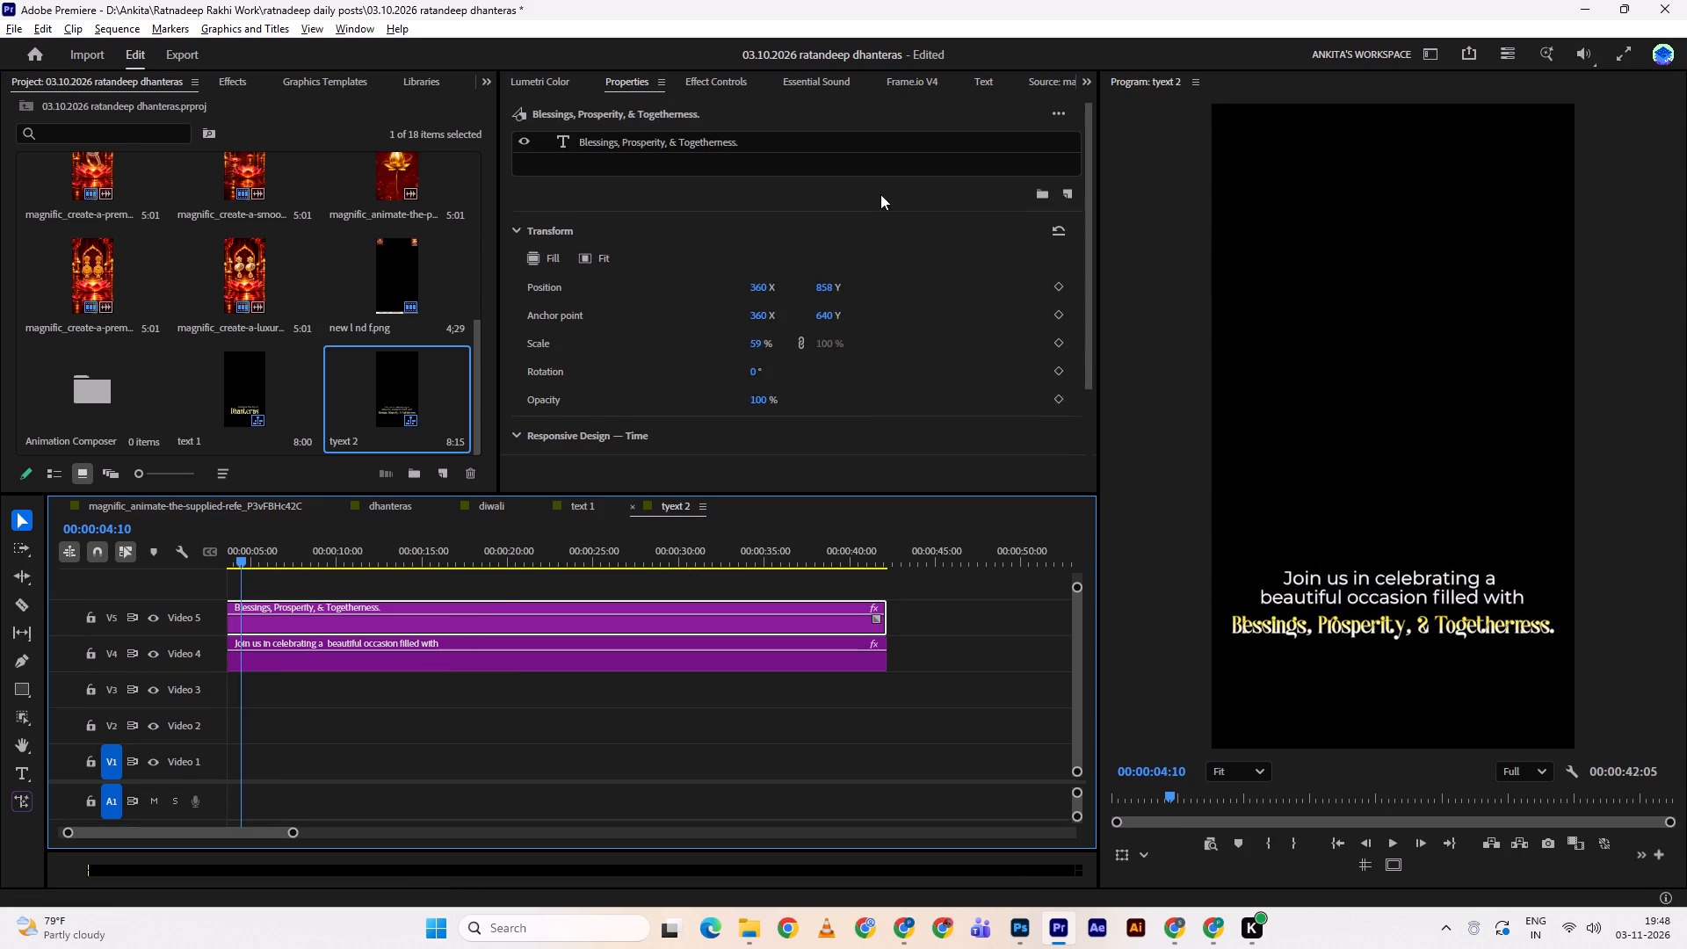
{"action": "left_click", "coordinate": [866, 144]}
{"action": "scroll", "coordinate": [1003, 356], "scroll_direction": "down", "scroll_amount": 5}
{"action": "scroll", "coordinate": [1082, 337], "scroll_direction": "down", "scroll_amount": 10}
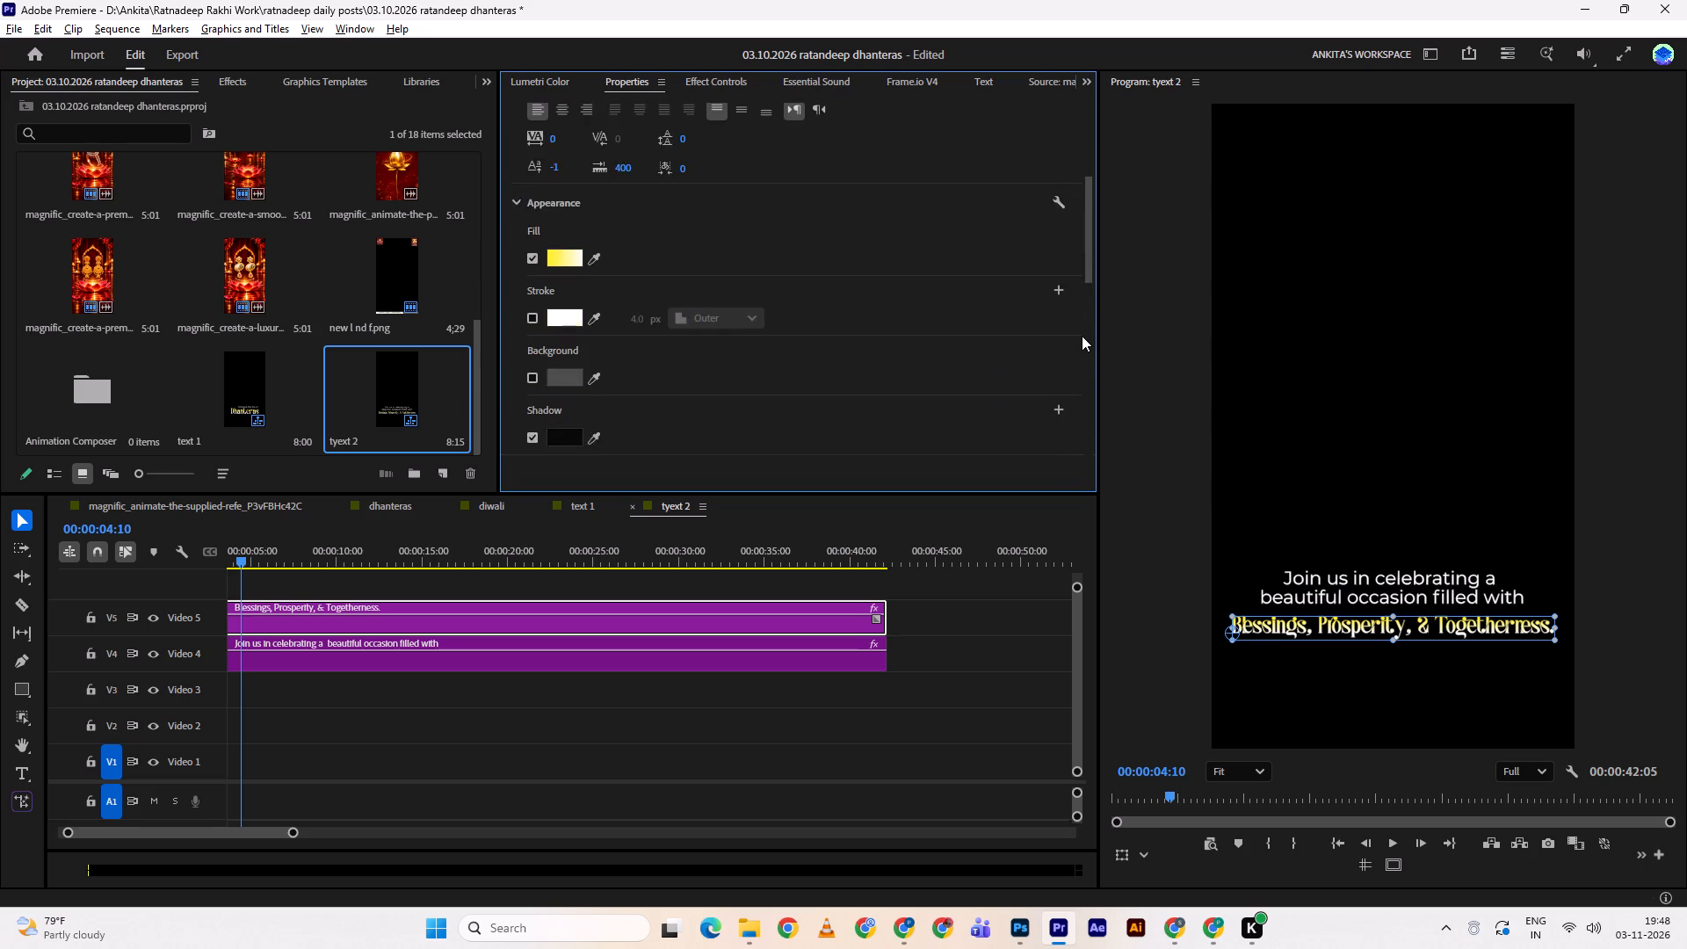
{"action": "scroll", "coordinate": [1082, 336], "scroll_direction": "down", "scroll_amount": 4}
{"action": "scroll", "coordinate": [652, 427], "scroll_direction": "down", "scroll_amount": 5}
{"action": "left_click_drag", "start_coordinate": [674, 402], "coordinate": [643, 407]}
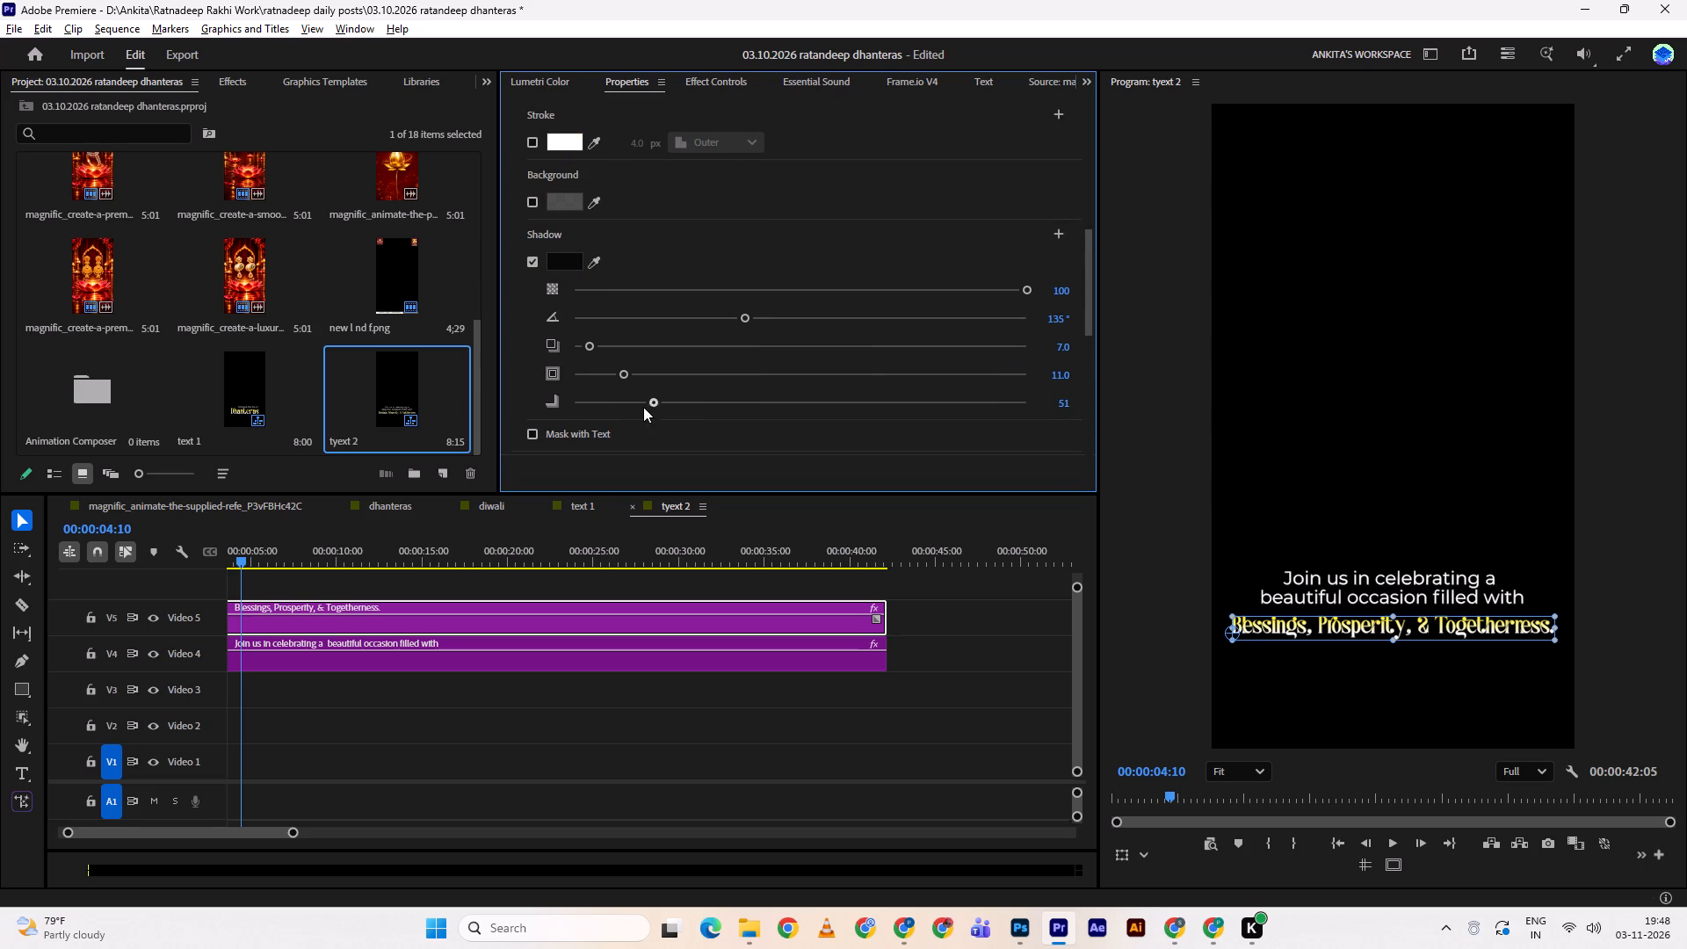
{"action": "left_click_drag", "start_coordinate": [643, 407], "coordinate": [603, 400]}
{"action": "left_click", "coordinate": [276, 499]}
{"action": "key", "text": "space"}
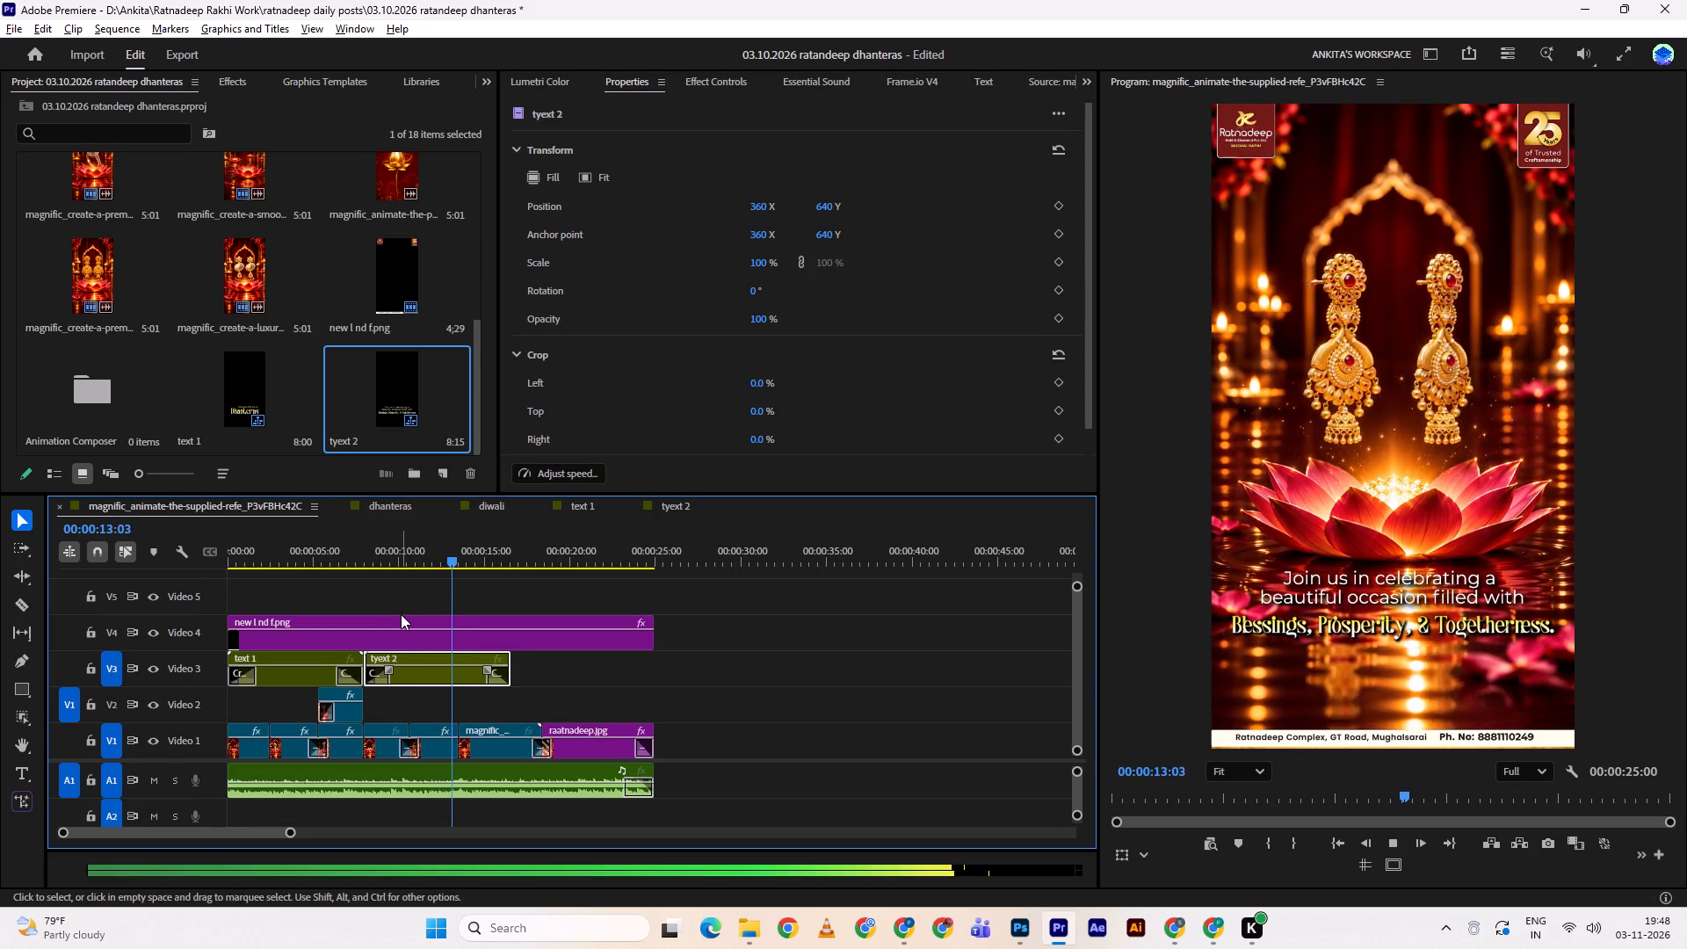
{"action": "key", "text": "space"}
{"action": "key", "text": "space"}
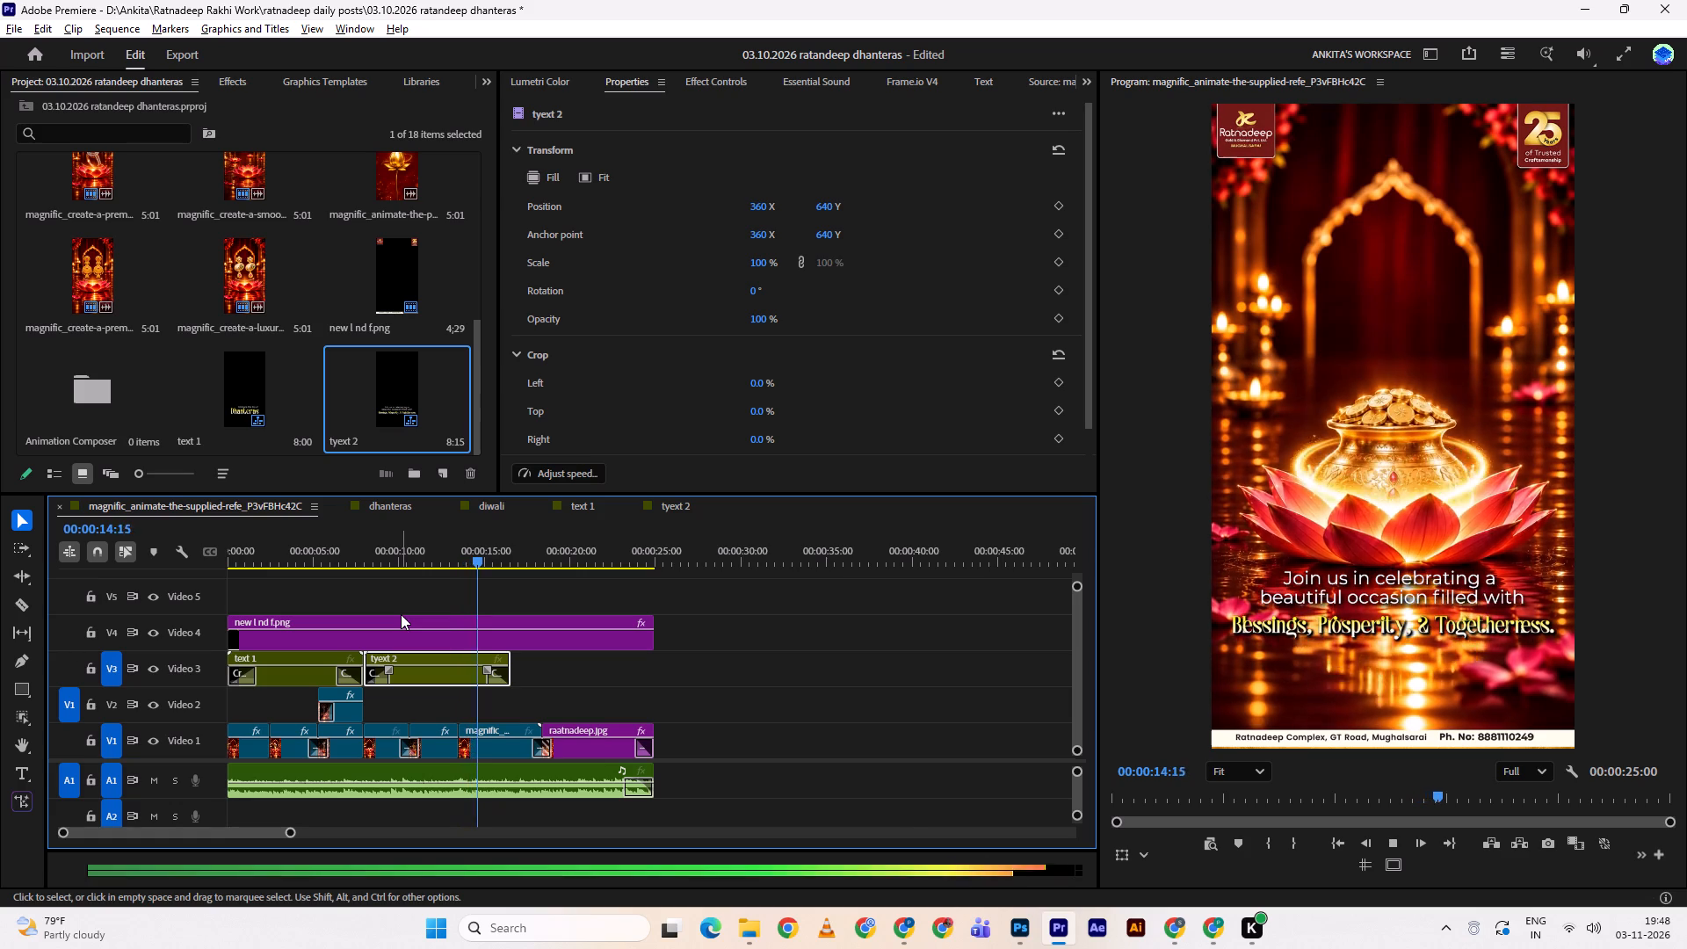
{"action": "key", "text": "space"}
{"action": "key", "text": "space"}
{"action": "key", "text": "space"}
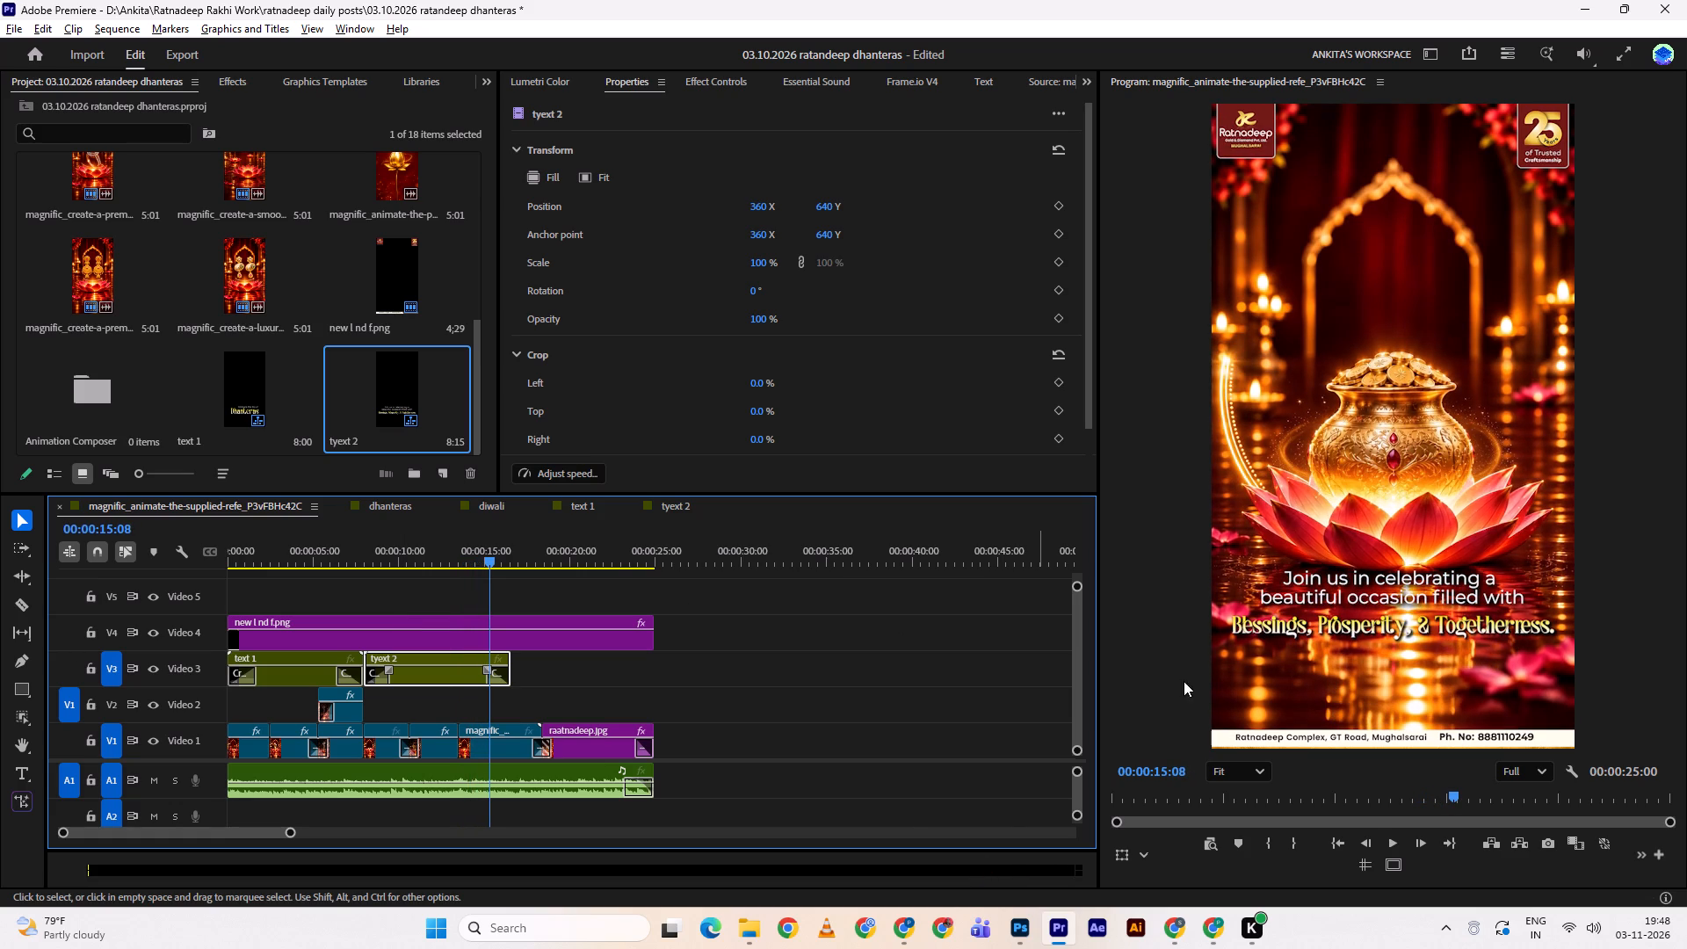
In the tyext 2 nest, set the "Blessings, Prosperity, & Togetherness." fill to solid yellow FFD800, and preview it in the main sequence.
{"action": "double_click", "coordinate": [429, 661]}
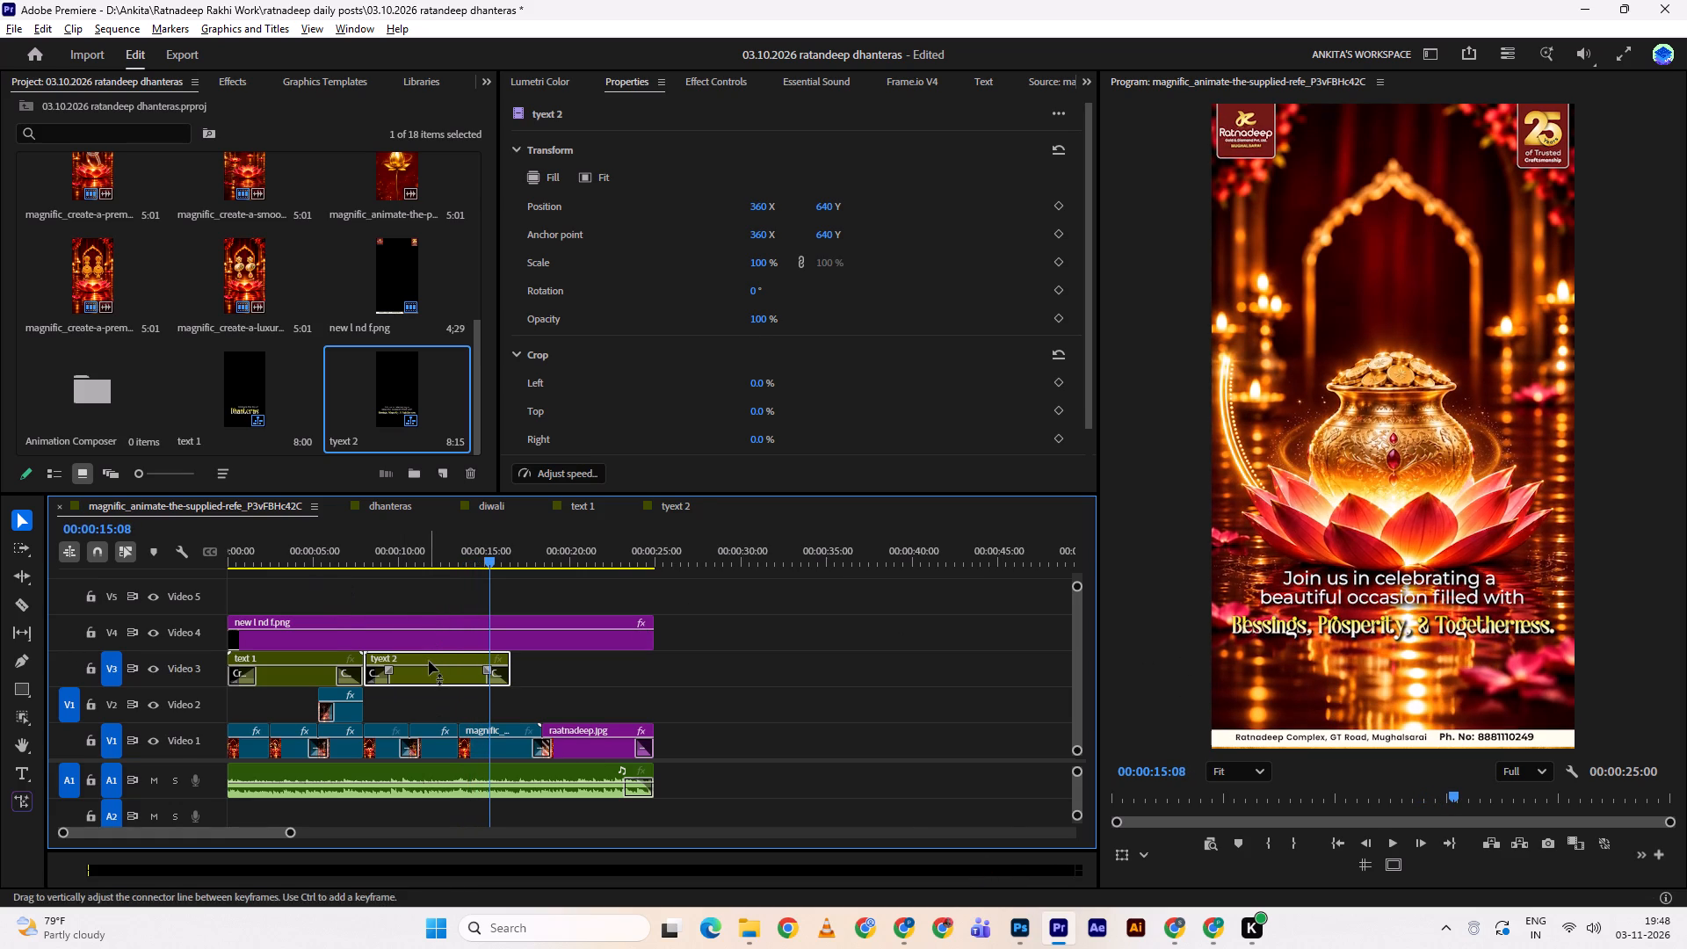
{"action": "left_click", "coordinate": [794, 141]}
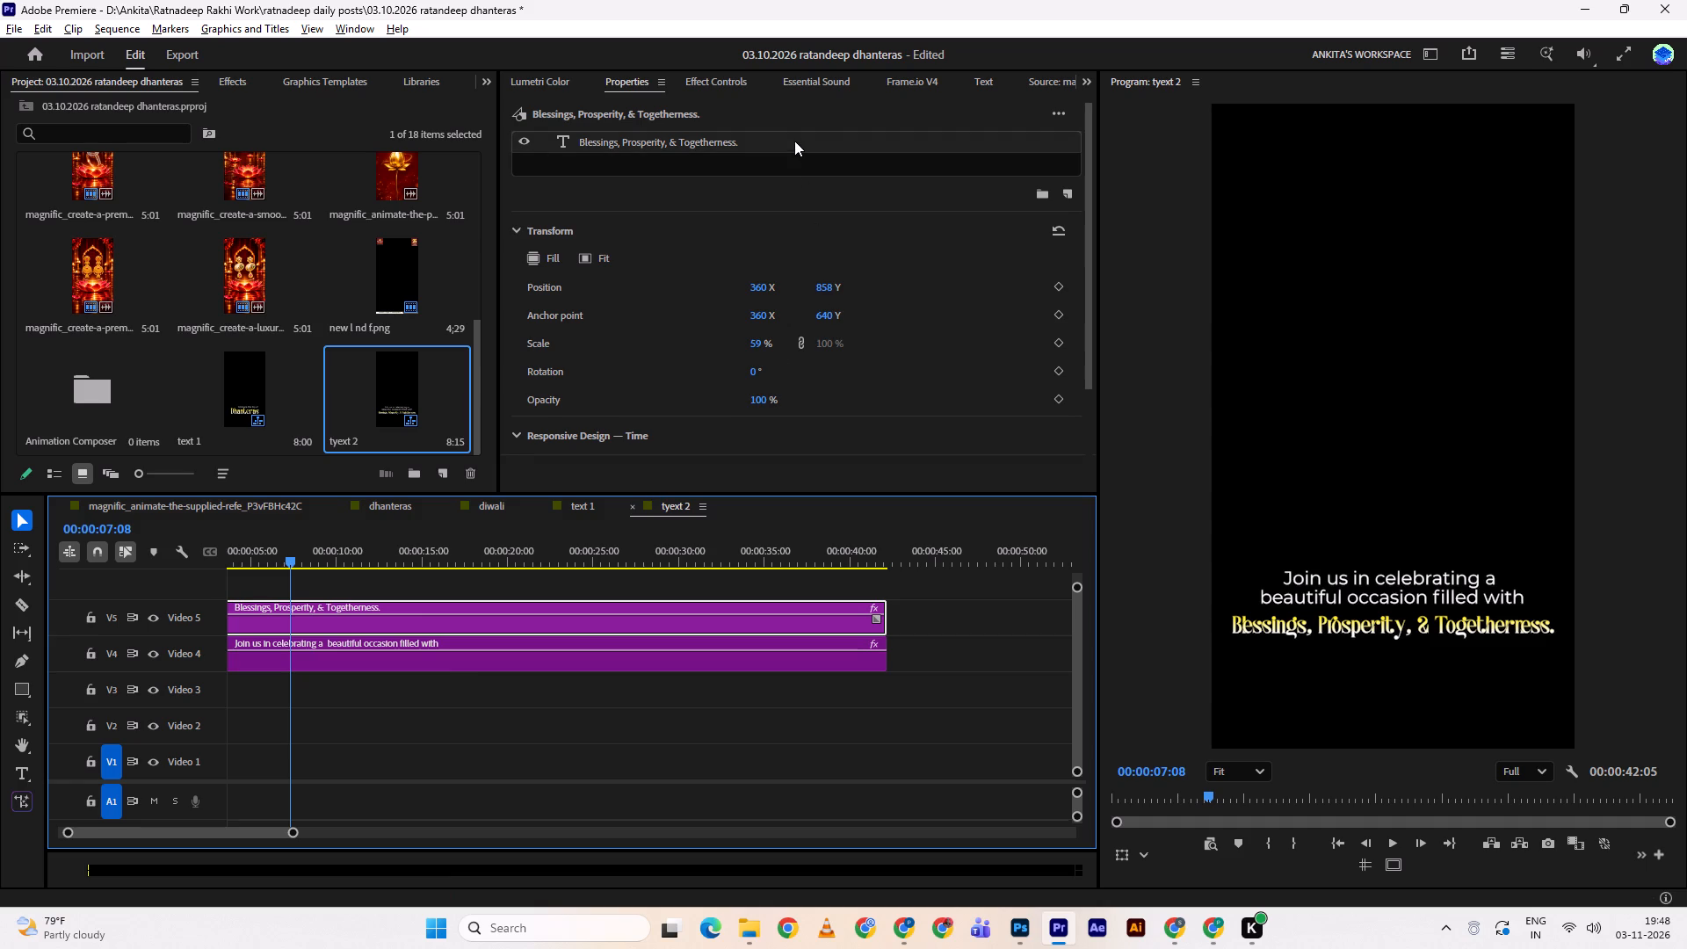
{"action": "left_click_drag", "start_coordinate": [1087, 199], "coordinate": [1093, 322]}
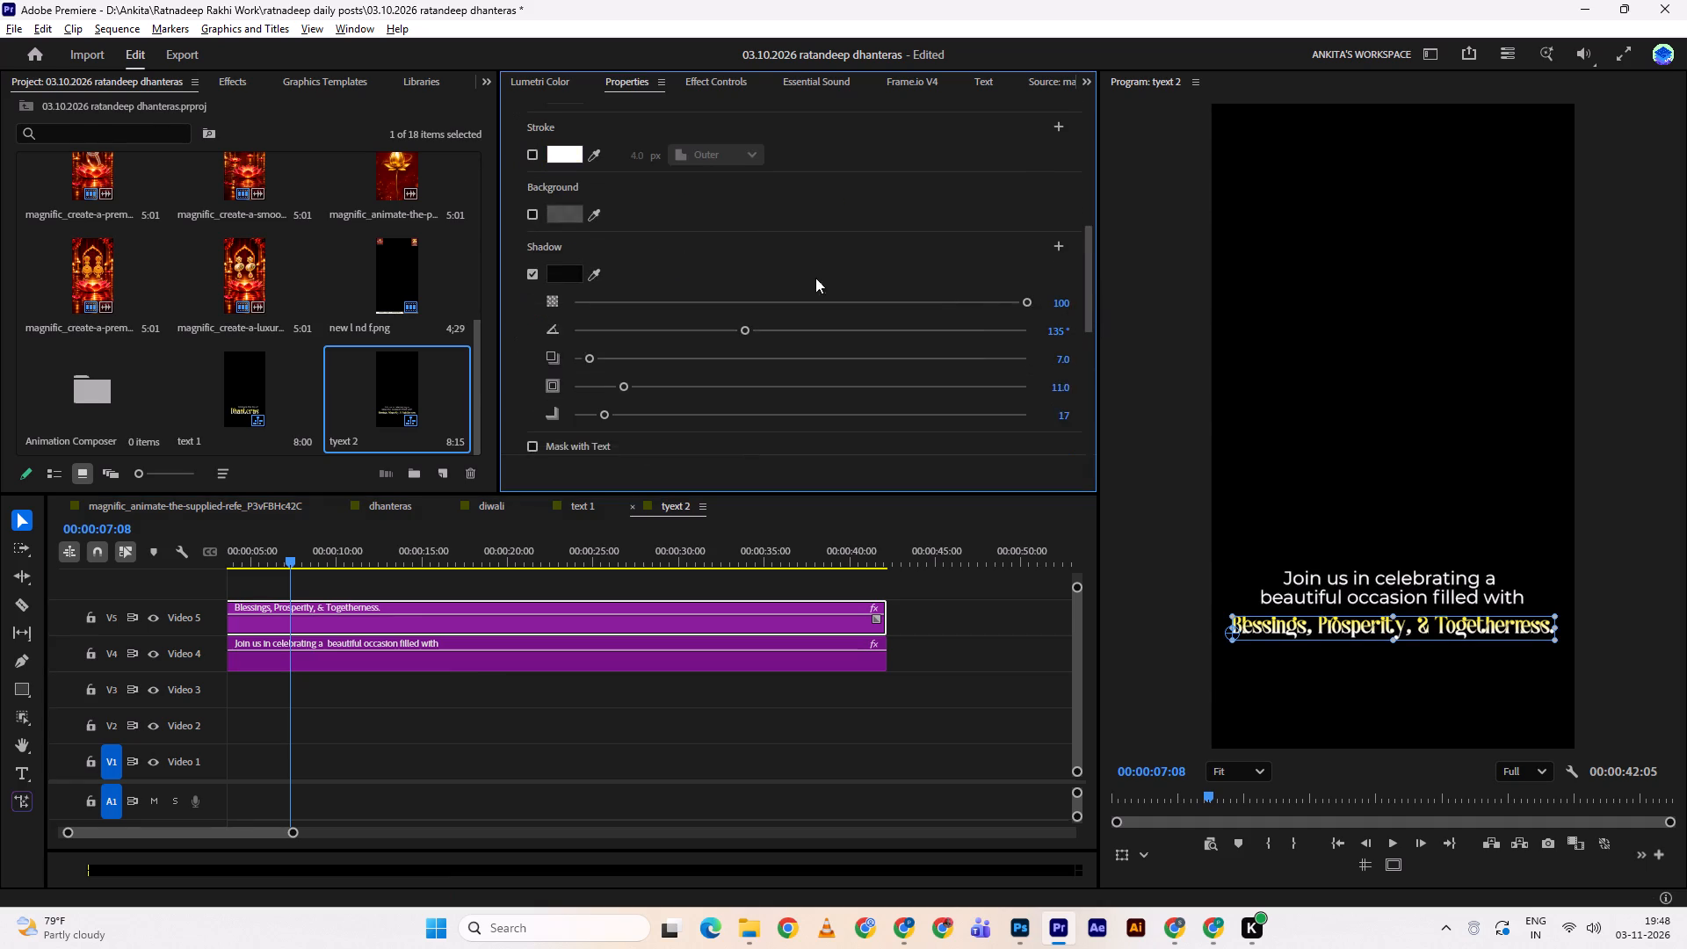
{"action": "scroll", "coordinate": [745, 263], "scroll_direction": "up", "scroll_amount": 5}
{"action": "left_click", "coordinate": [556, 183]}
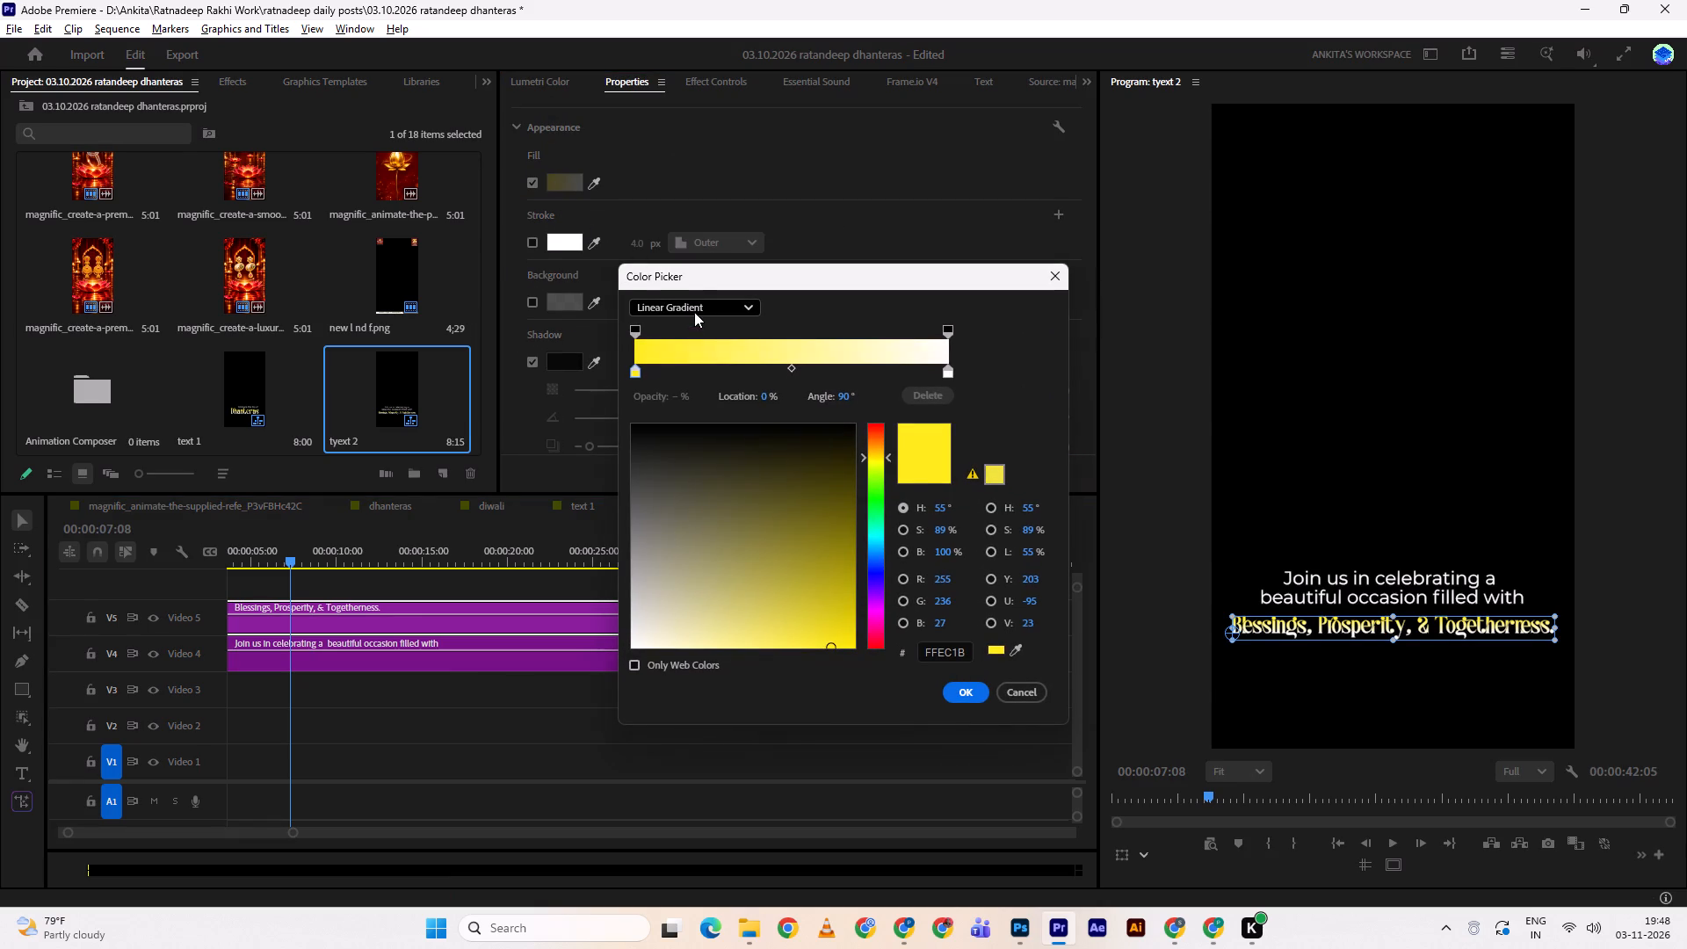
{"action": "left_click", "coordinate": [694, 312]}
{"action": "left_click", "coordinate": [680, 330]}
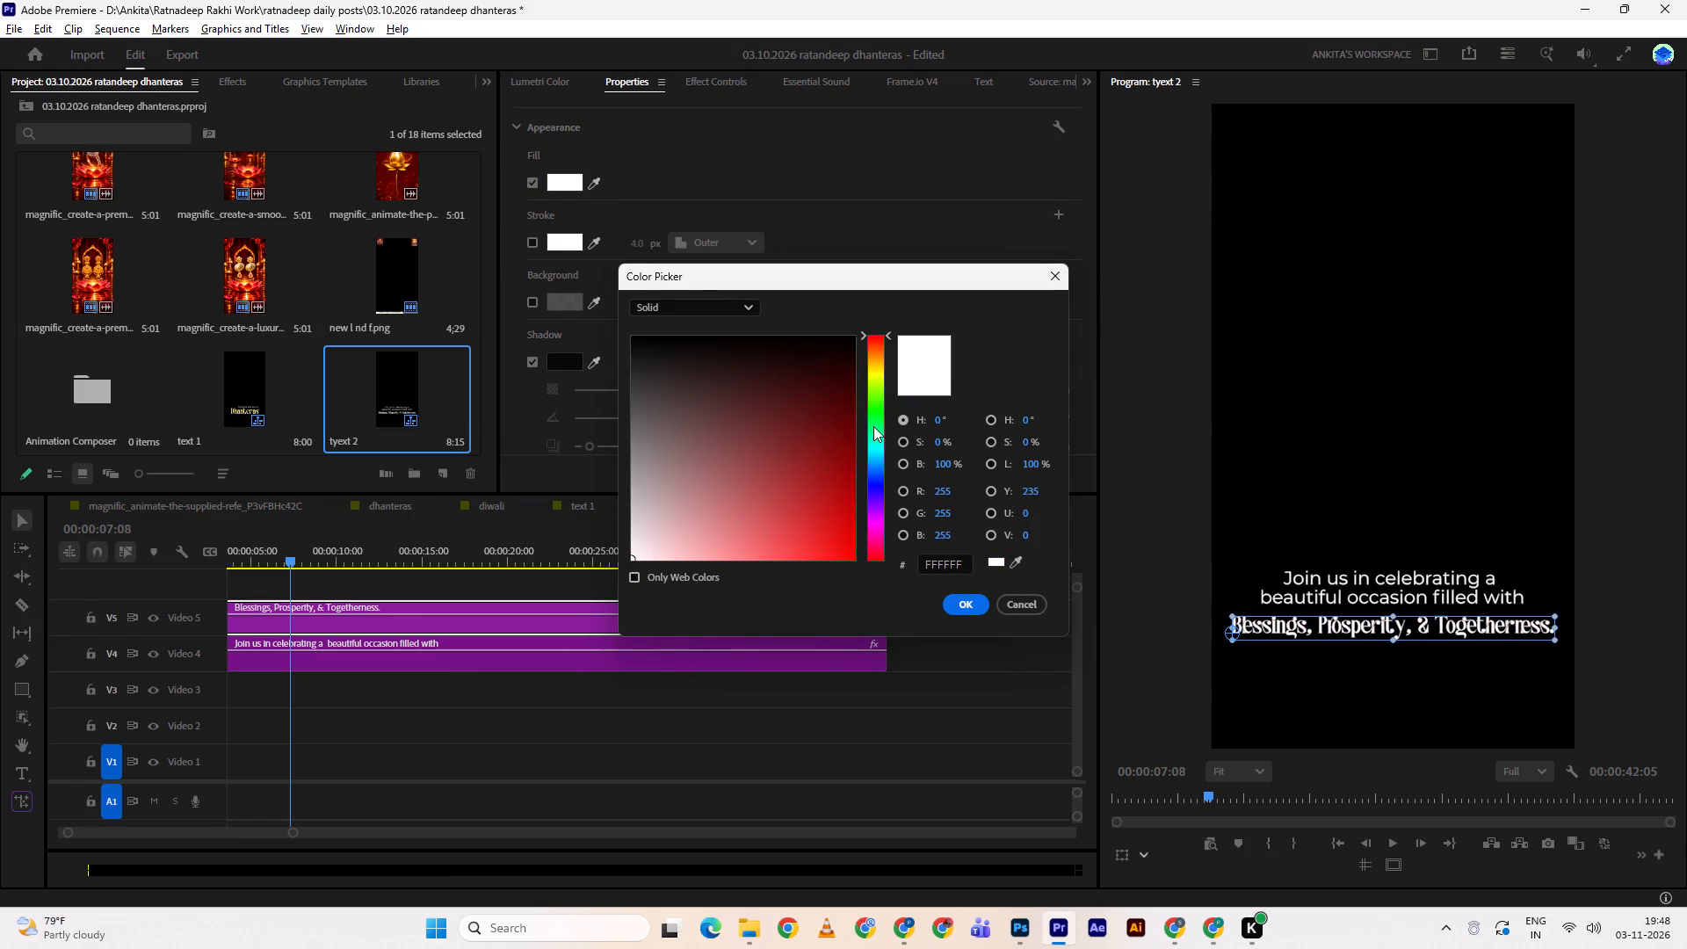
{"action": "left_click", "coordinate": [878, 374]}
{"action": "left_click", "coordinate": [877, 367]}
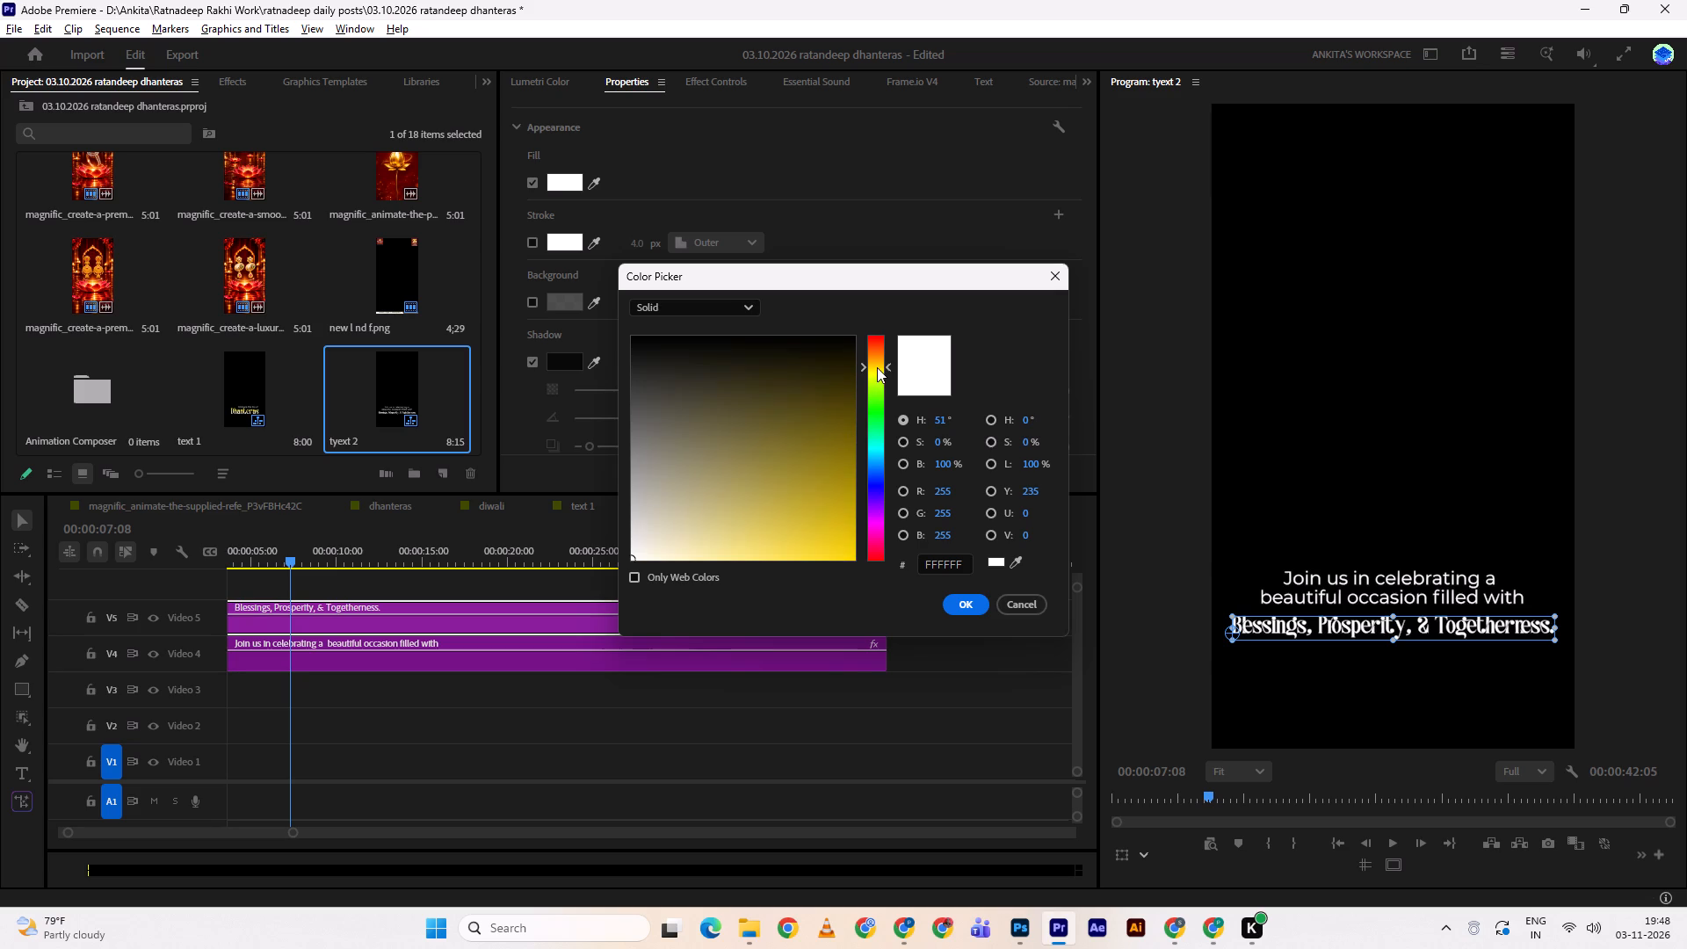
{"action": "left_click_drag", "start_coordinate": [819, 535], "coordinate": [871, 593]}
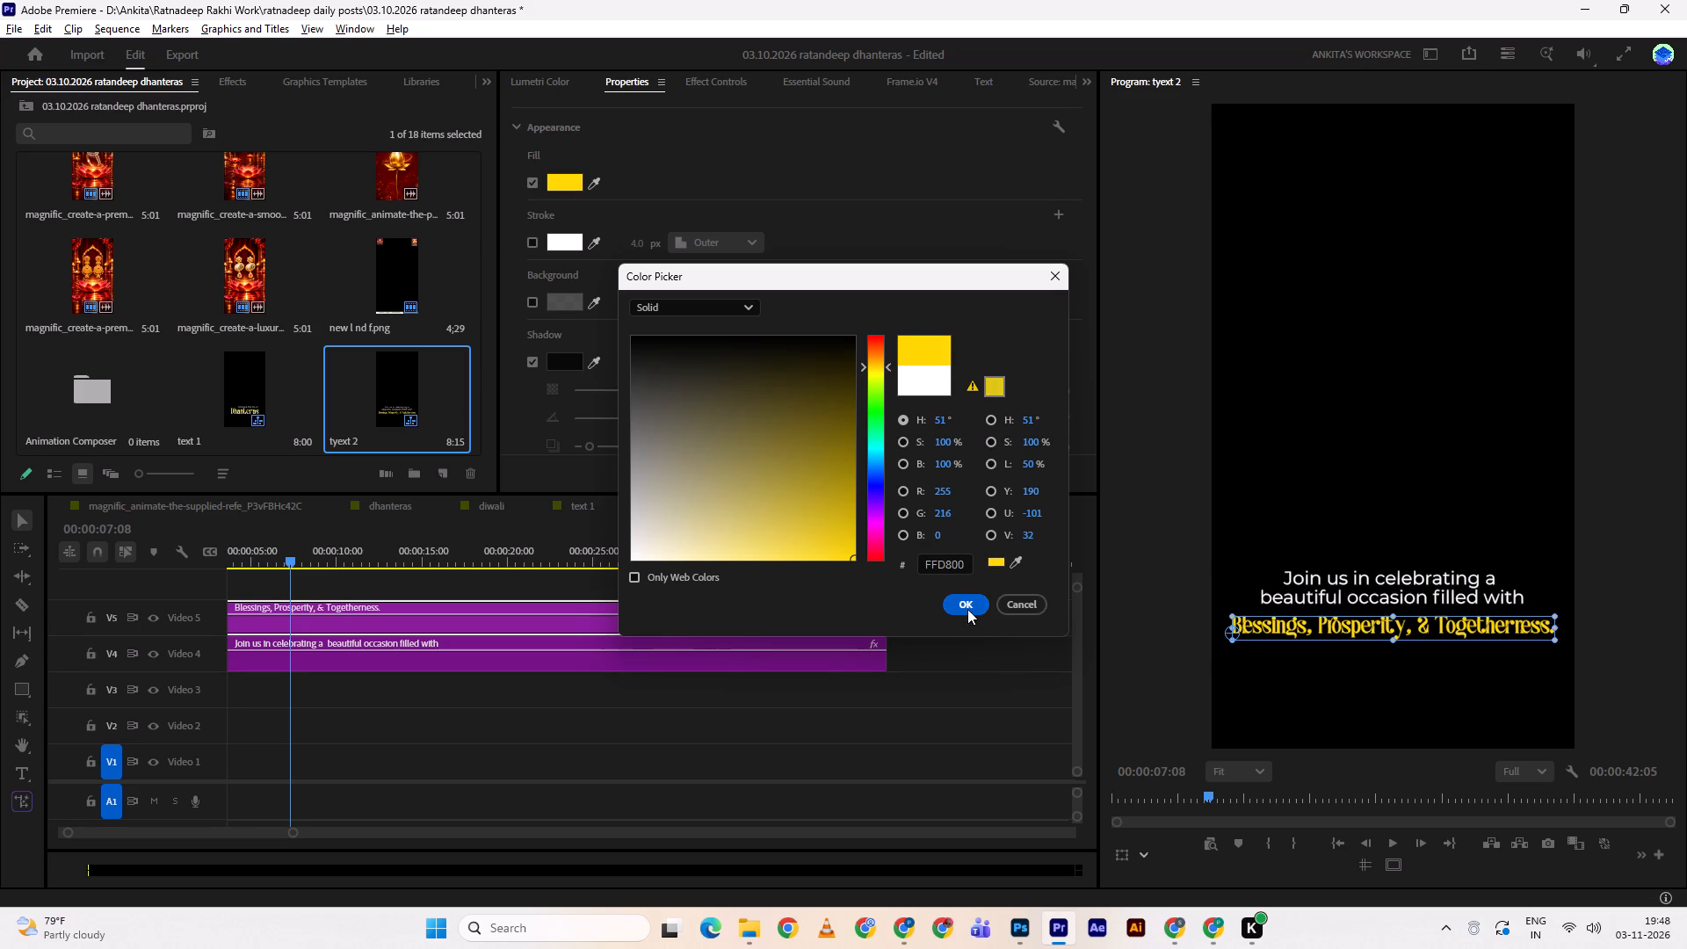
{"action": "left_click", "coordinate": [967, 609]}
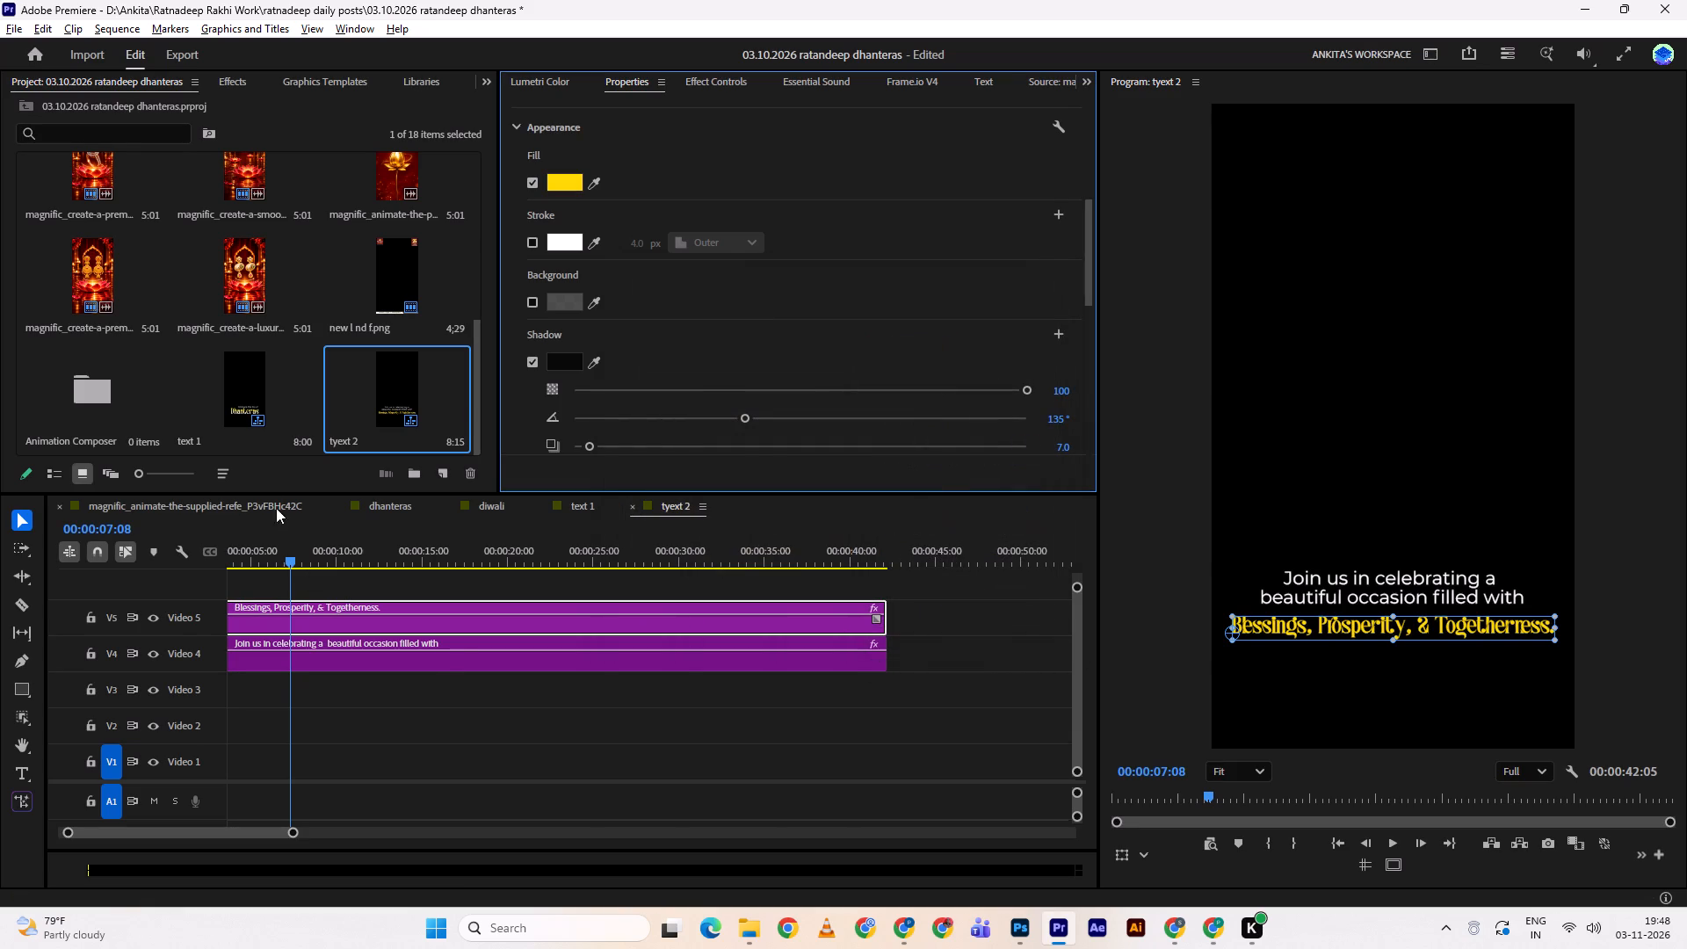
{"action": "left_click", "coordinate": [265, 496]}
{"action": "left_click_drag", "start_coordinate": [466, 560], "coordinate": [341, 564]}
{"action": "key", "text": "space"}
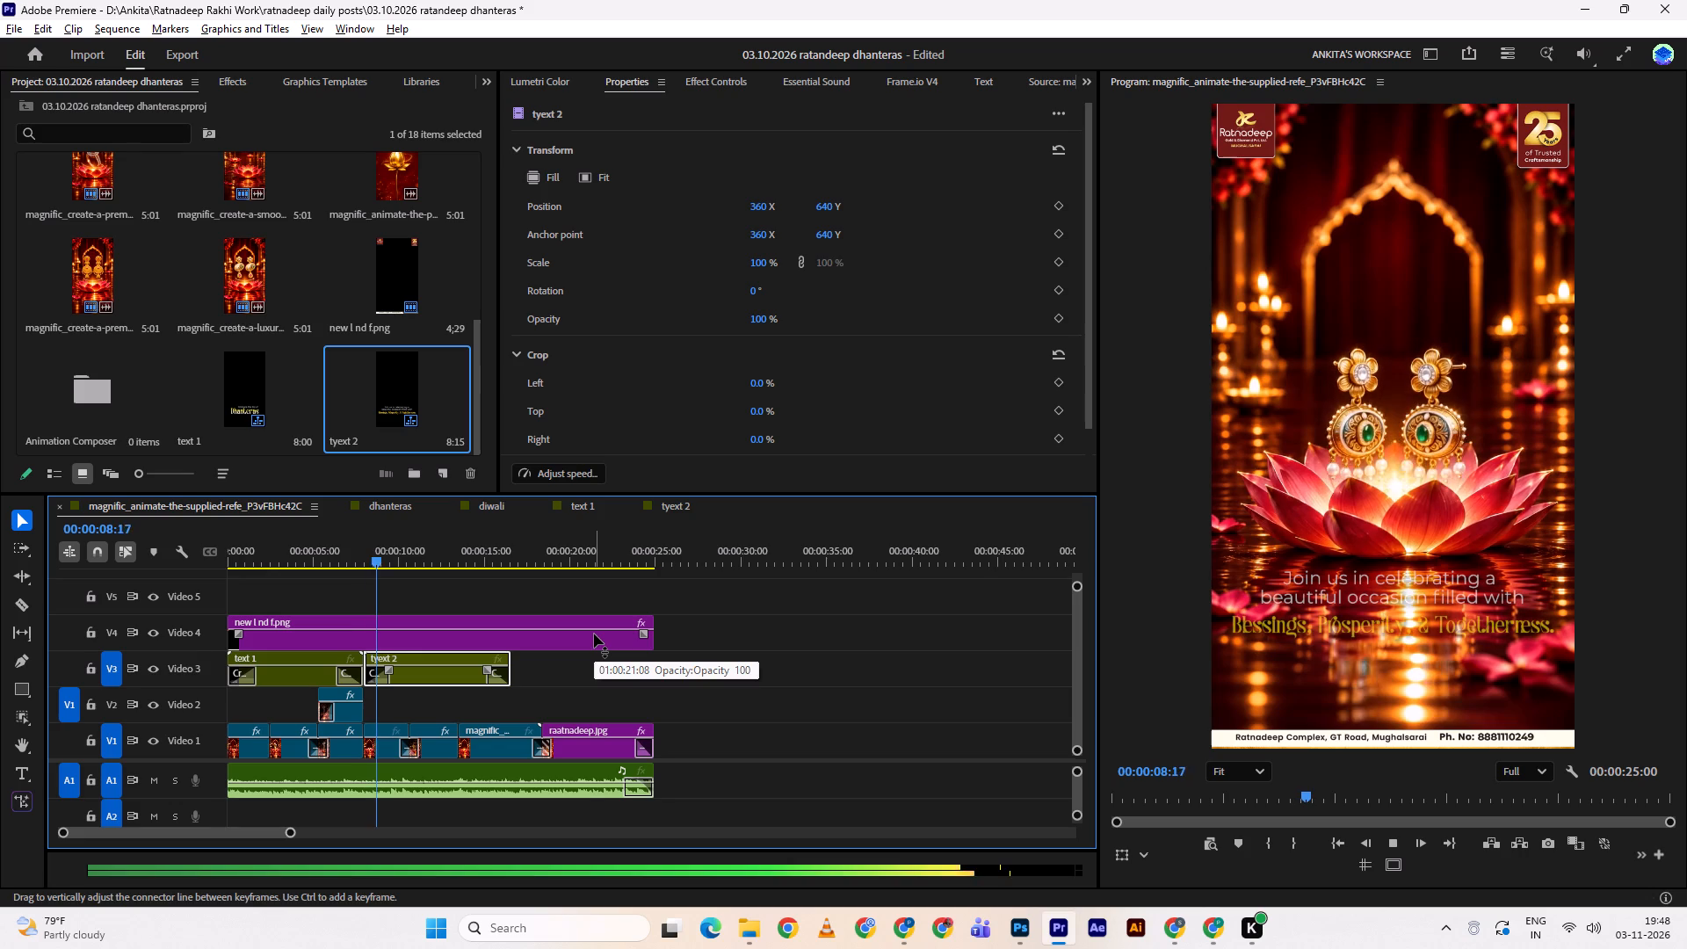
{"action": "key", "text": "space"}
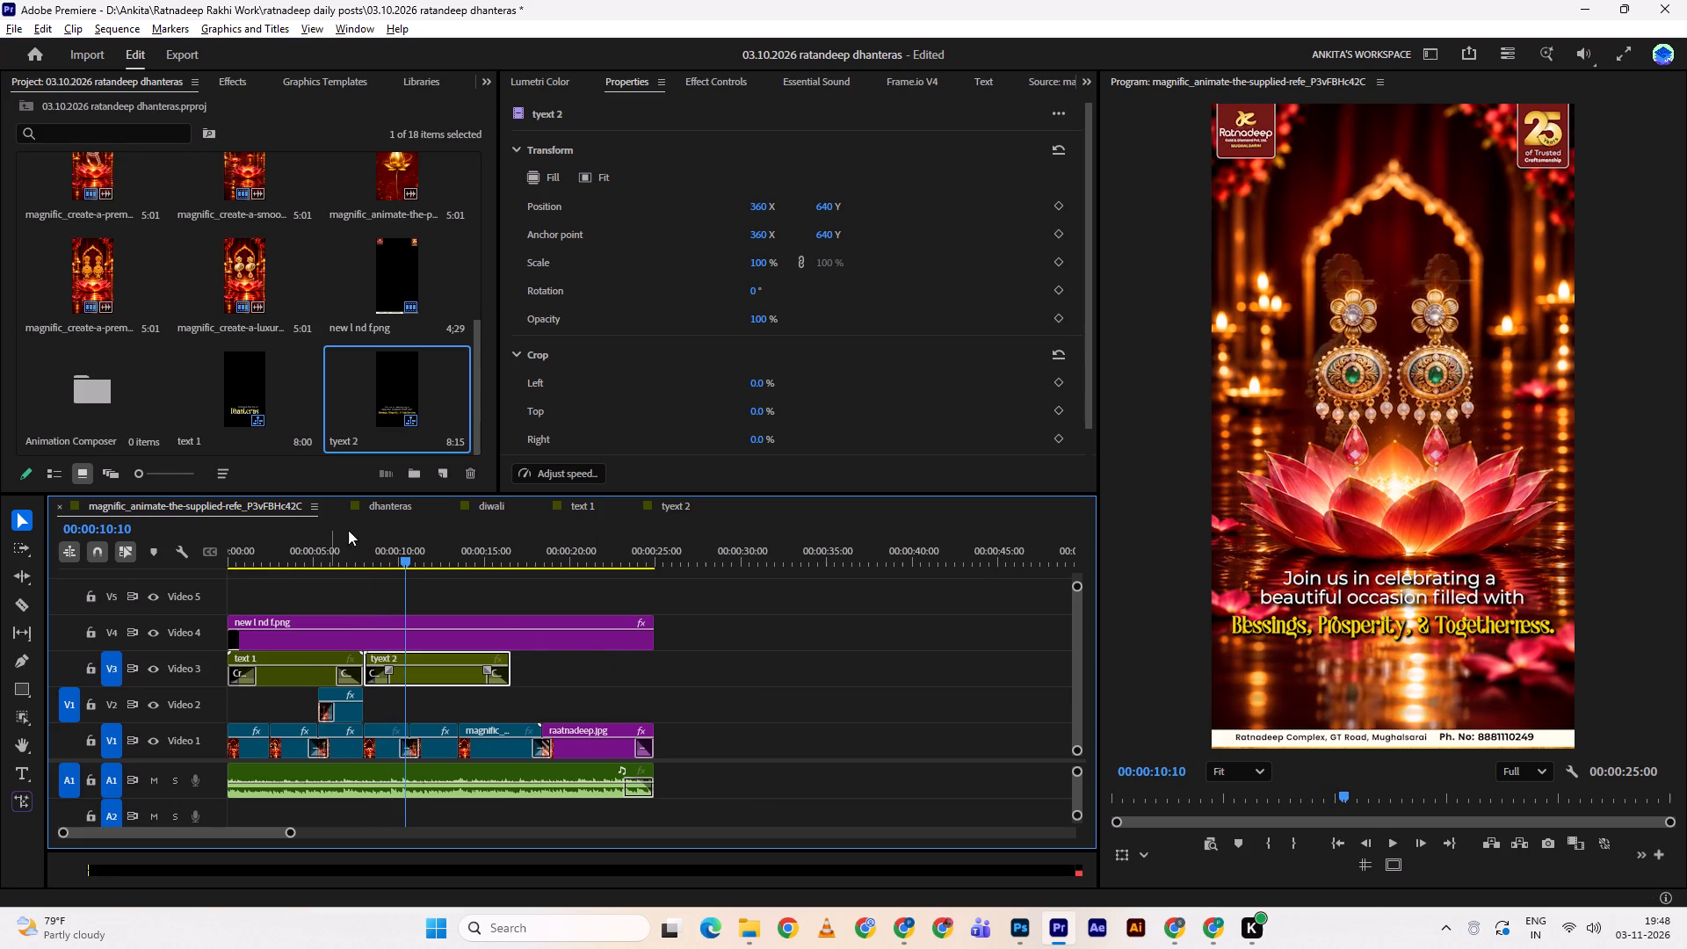
{"action": "left_click", "coordinate": [373, 511]}
{"action": "left_click", "coordinate": [268, 502]}
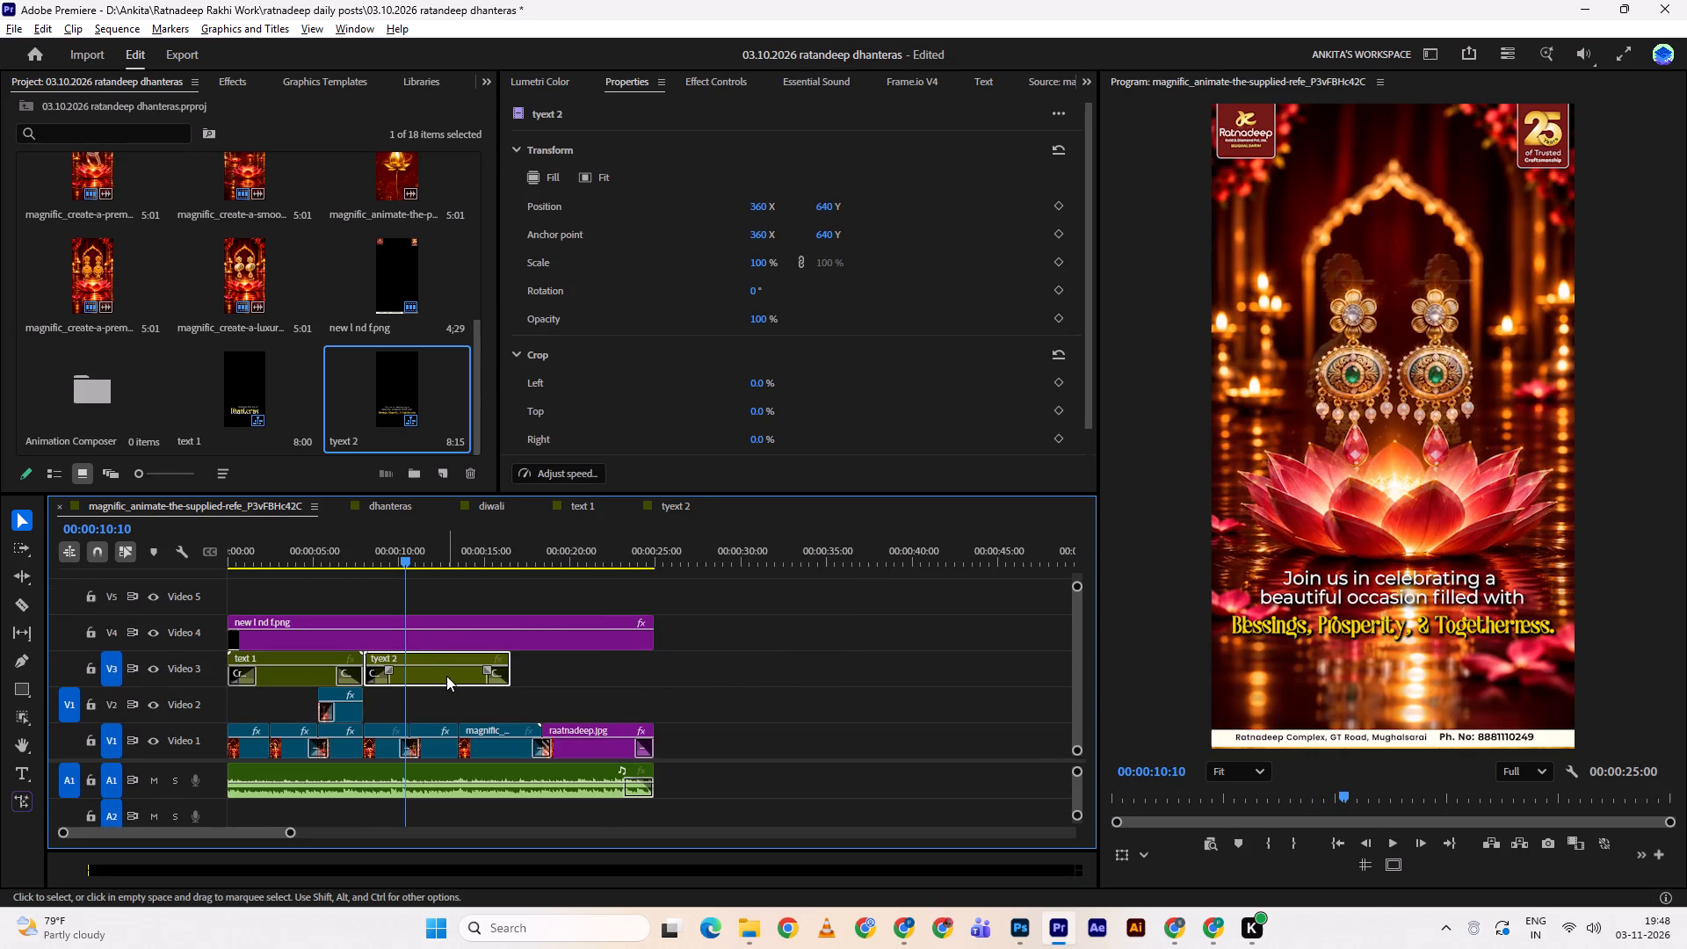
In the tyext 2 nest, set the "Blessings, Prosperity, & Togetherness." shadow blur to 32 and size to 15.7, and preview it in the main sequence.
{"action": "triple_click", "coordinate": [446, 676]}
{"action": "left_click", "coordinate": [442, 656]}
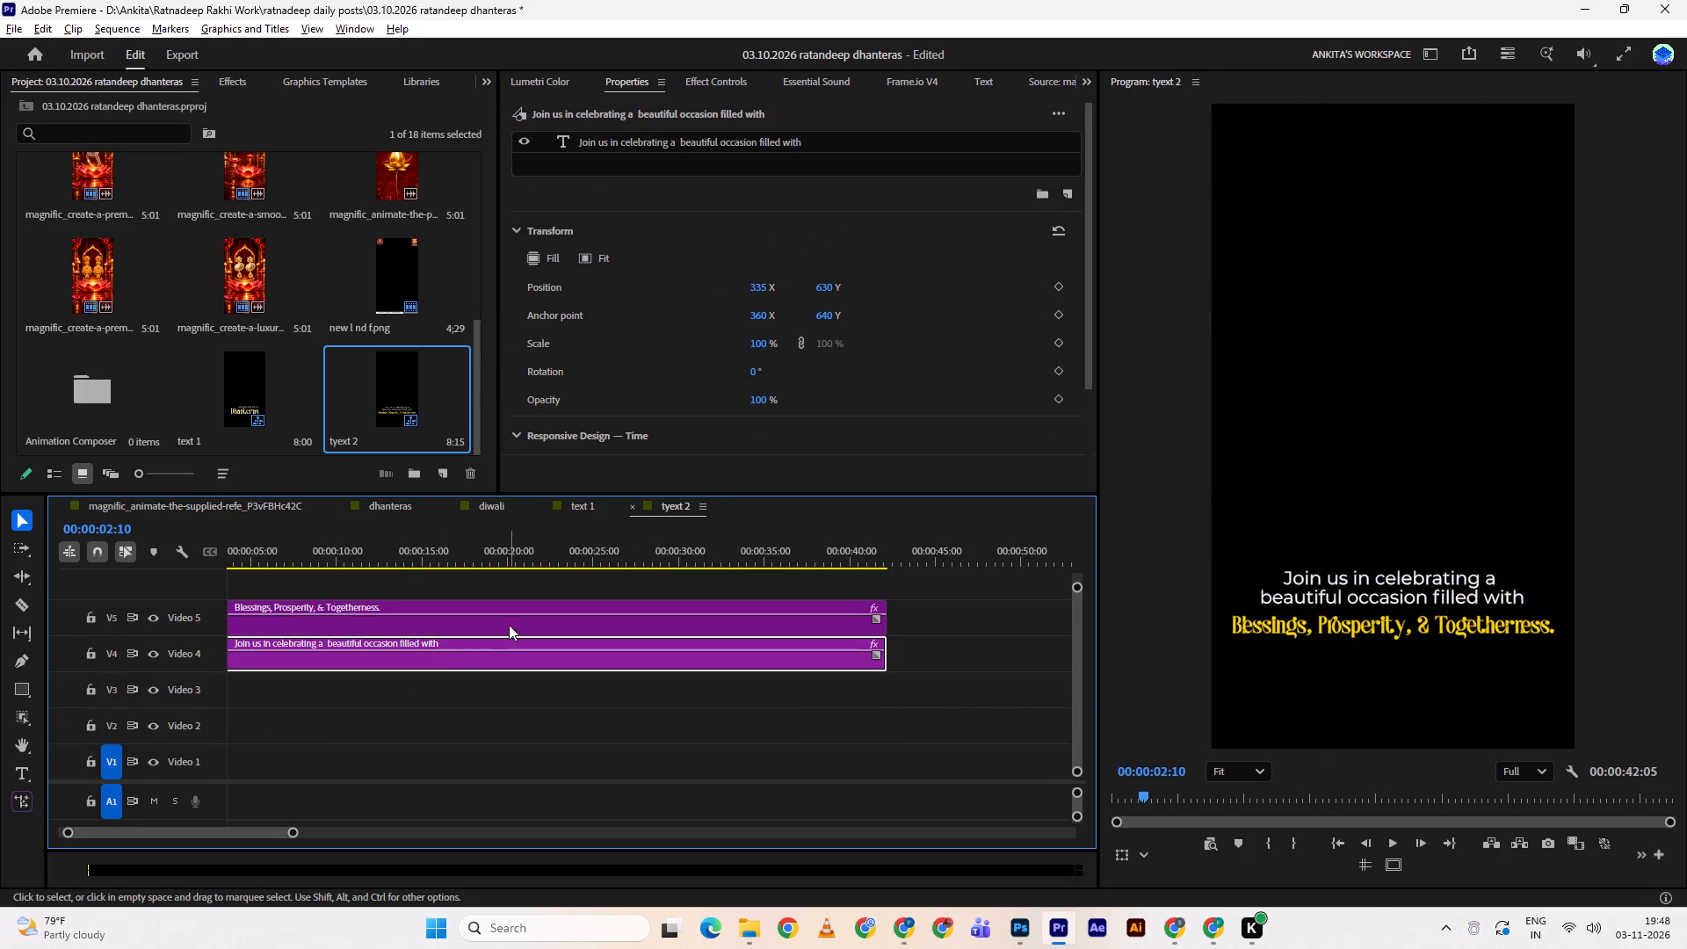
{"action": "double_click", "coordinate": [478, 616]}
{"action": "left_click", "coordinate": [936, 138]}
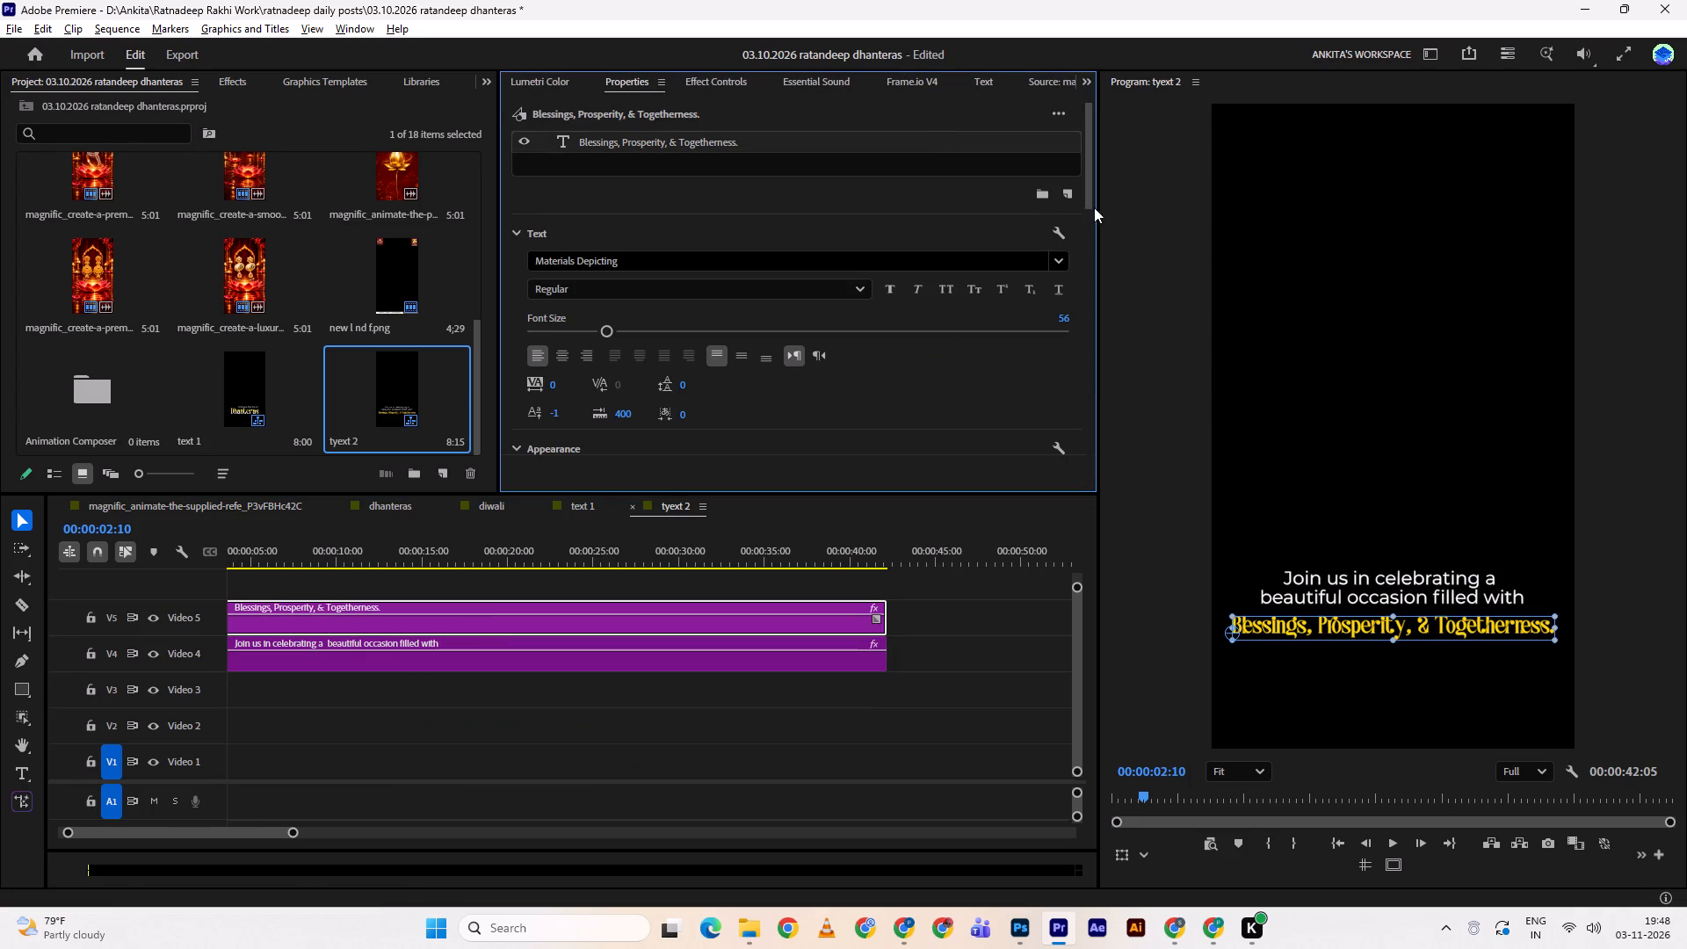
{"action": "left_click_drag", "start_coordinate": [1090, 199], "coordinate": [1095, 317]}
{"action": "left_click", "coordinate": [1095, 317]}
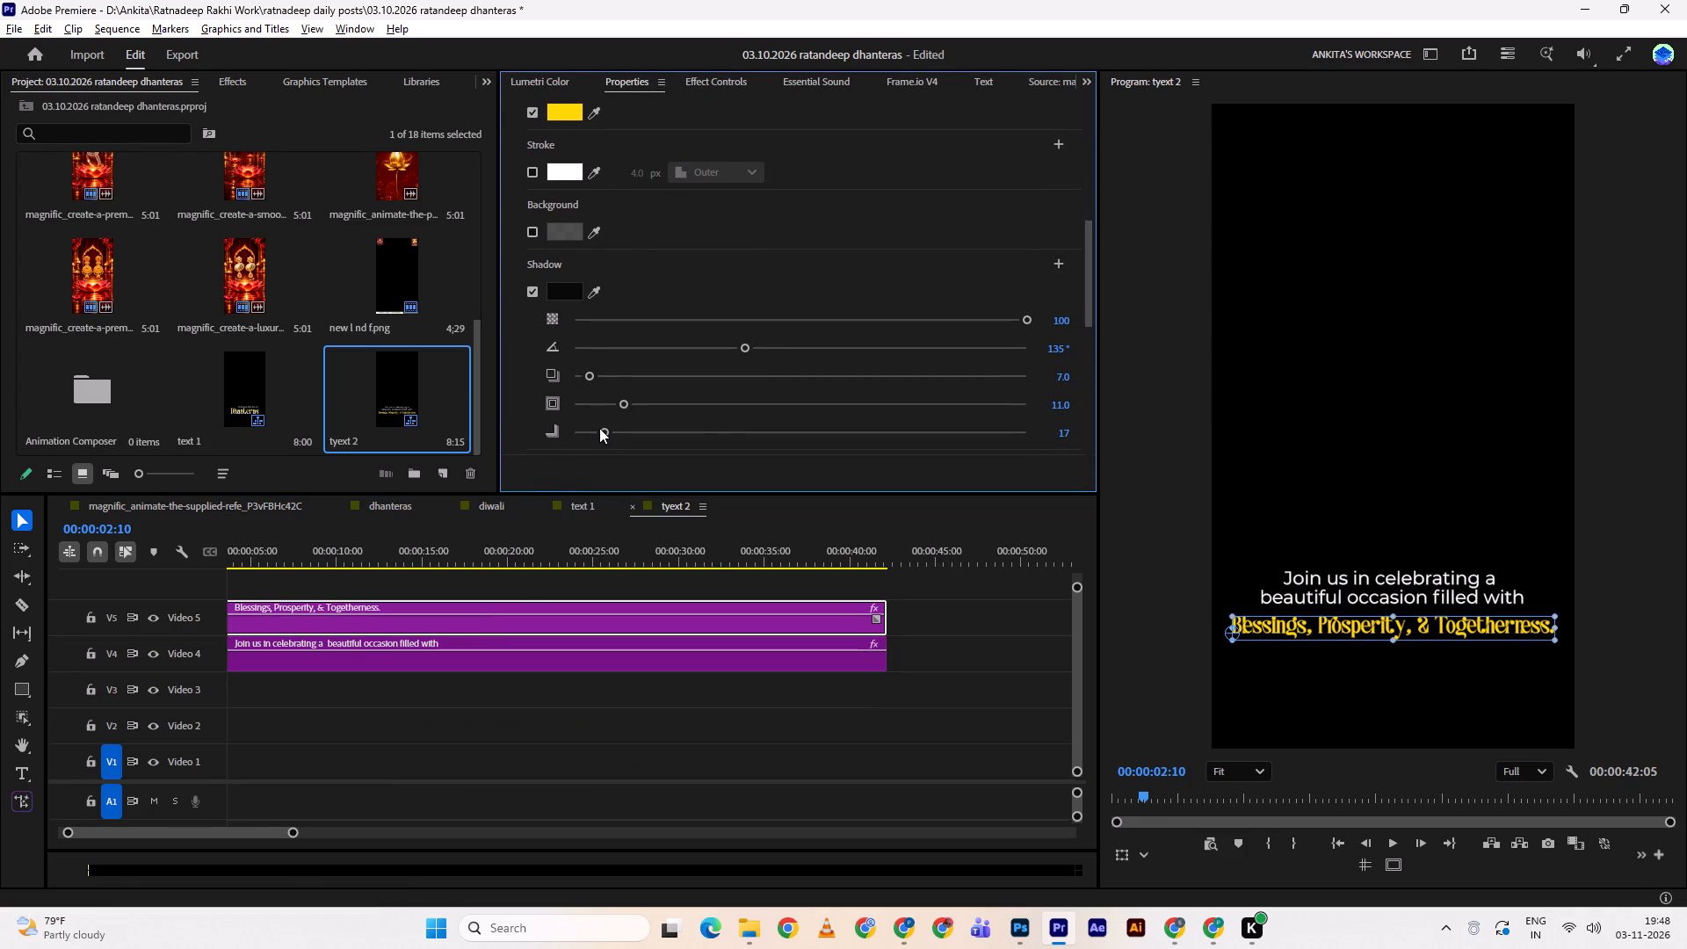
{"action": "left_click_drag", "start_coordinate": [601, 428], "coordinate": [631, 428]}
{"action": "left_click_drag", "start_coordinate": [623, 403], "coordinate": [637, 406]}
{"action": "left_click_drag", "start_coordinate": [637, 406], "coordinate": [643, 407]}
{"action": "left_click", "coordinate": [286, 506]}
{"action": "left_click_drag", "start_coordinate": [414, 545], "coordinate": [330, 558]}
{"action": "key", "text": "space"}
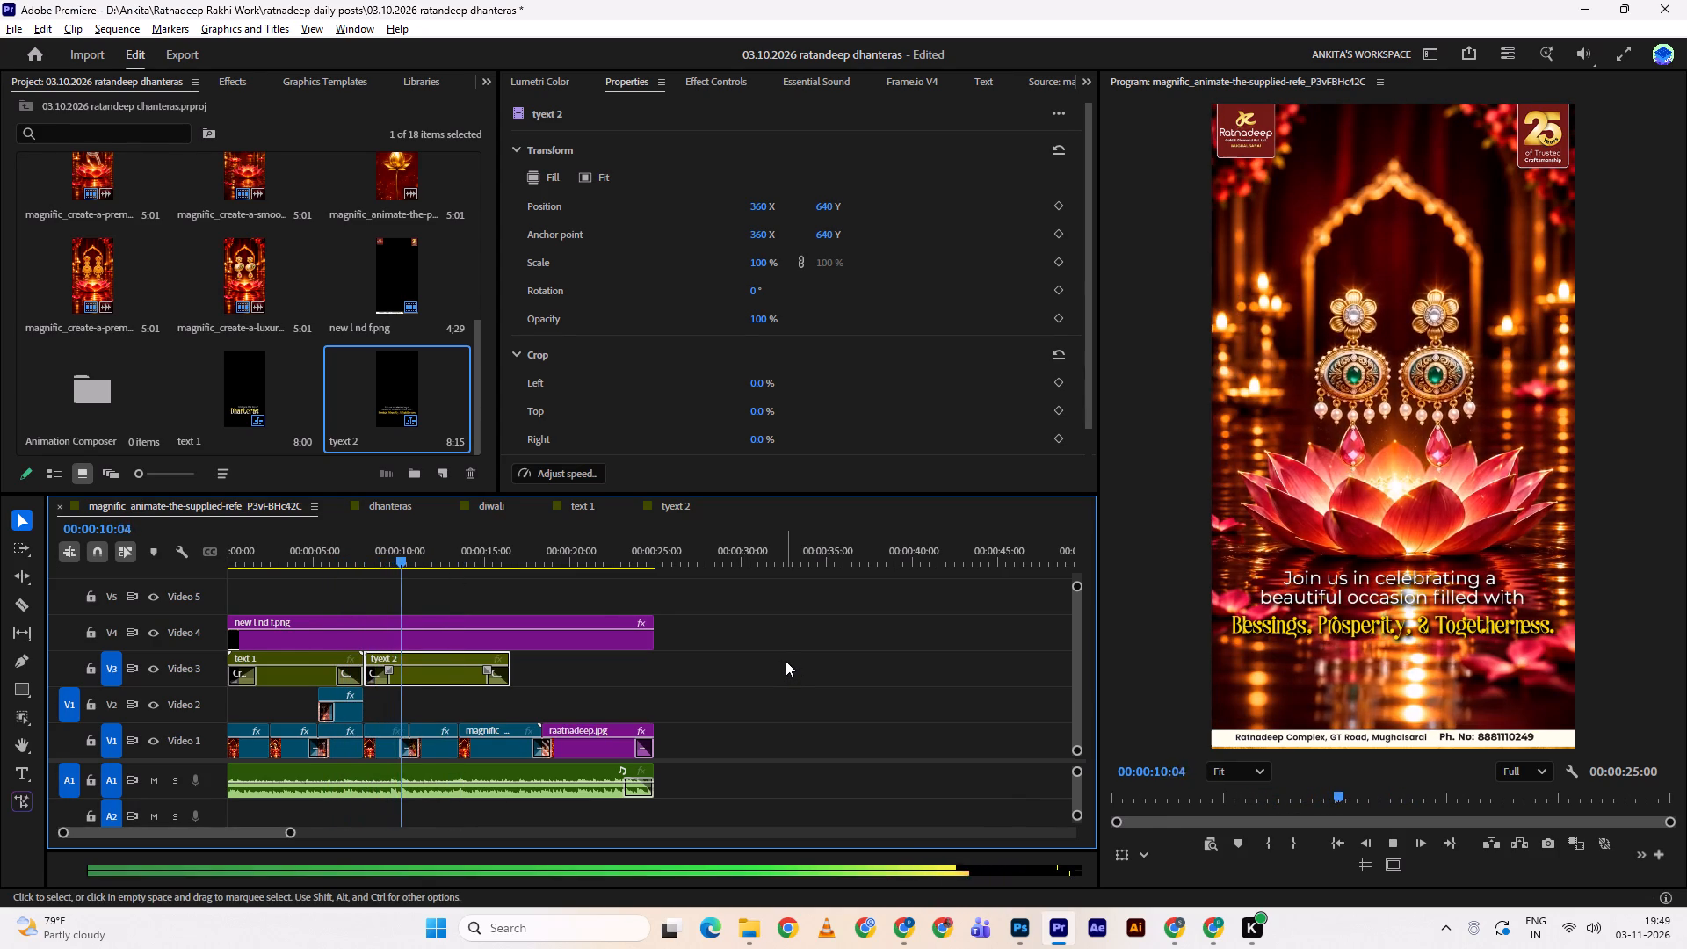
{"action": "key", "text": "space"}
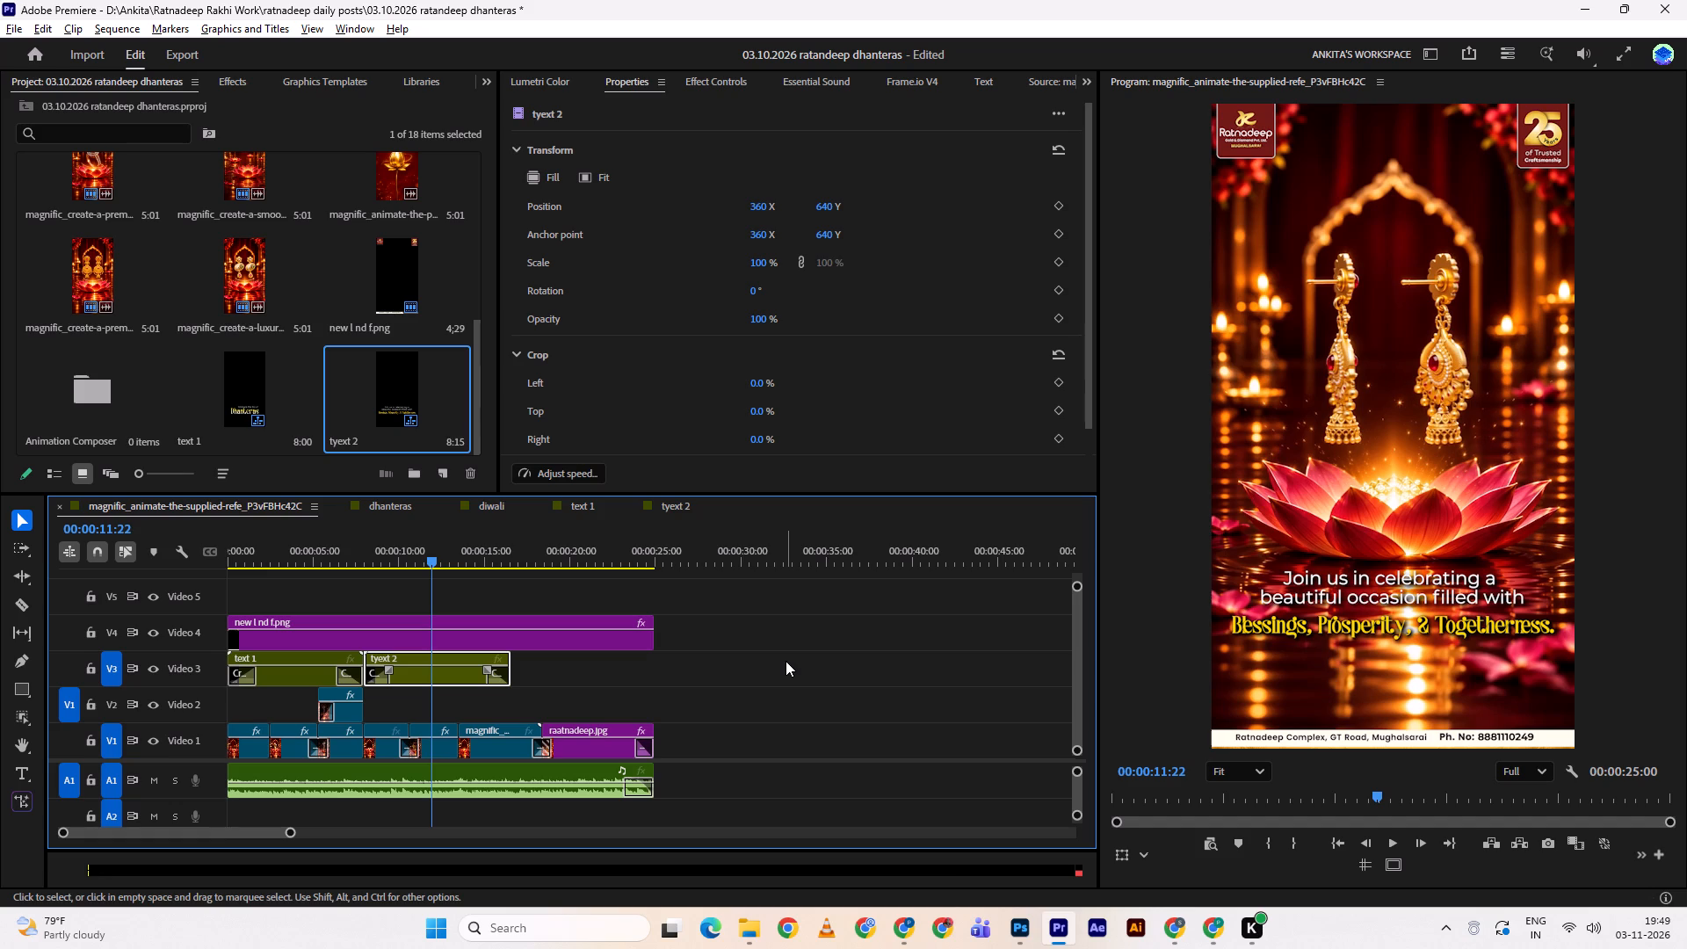
Save the project.
{"action": "key", "text": "ctrl+s"}
Review the main sequence from the start through both headline nests, checking the texts over the ring, earring and pot shots.
{"action": "key", "text": "space"}
{"action": "key", "text": "space"}
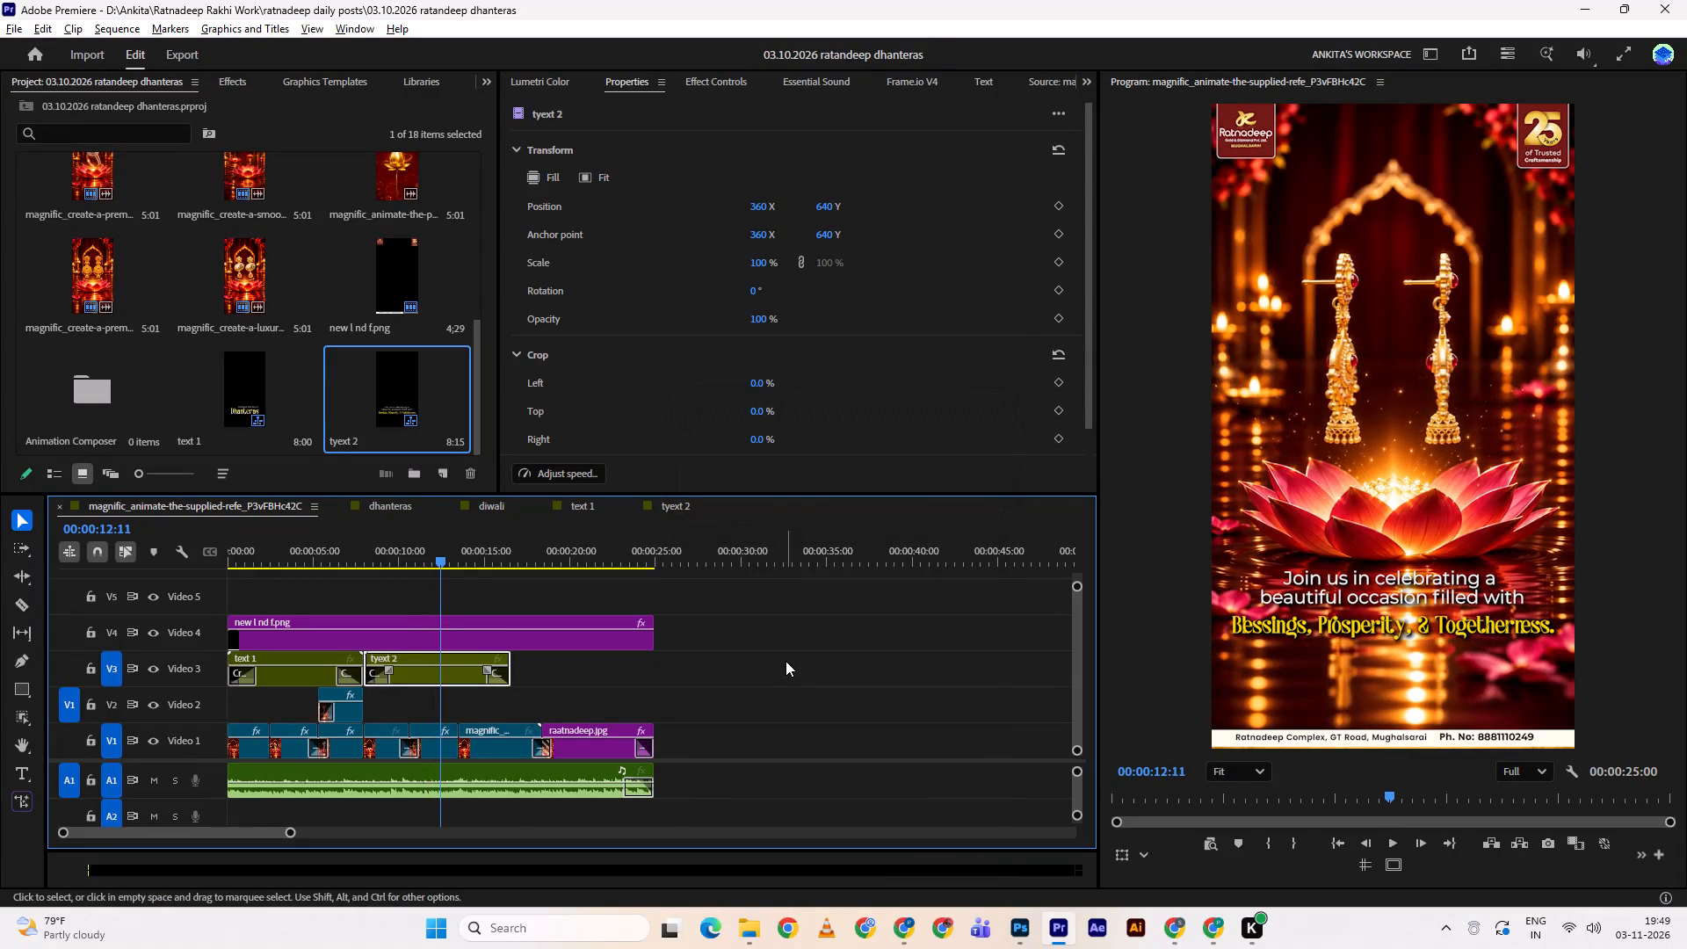
{"action": "left_click_drag", "start_coordinate": [314, 550], "coordinate": [196, 564]}
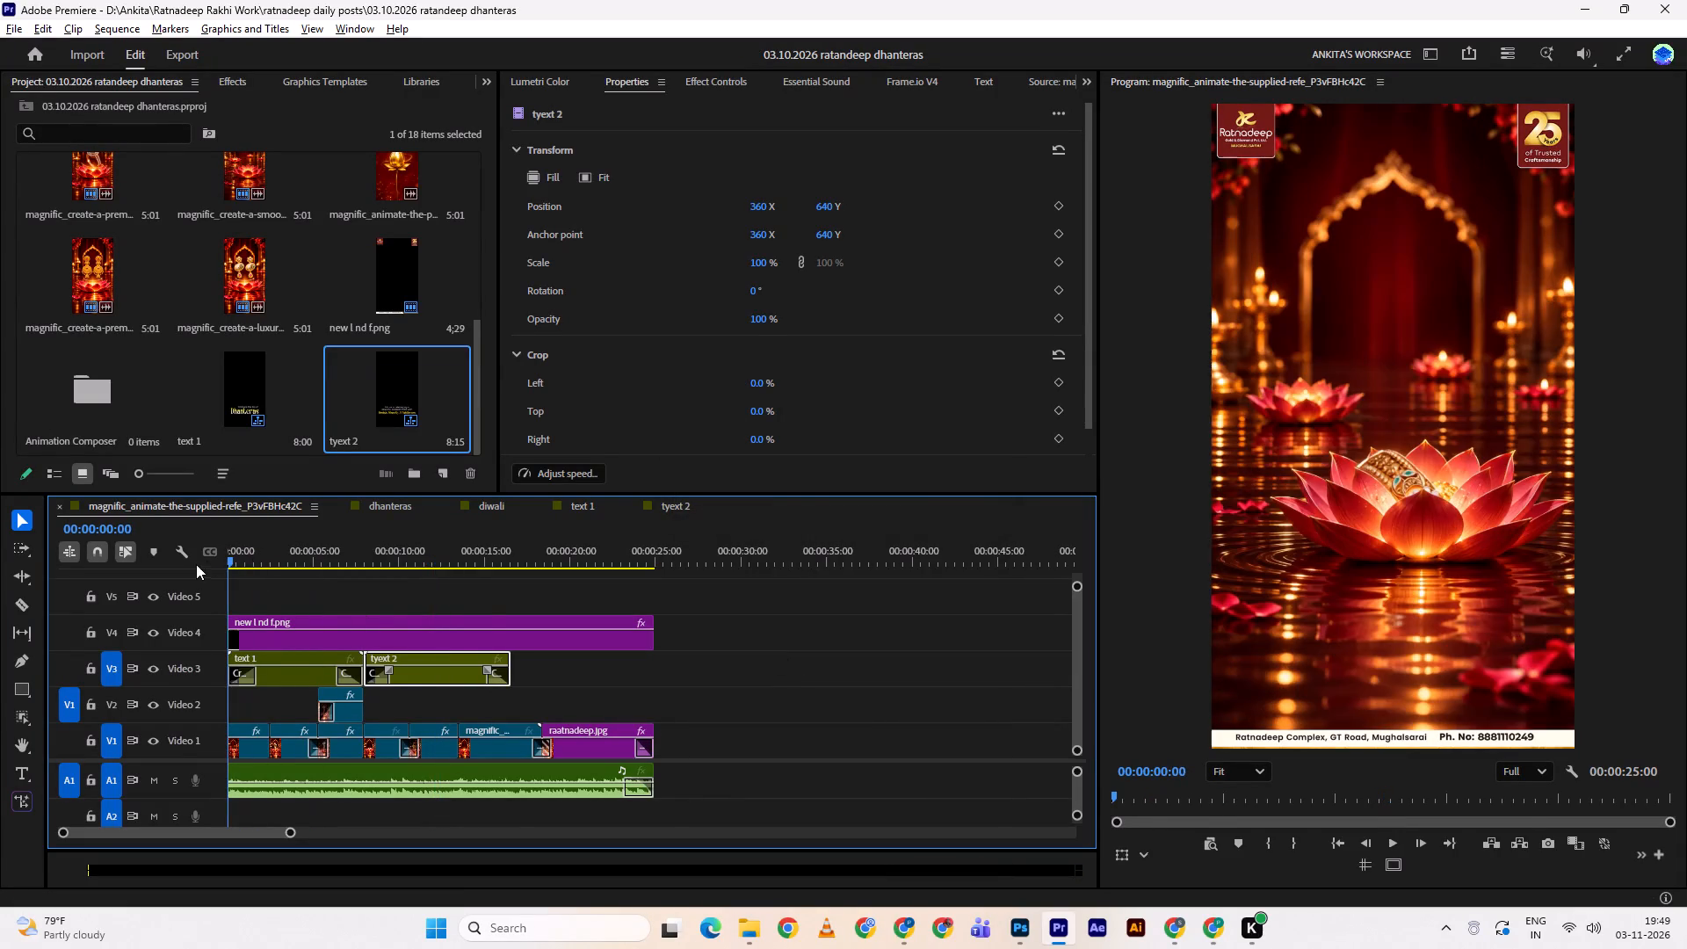
{"action": "left_click_drag", "start_coordinate": [196, 564], "coordinate": [316, 563]}
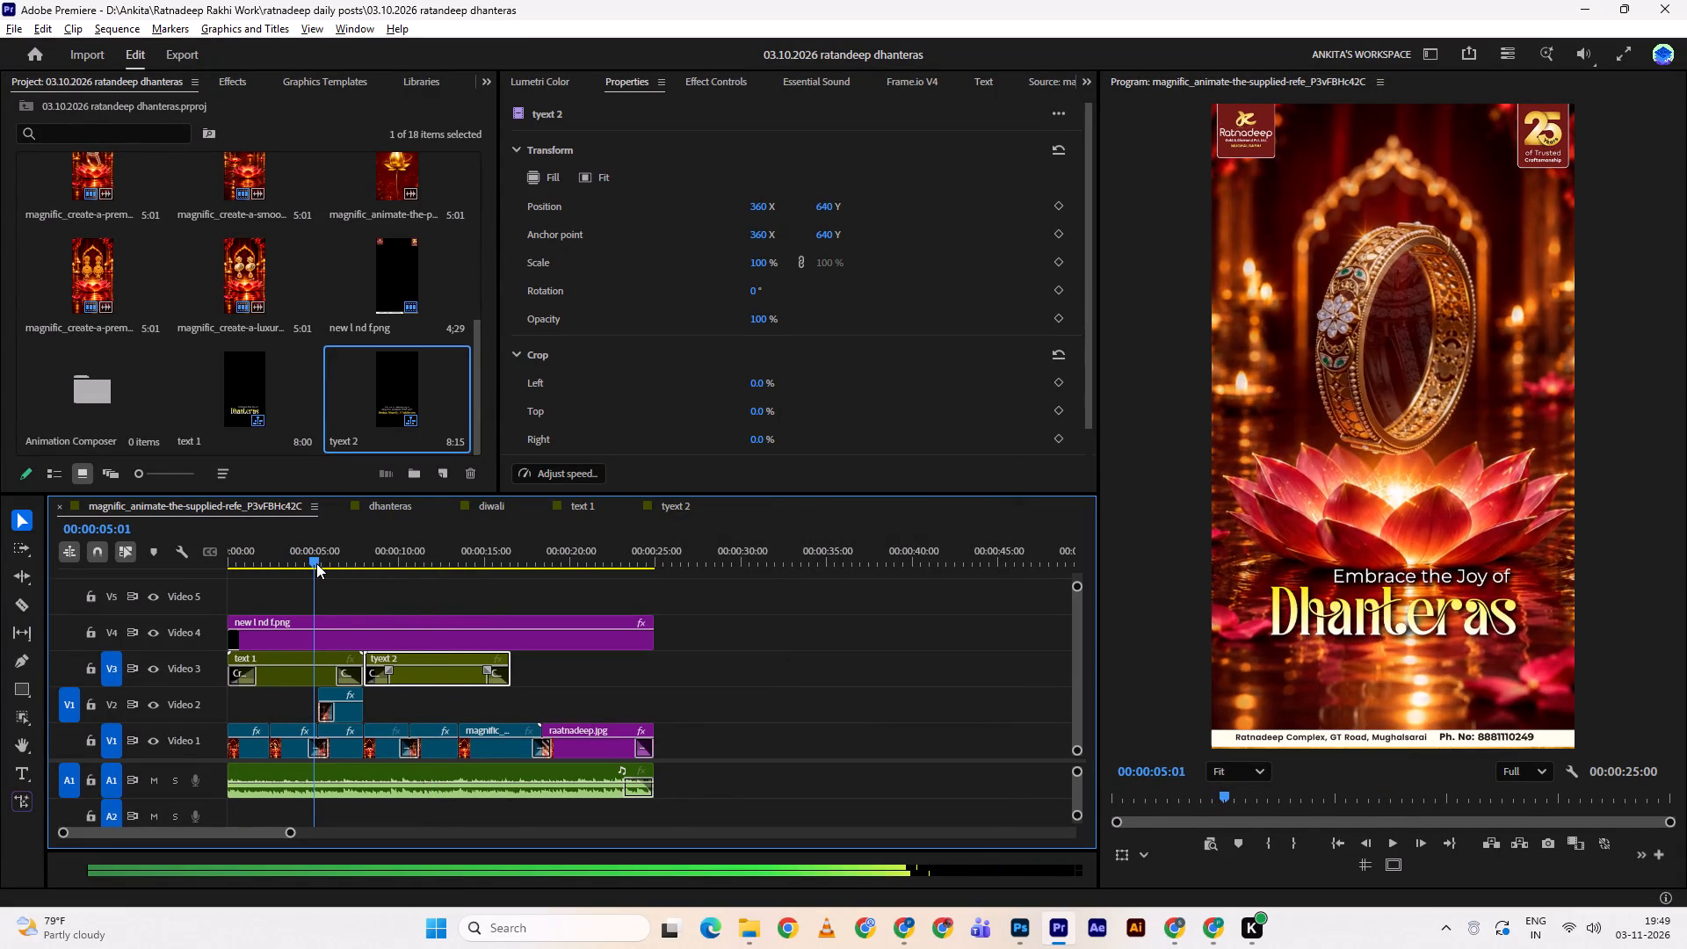
{"action": "left_click_drag", "start_coordinate": [316, 563], "coordinate": [352, 559]}
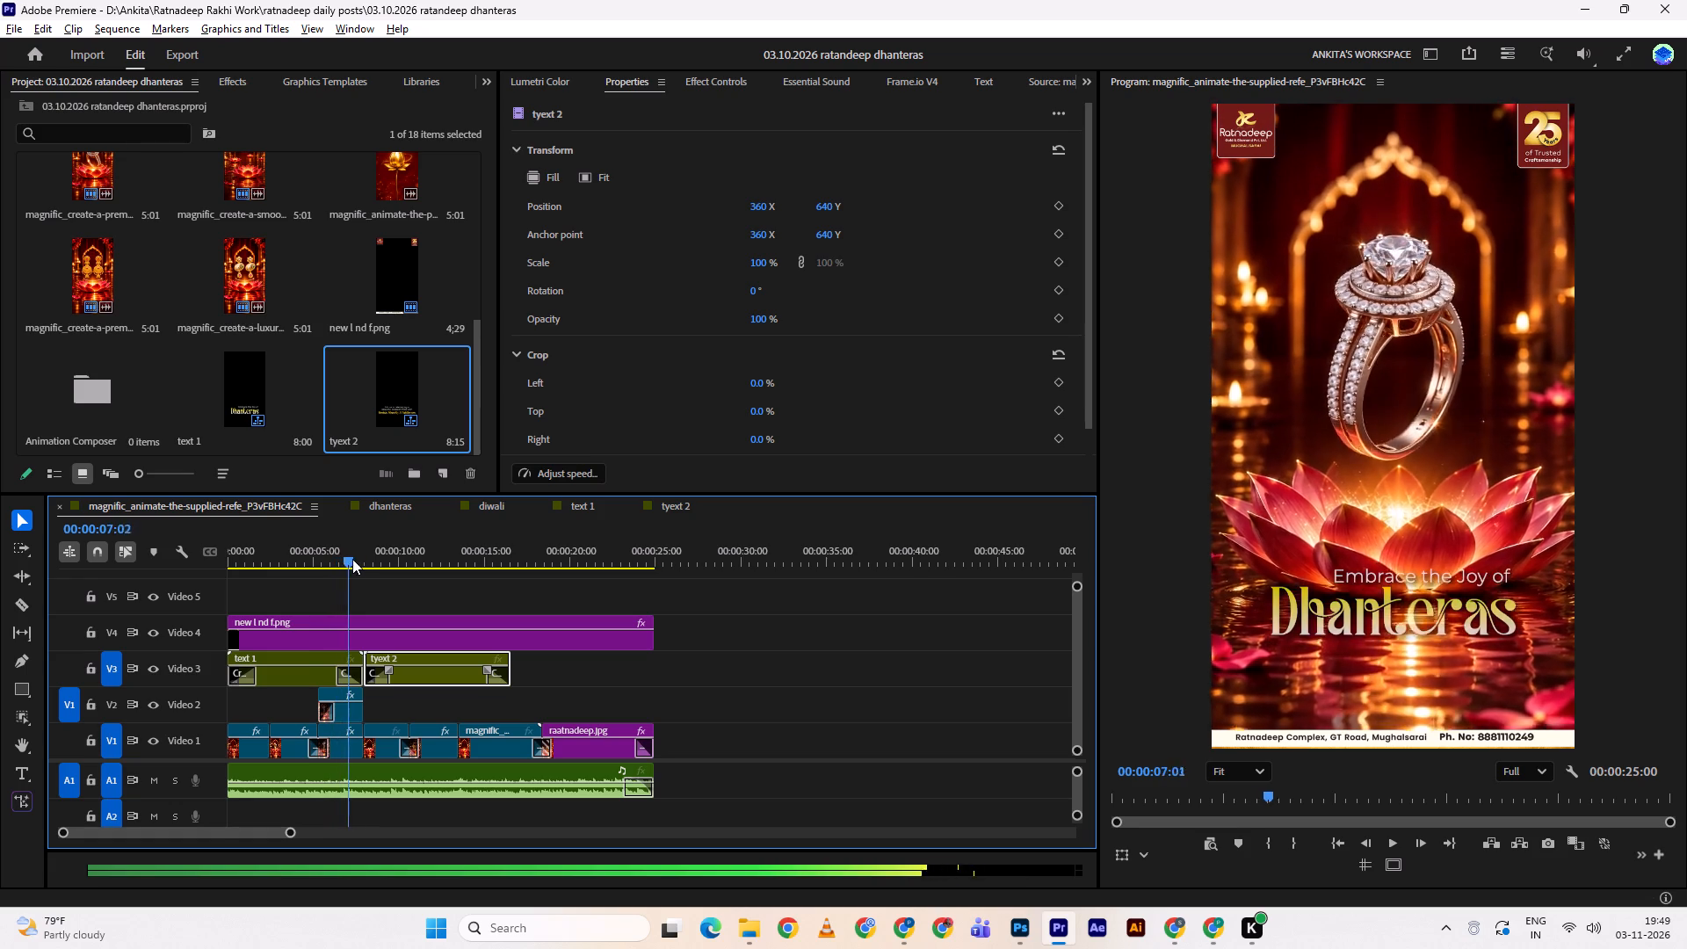
{"action": "left_click_drag", "start_coordinate": [352, 559], "coordinate": [406, 551]}
{"action": "key", "text": "space"}
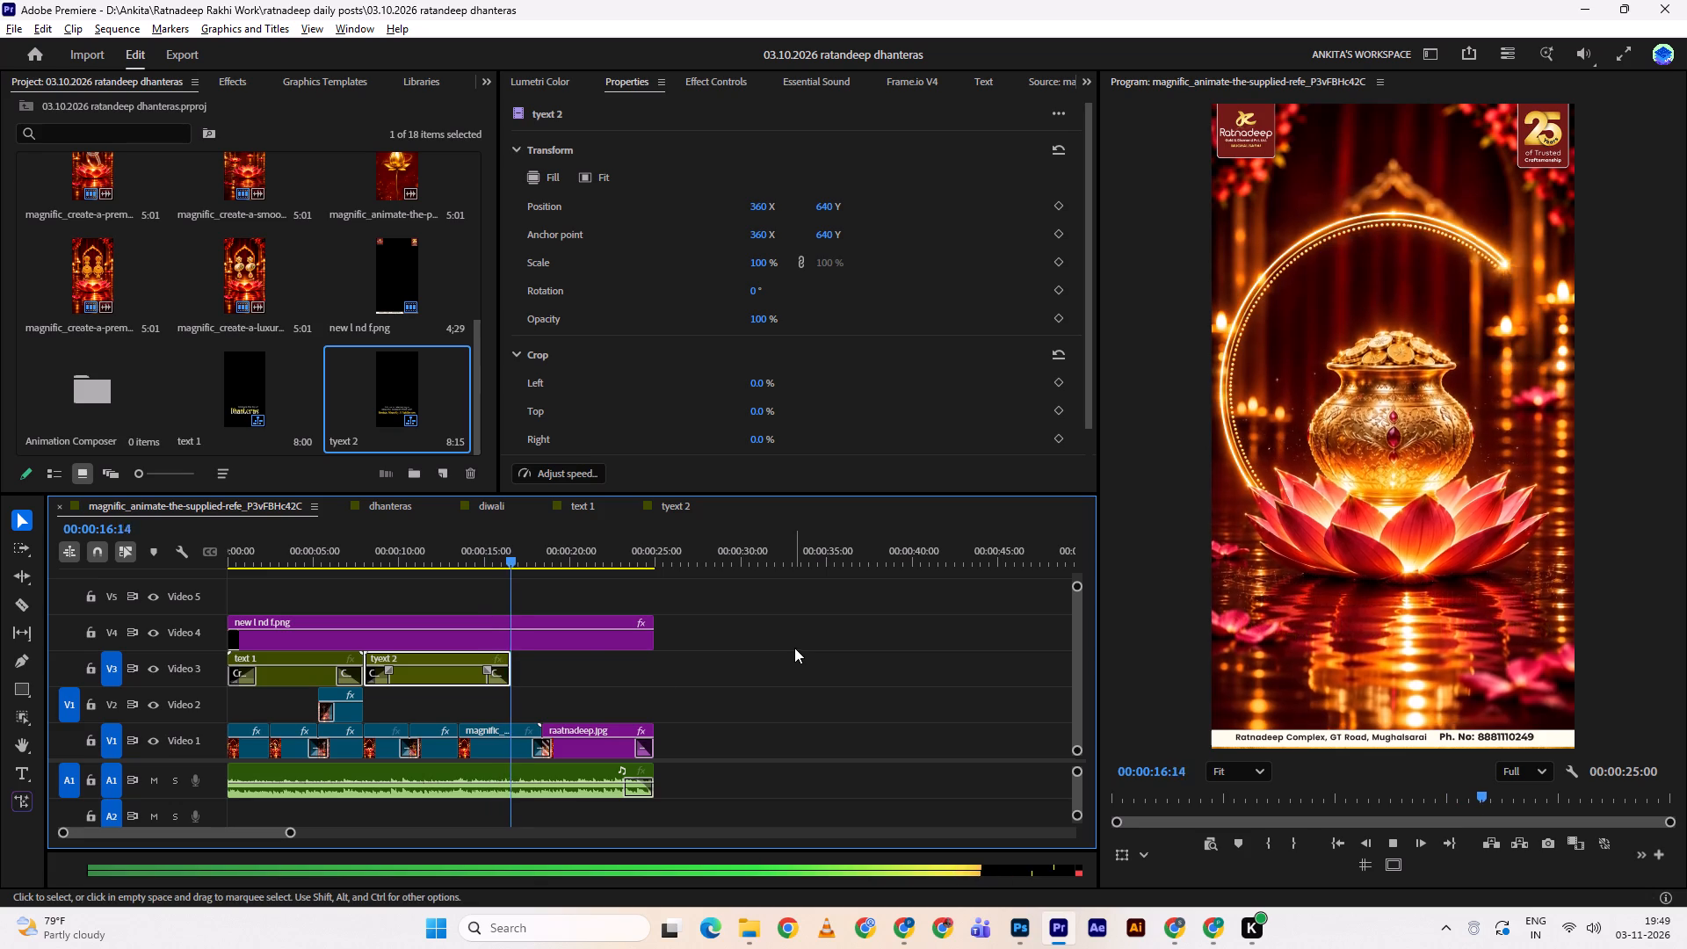
{"action": "left_click", "coordinate": [504, 546]}
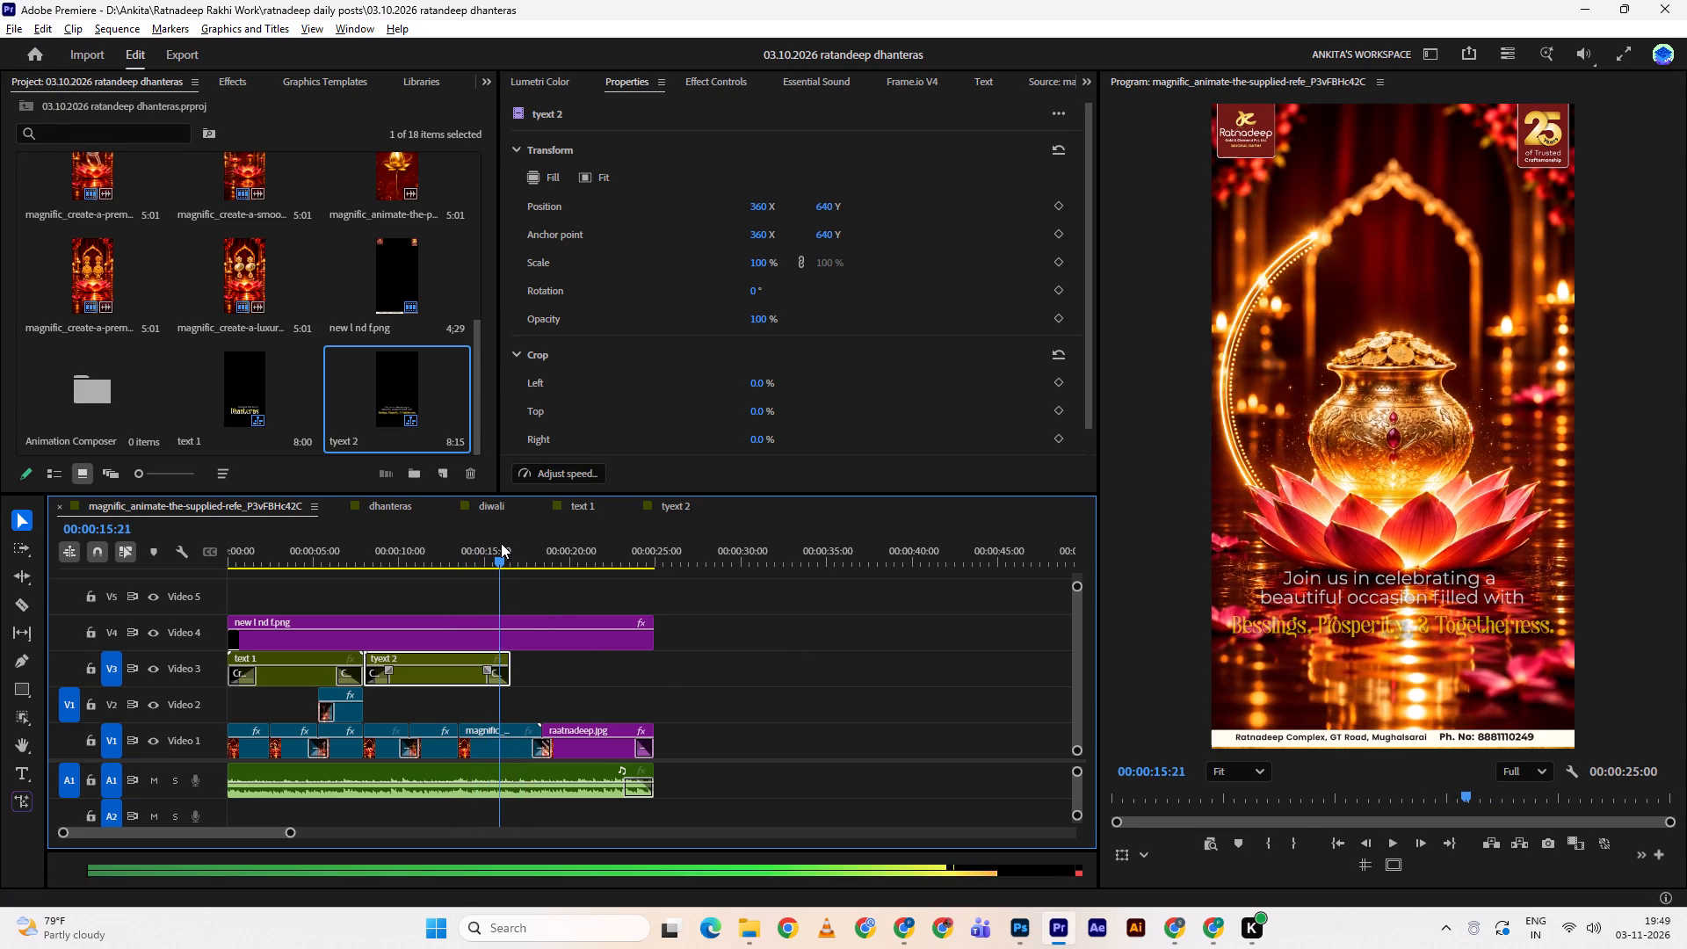
In the tyext 2 nest, set the "Blessings, Prosperity, & Togetherness." shadow size to 0.4 and blur to 27, and preview it in the main sequence.
{"action": "triple_click", "coordinate": [415, 662]}
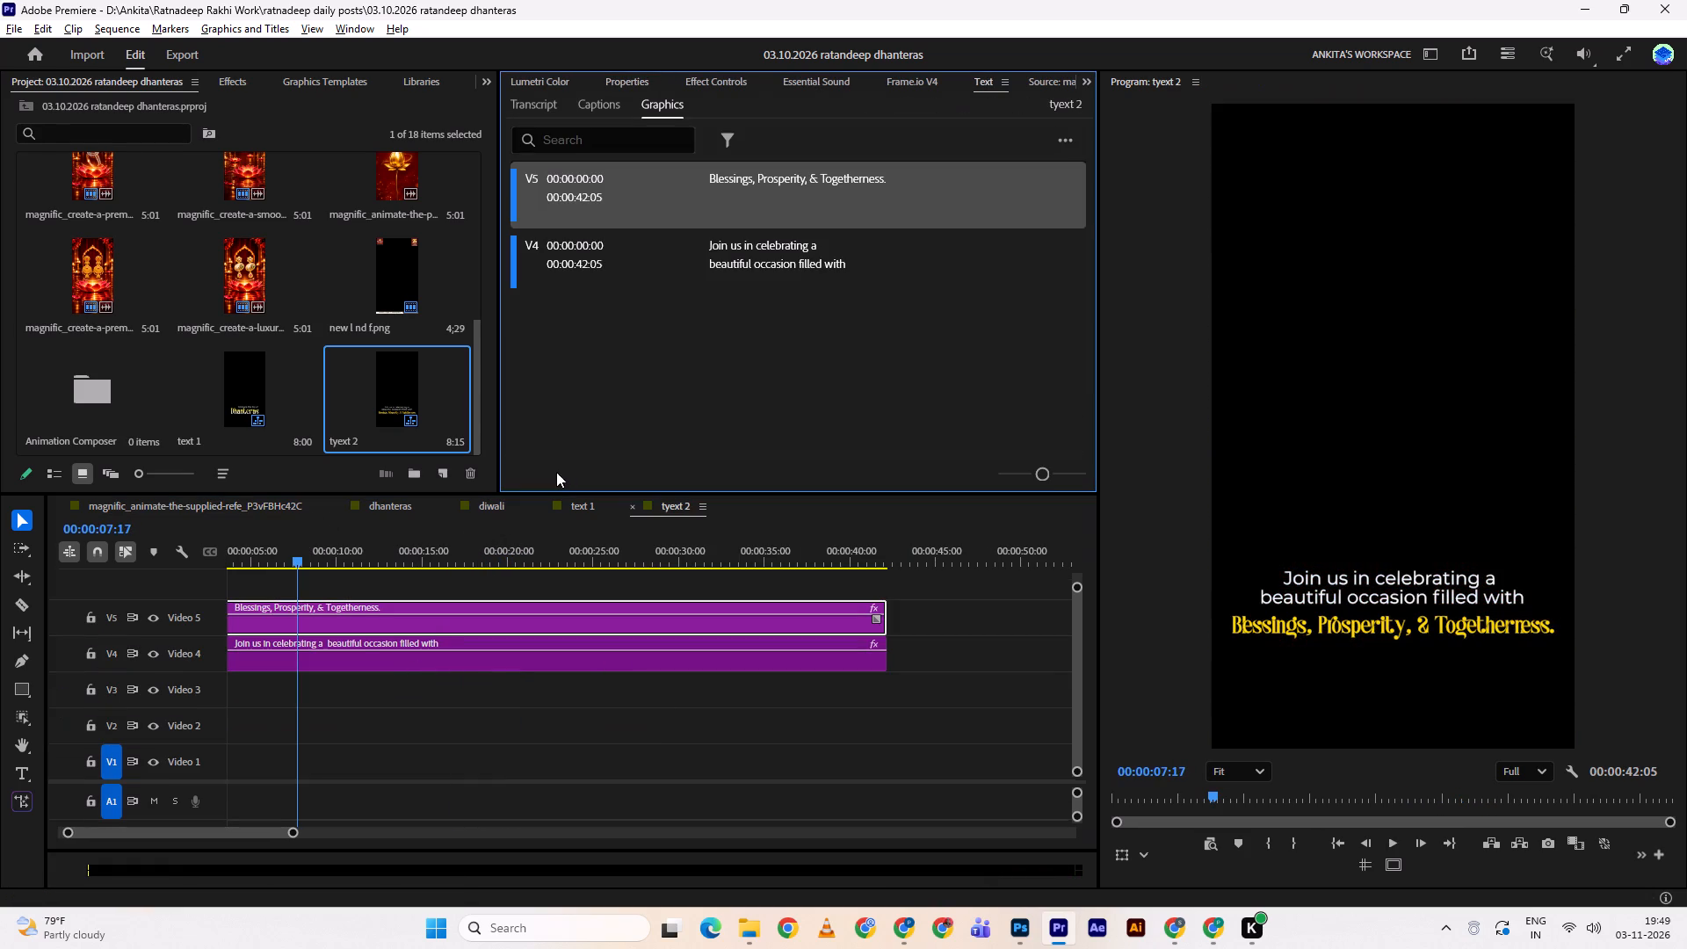
{"action": "double_click", "coordinate": [425, 631]}
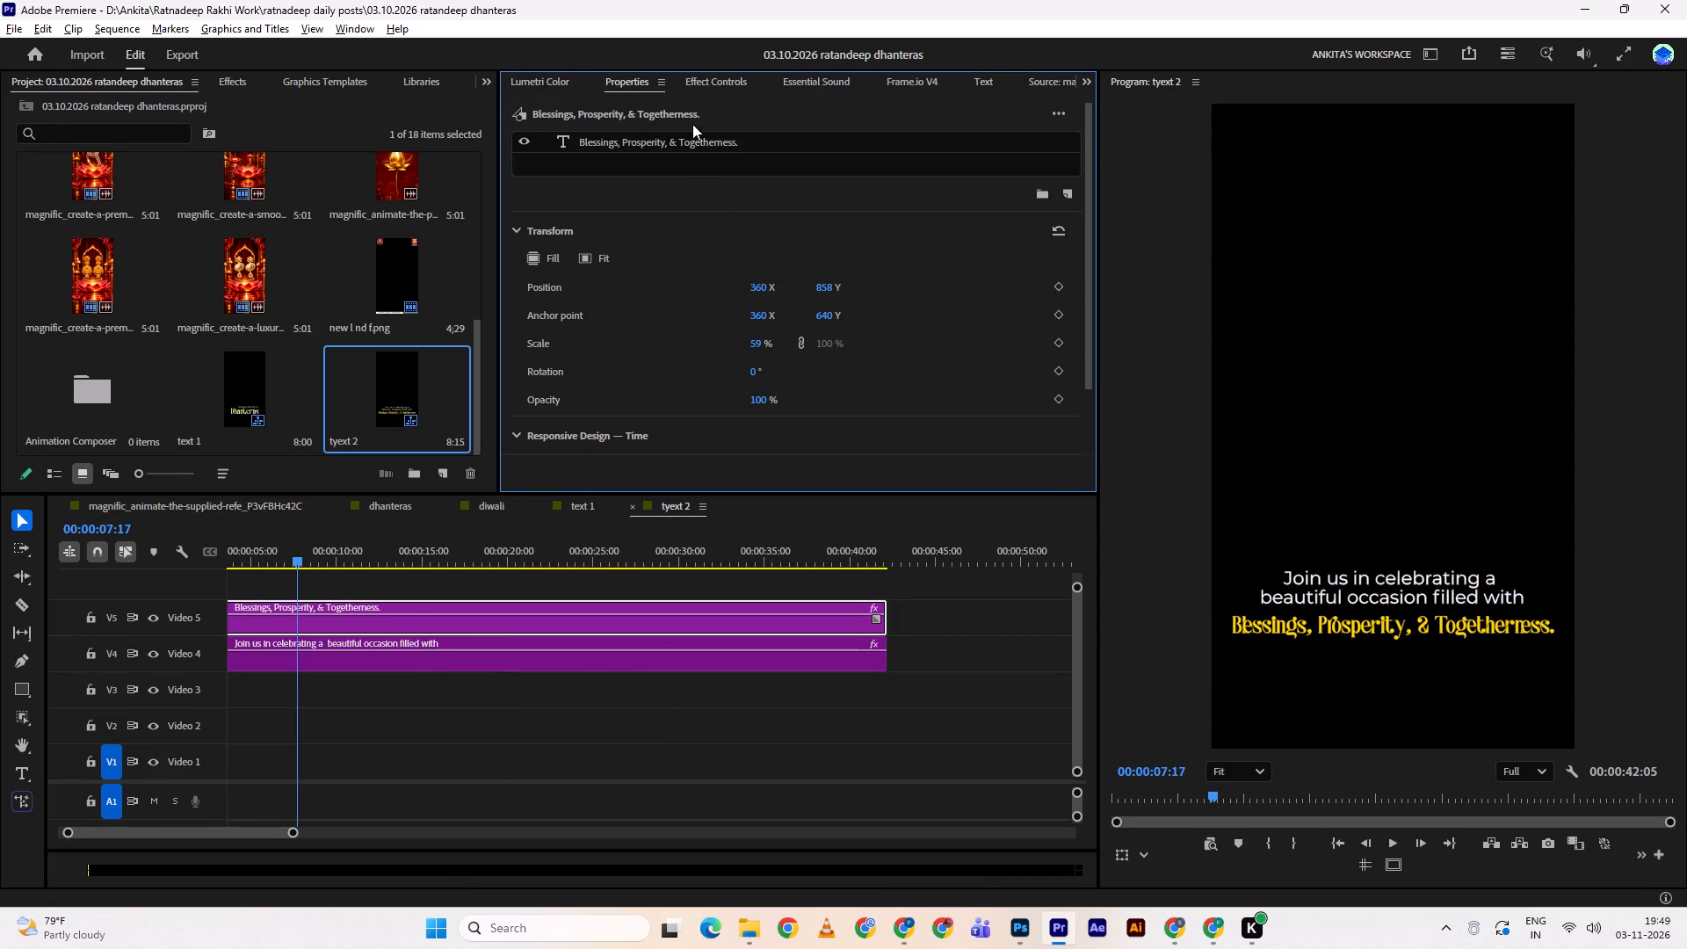
{"action": "left_click", "coordinate": [720, 137]}
{"action": "scroll", "coordinate": [1076, 280], "scroll_direction": "down", "scroll_amount": 10}
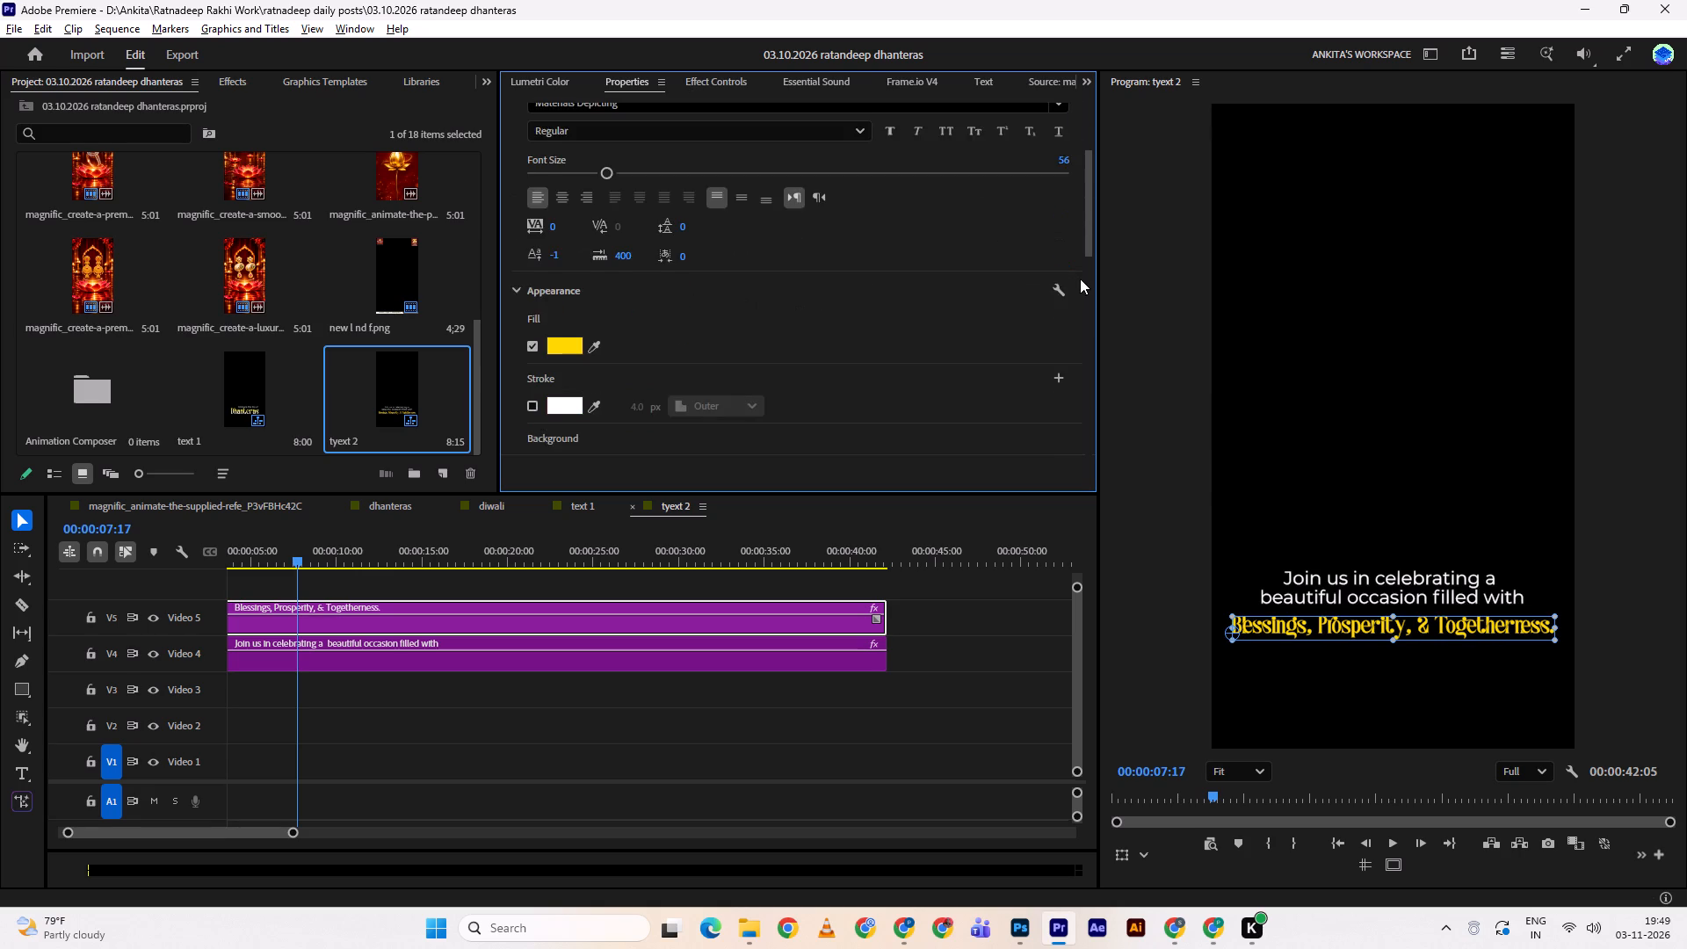
{"action": "scroll", "coordinate": [1080, 279], "scroll_direction": "down", "scroll_amount": 11}
{"action": "scroll", "coordinate": [870, 258], "scroll_direction": "down", "scroll_amount": 4}
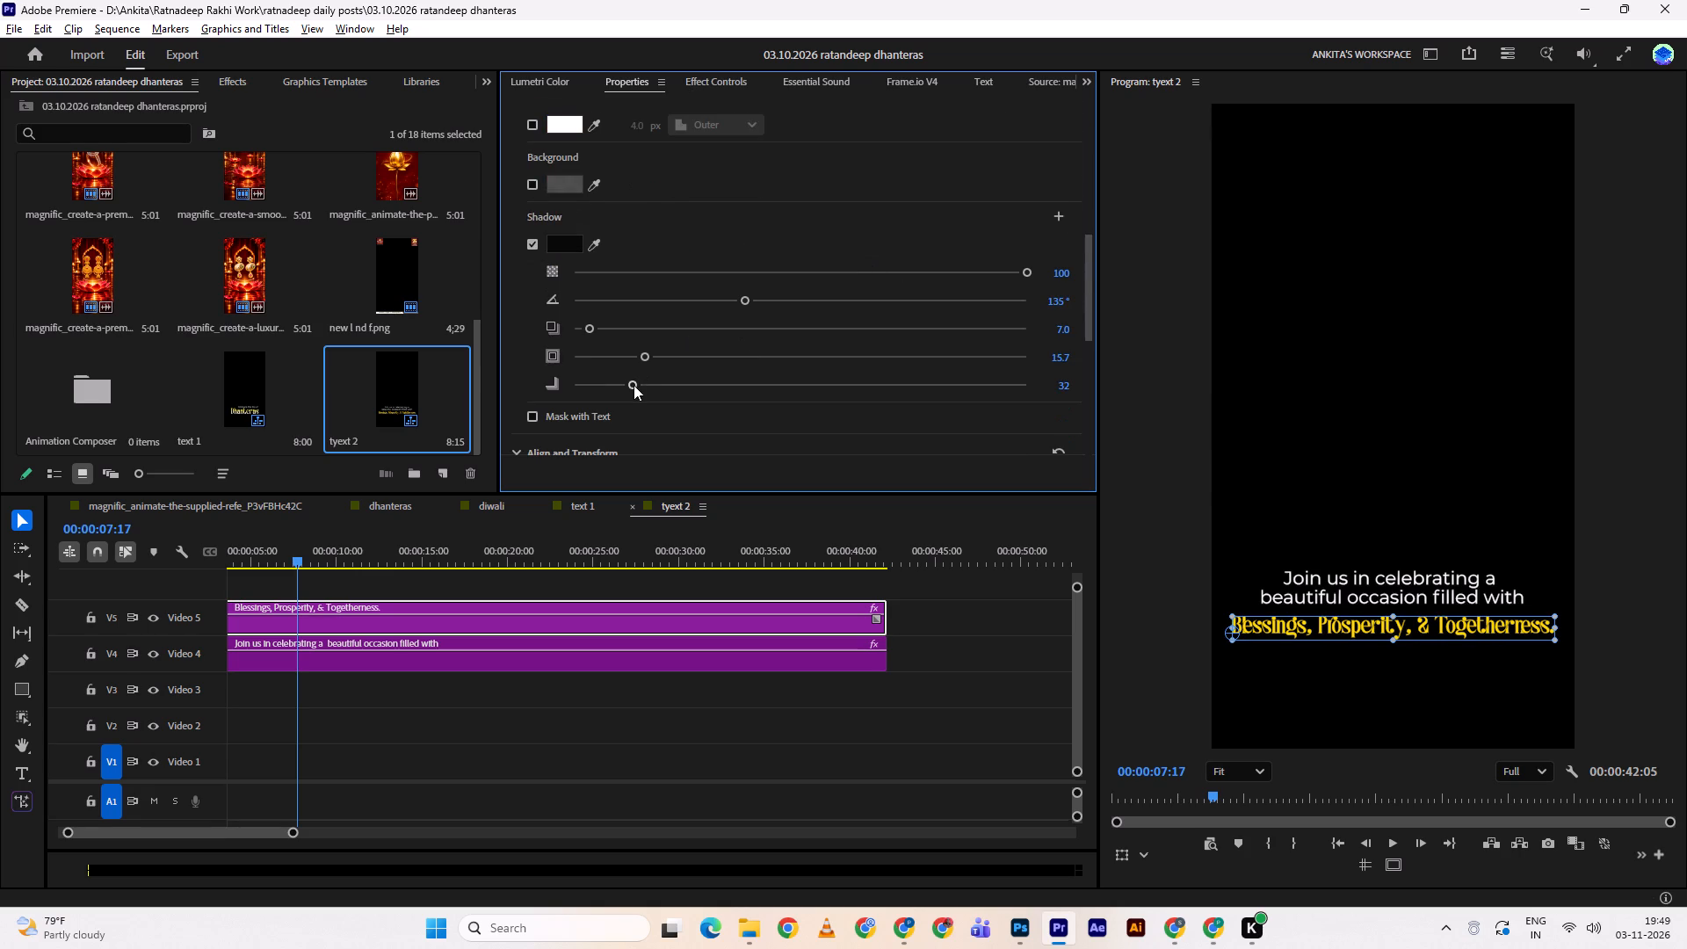
{"action": "left_click_drag", "start_coordinate": [631, 383], "coordinate": [594, 388]}
{"action": "left_click_drag", "start_coordinate": [644, 353], "coordinate": [574, 363]}
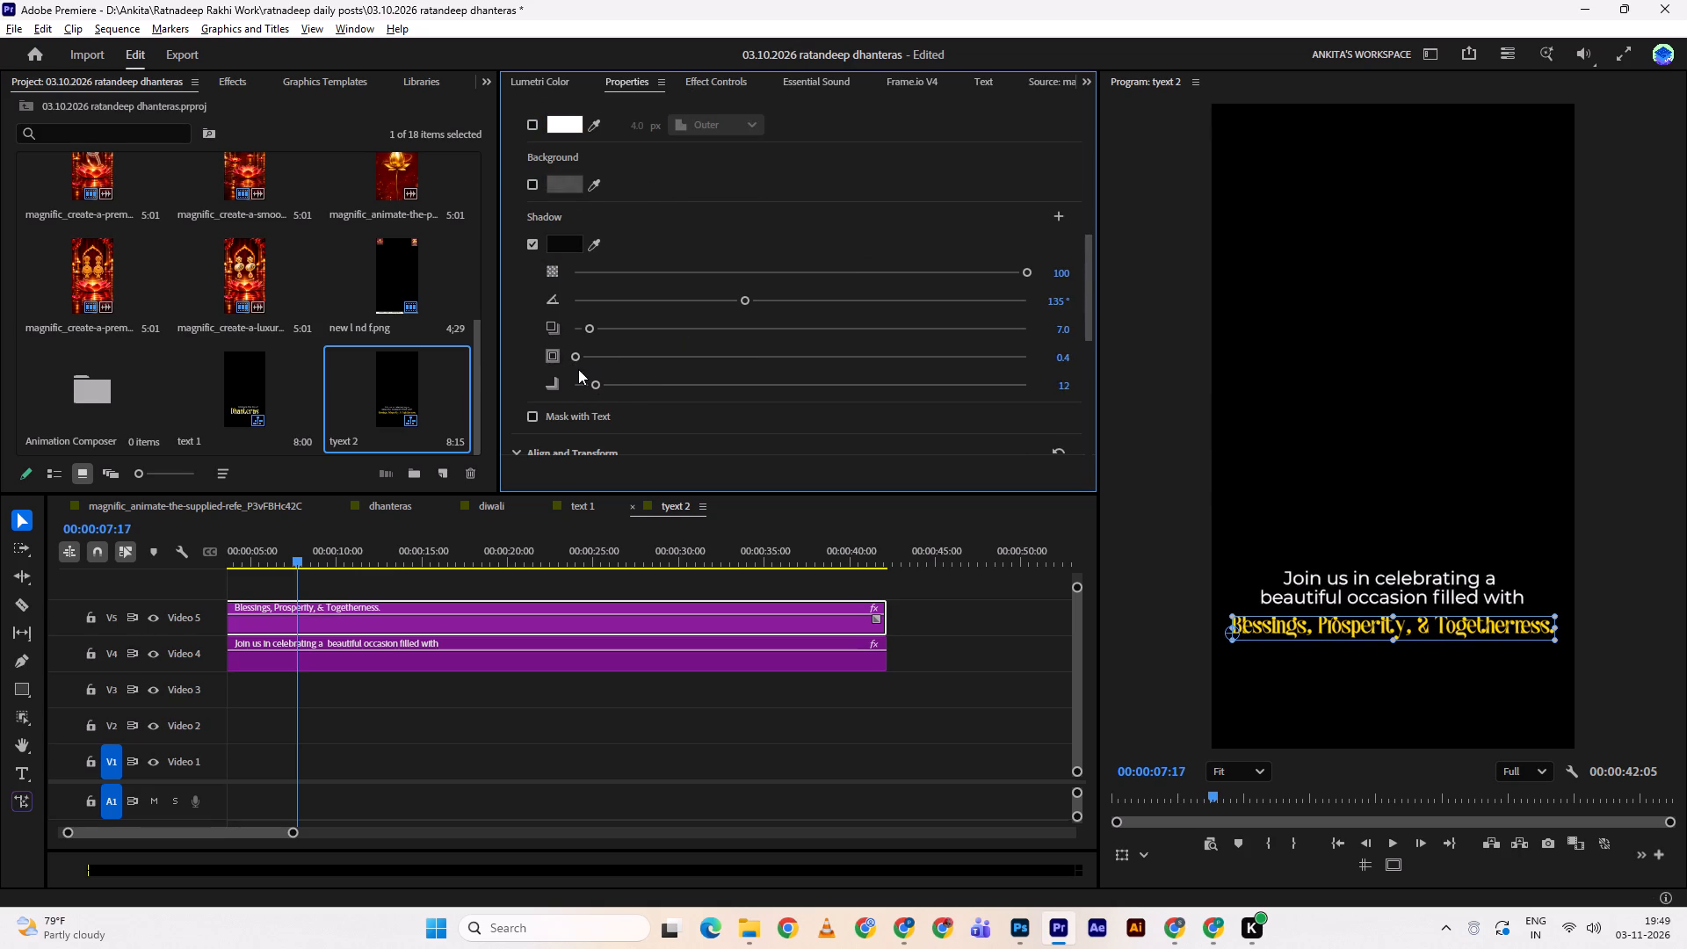
{"action": "left_click_drag", "start_coordinate": [595, 382], "coordinate": [621, 382]}
{"action": "left_click", "coordinate": [288, 501]}
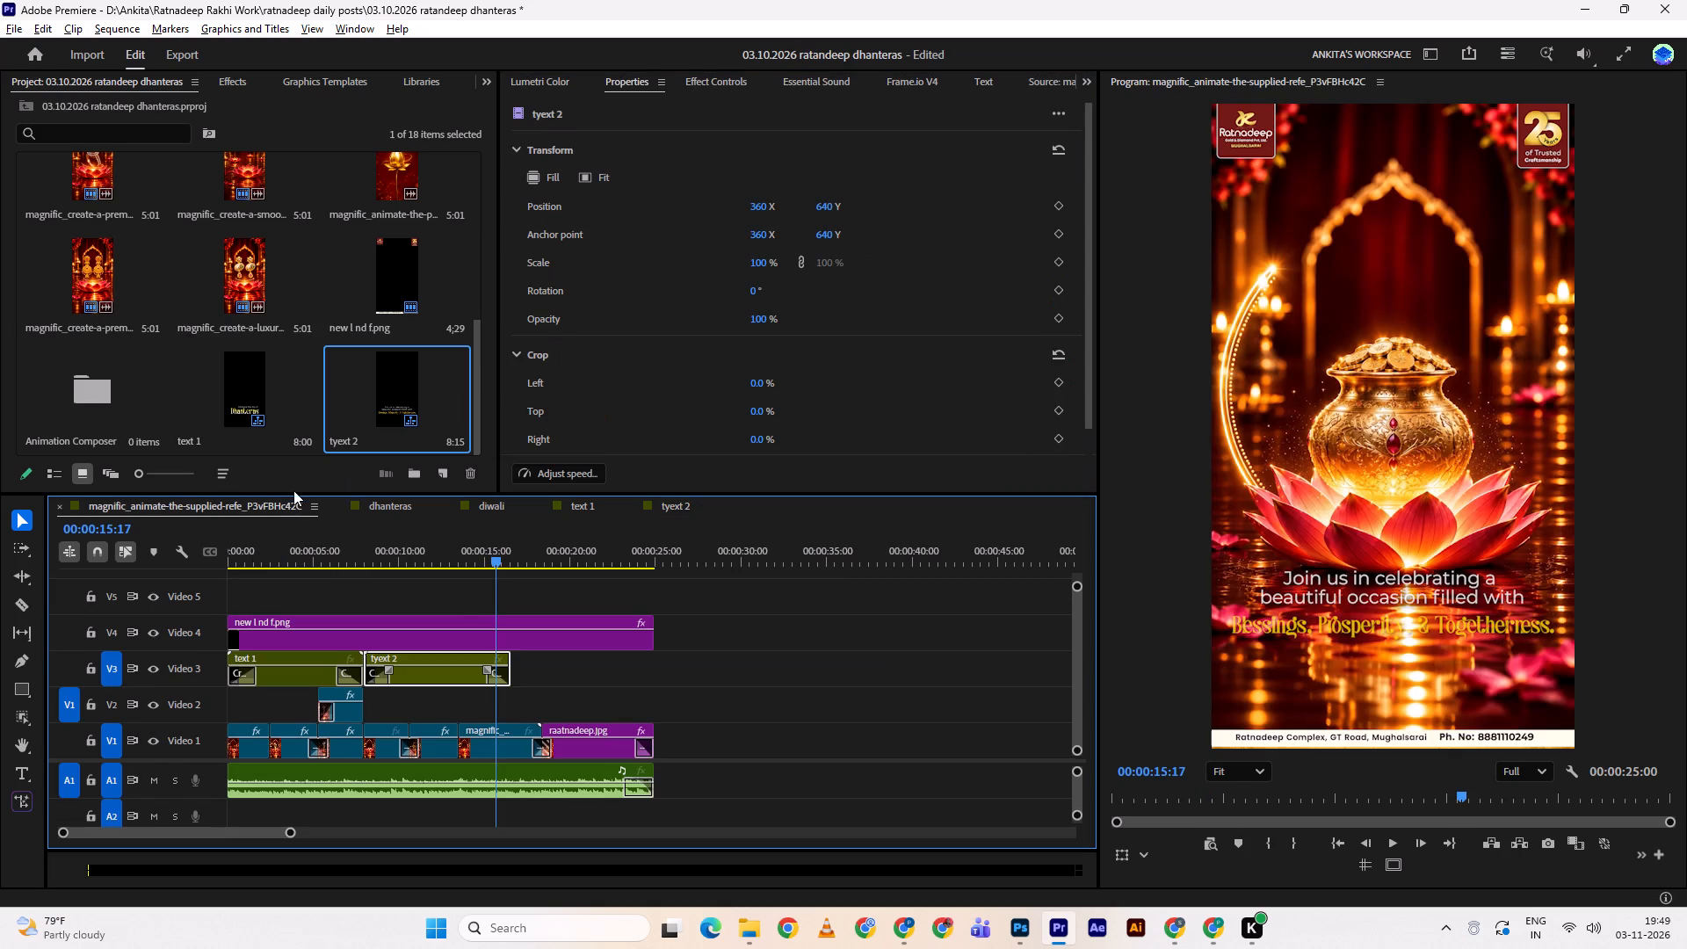
{"action": "left_click_drag", "start_coordinate": [407, 540], "coordinate": [353, 557]}
{"action": "key", "text": "space"}
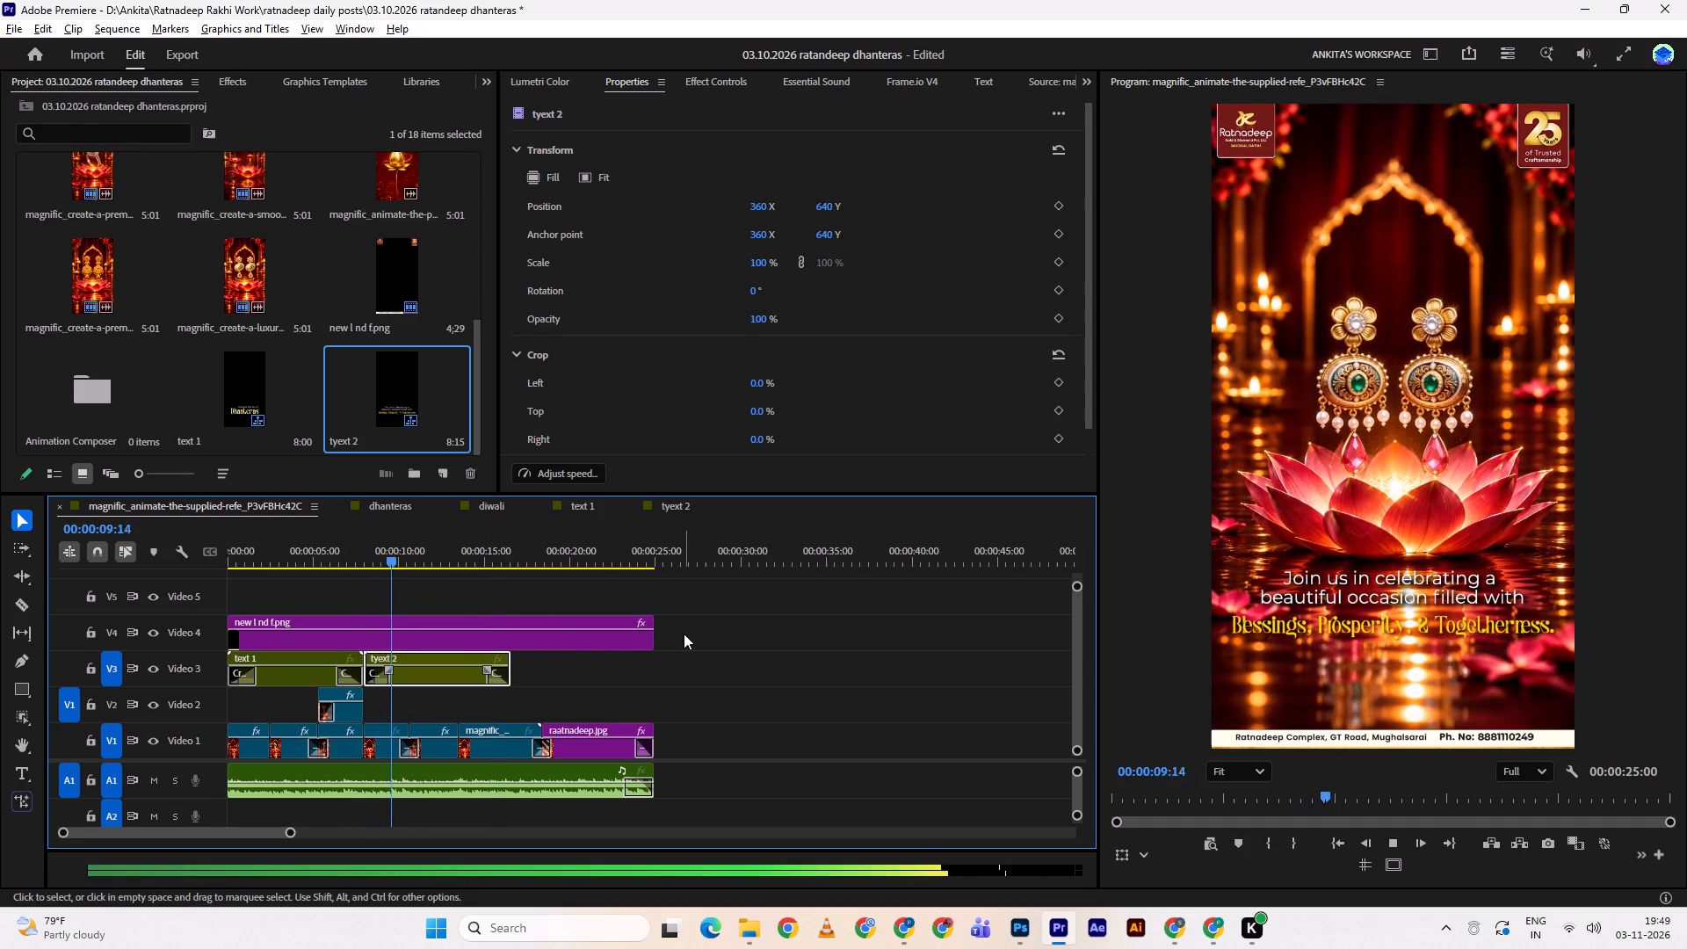
{"action": "key", "text": "space"}
{"action": "key", "text": "space"}
{"action": "key", "text": "space"}
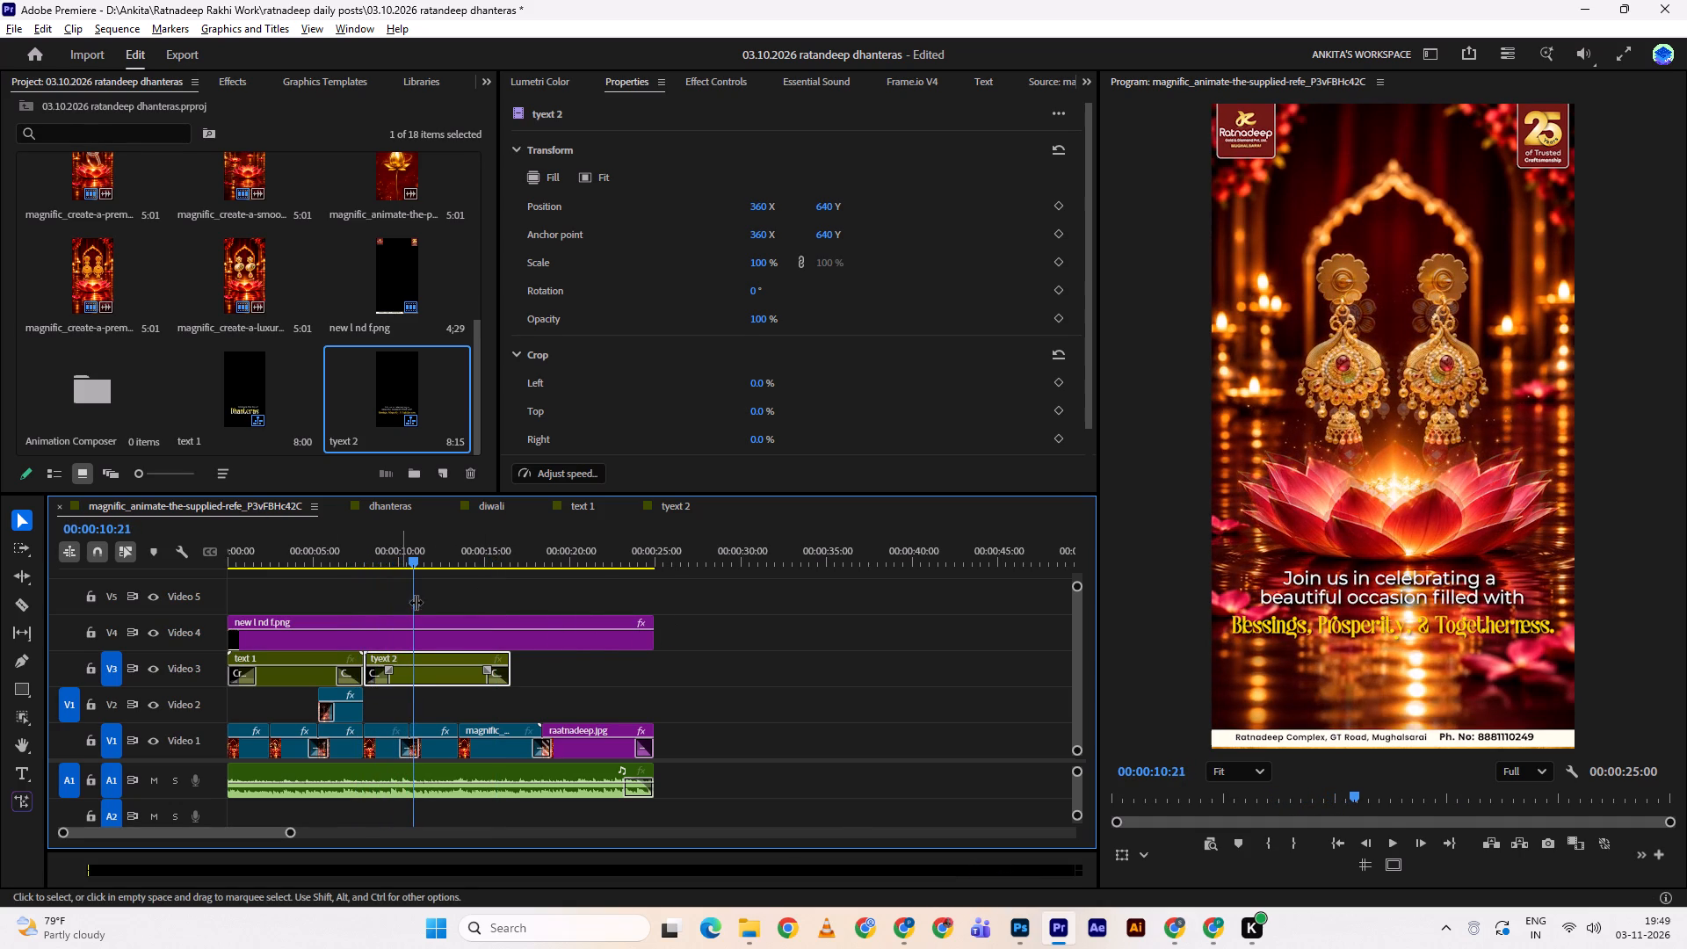
In the tyext 2 nest, set the "Blessings, Prosperity, & Togetherness." shadow size to 5.0, and play back the main sequence.
{"action": "double_click", "coordinate": [412, 675]}
{"action": "left_click", "coordinate": [725, 140]}
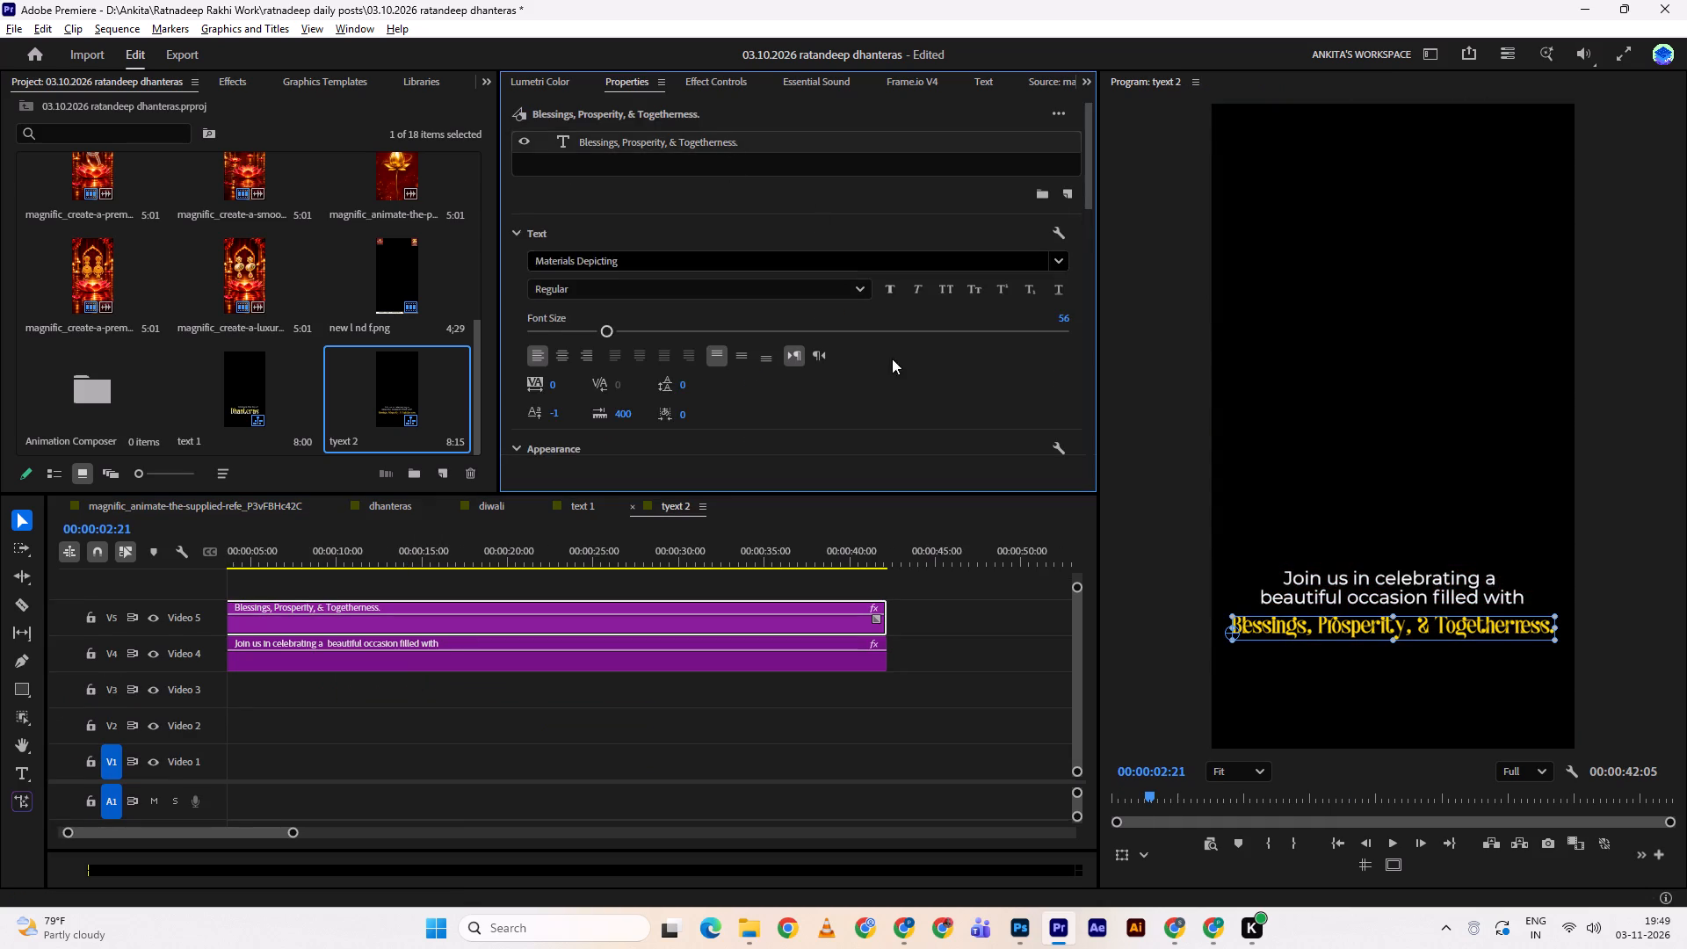
{"action": "scroll", "coordinate": [974, 392], "scroll_direction": "down", "scroll_amount": 20}
{"action": "scroll", "coordinate": [974, 392], "scroll_direction": "down", "scroll_amount": 5}
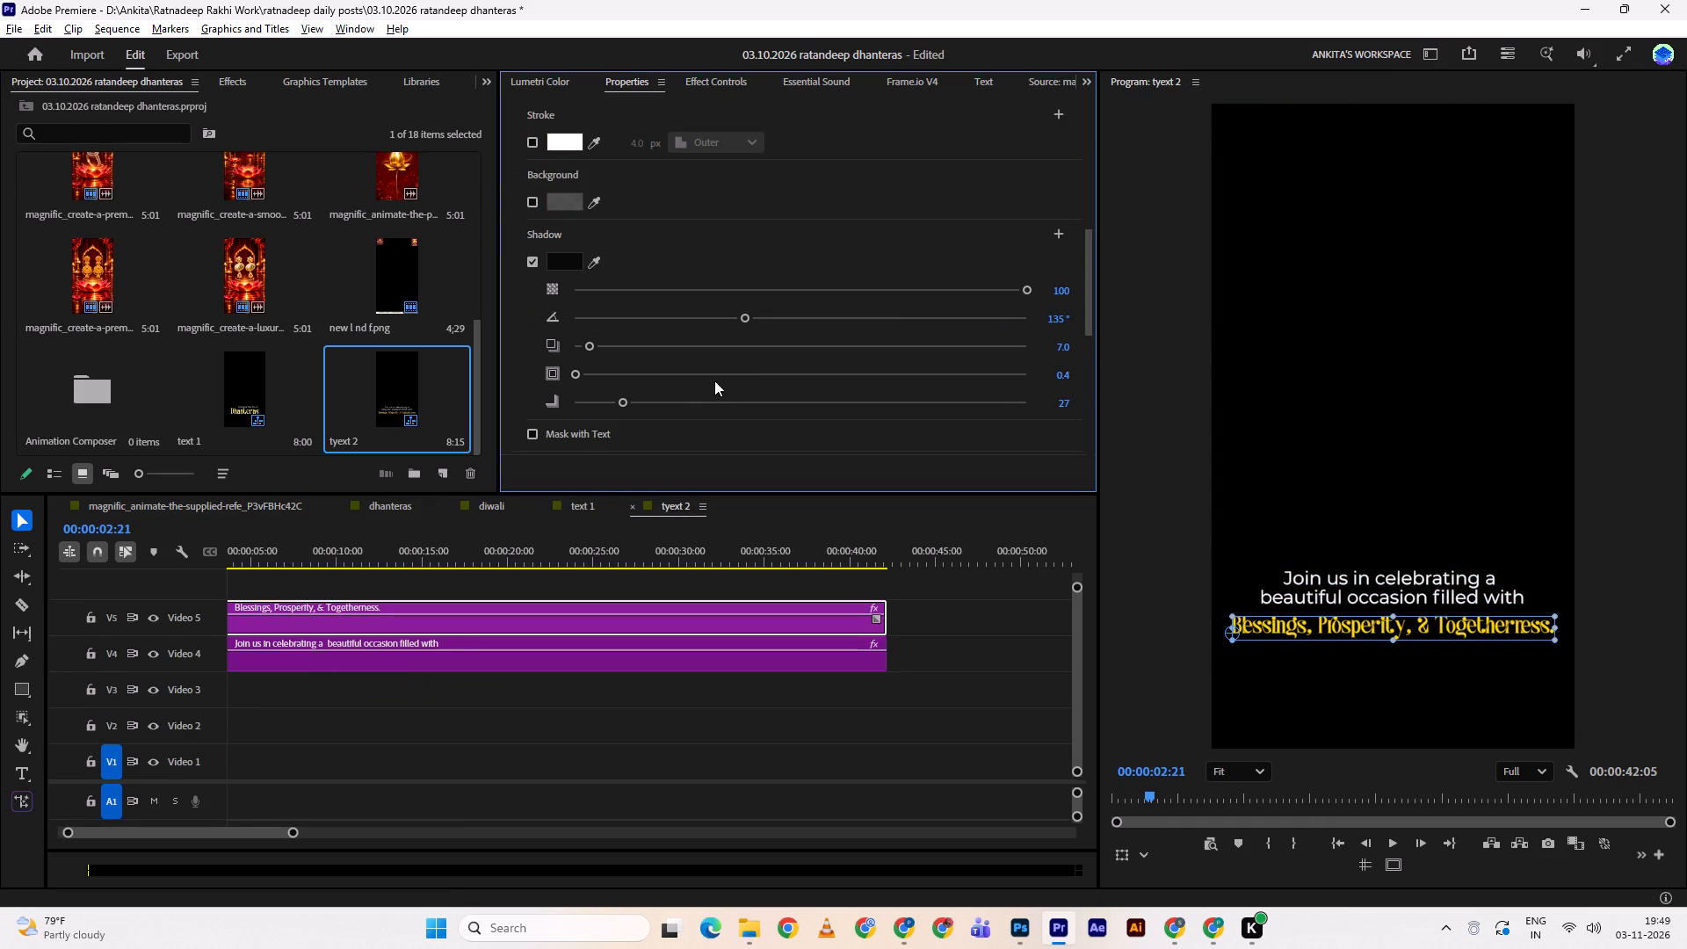
{"action": "left_click_drag", "start_coordinate": [574, 357], "coordinate": [595, 352]}
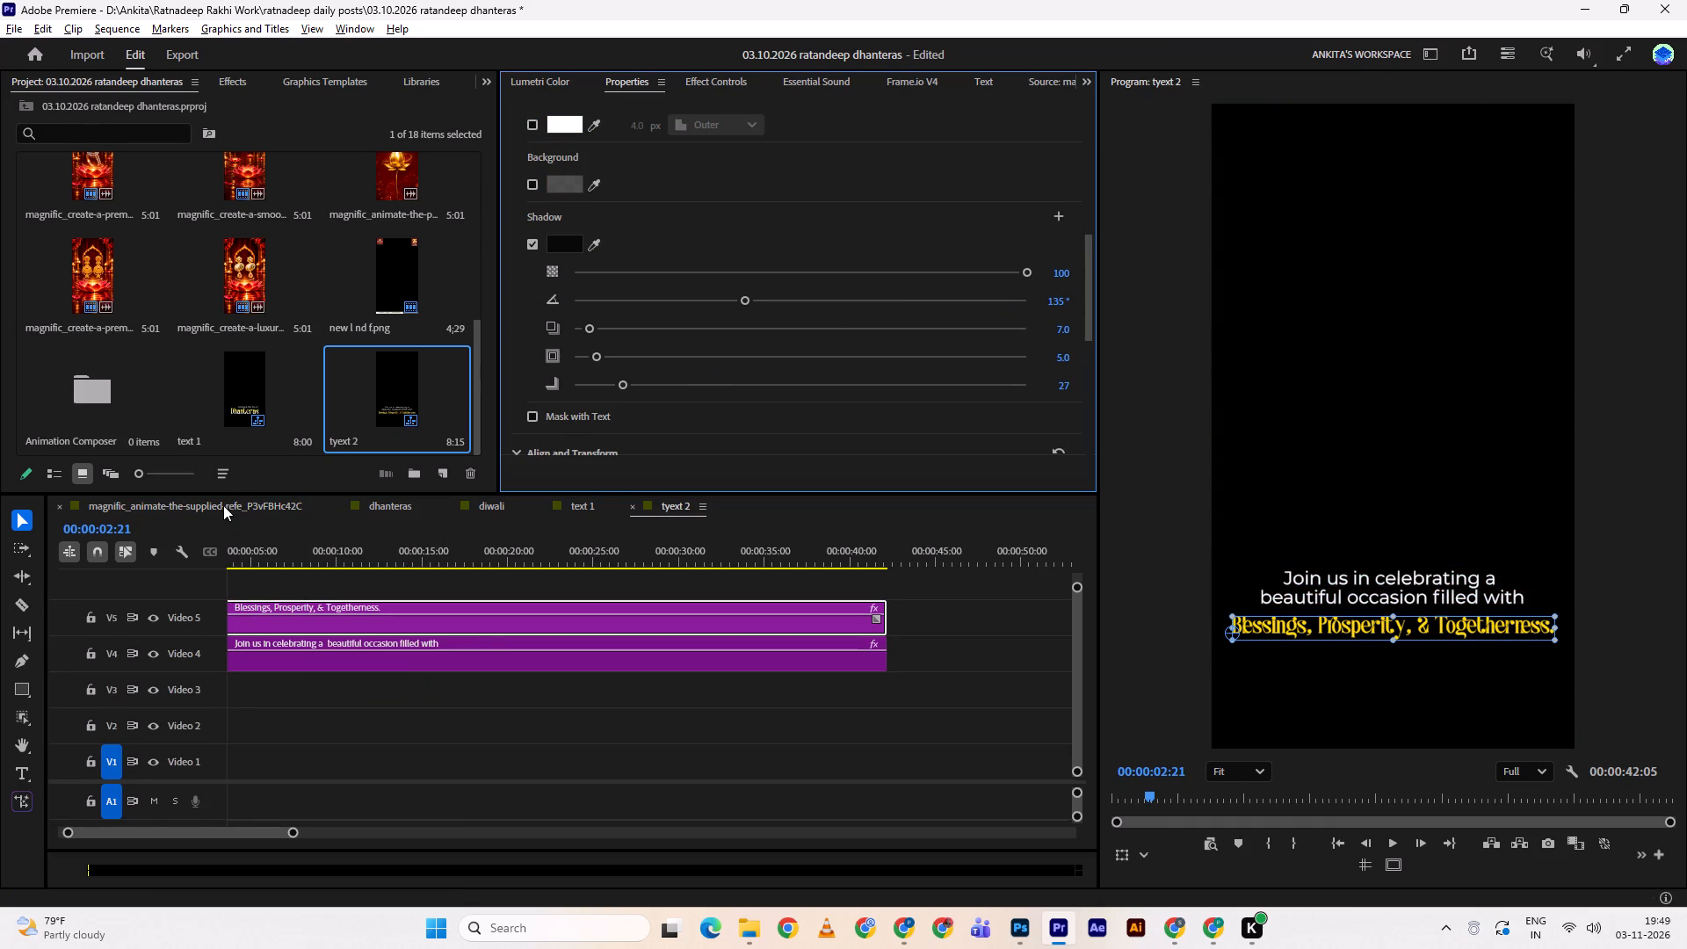
{"action": "left_click", "coordinate": [223, 505]}
{"action": "key", "text": "space"}
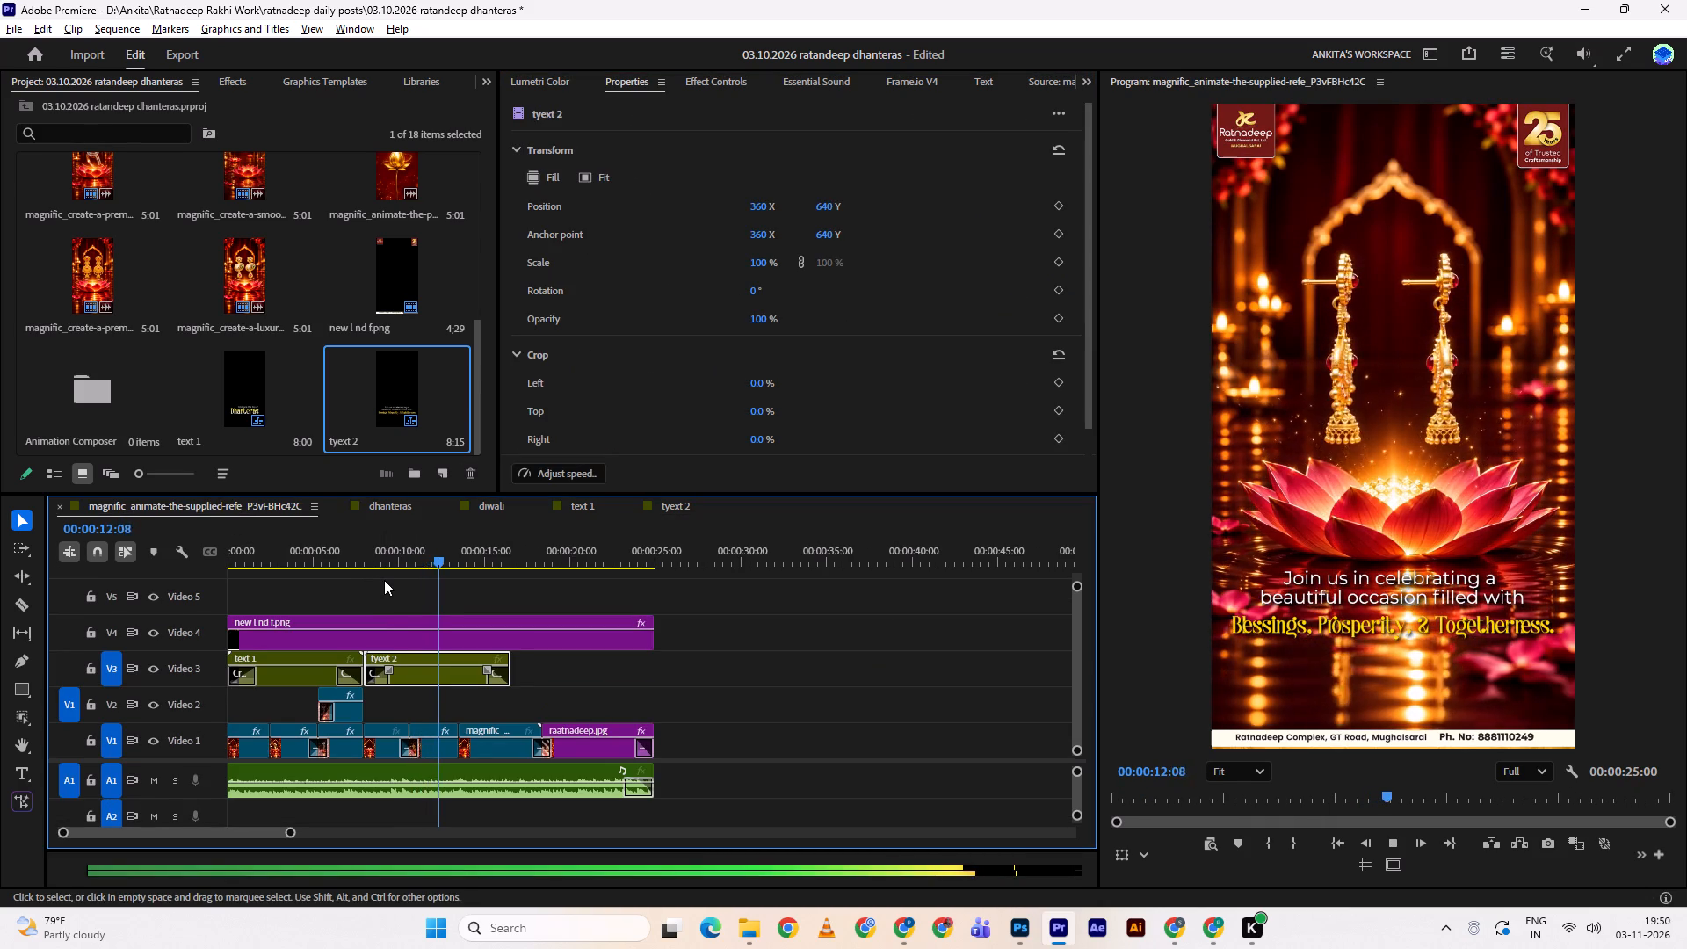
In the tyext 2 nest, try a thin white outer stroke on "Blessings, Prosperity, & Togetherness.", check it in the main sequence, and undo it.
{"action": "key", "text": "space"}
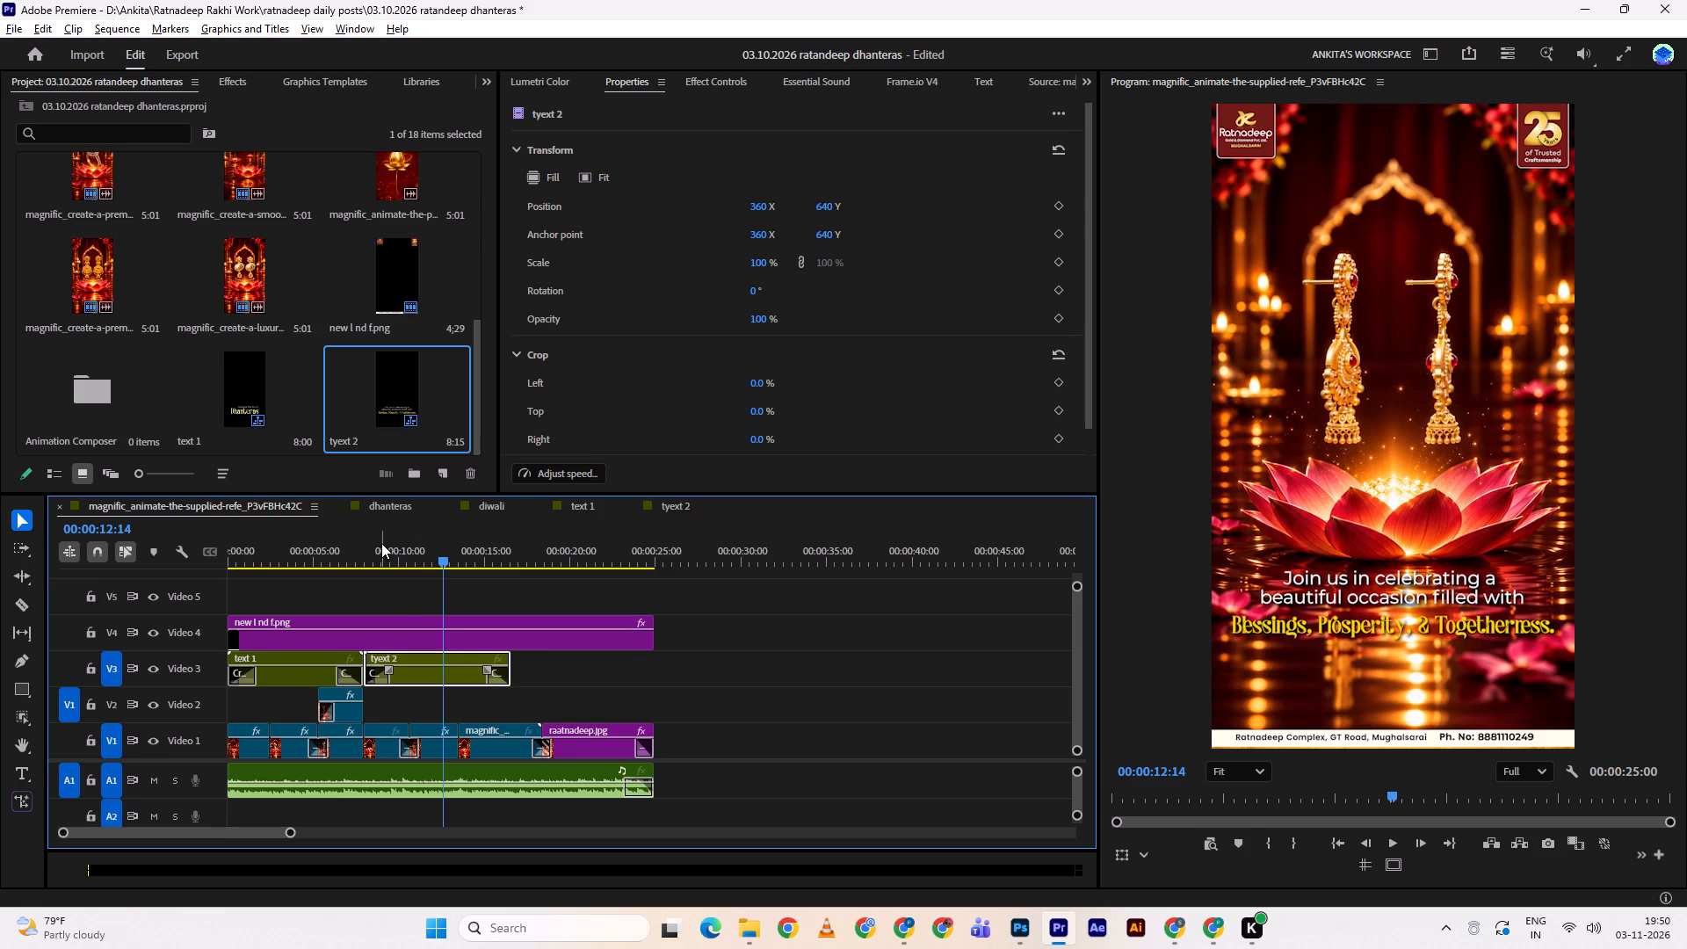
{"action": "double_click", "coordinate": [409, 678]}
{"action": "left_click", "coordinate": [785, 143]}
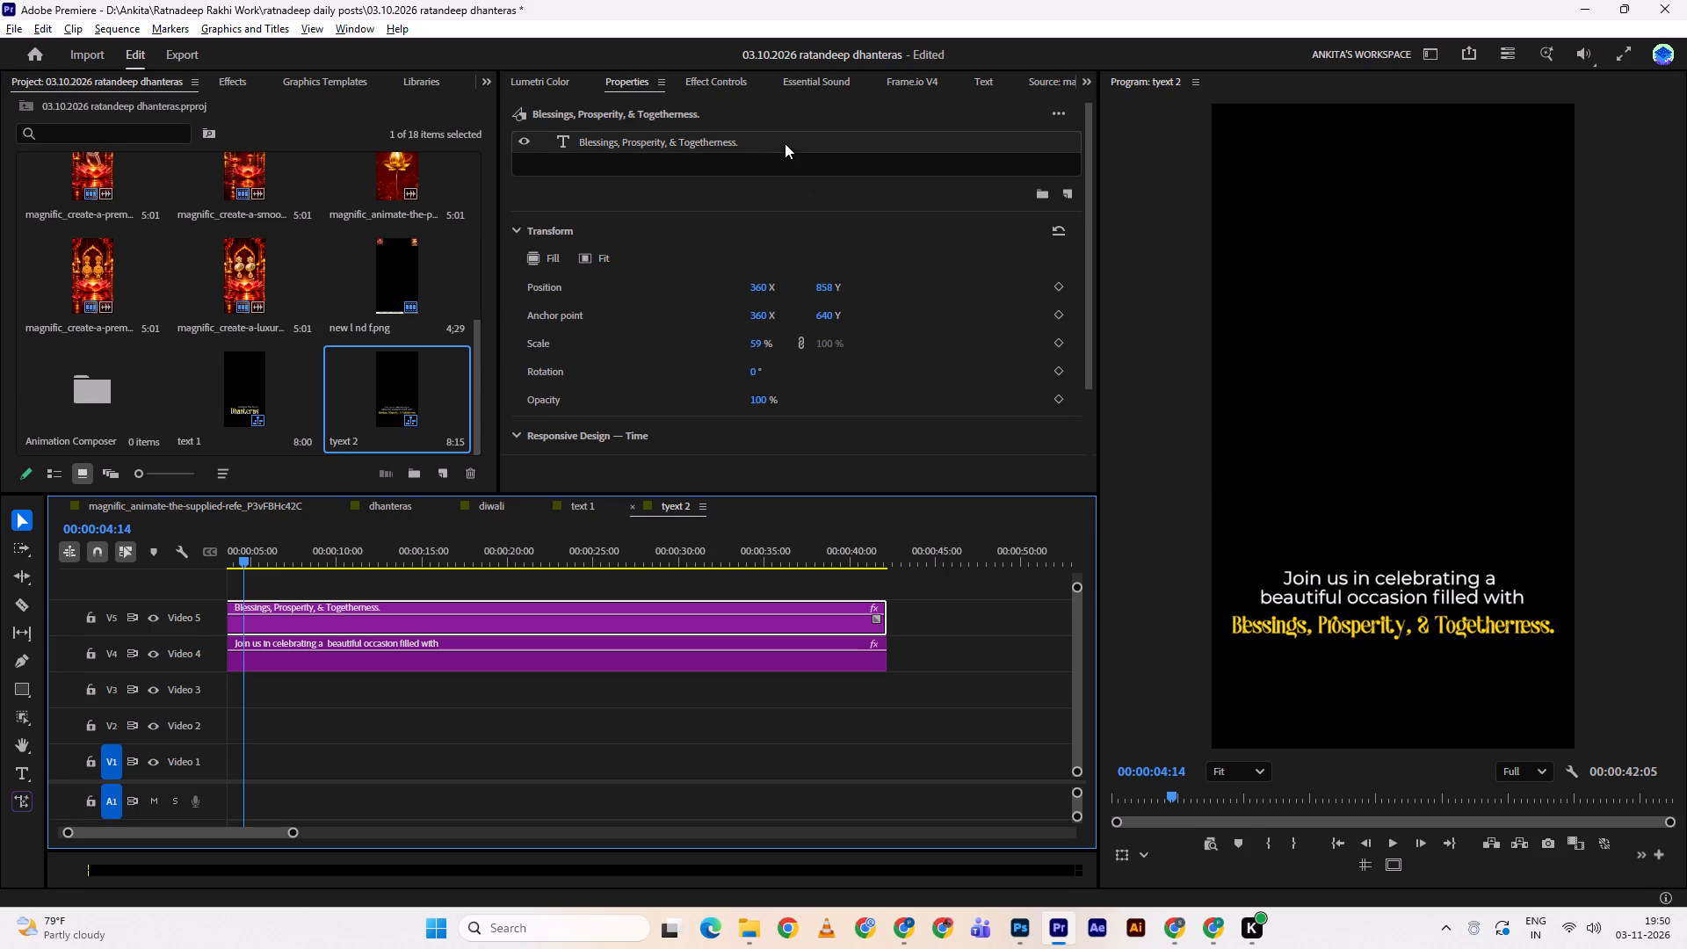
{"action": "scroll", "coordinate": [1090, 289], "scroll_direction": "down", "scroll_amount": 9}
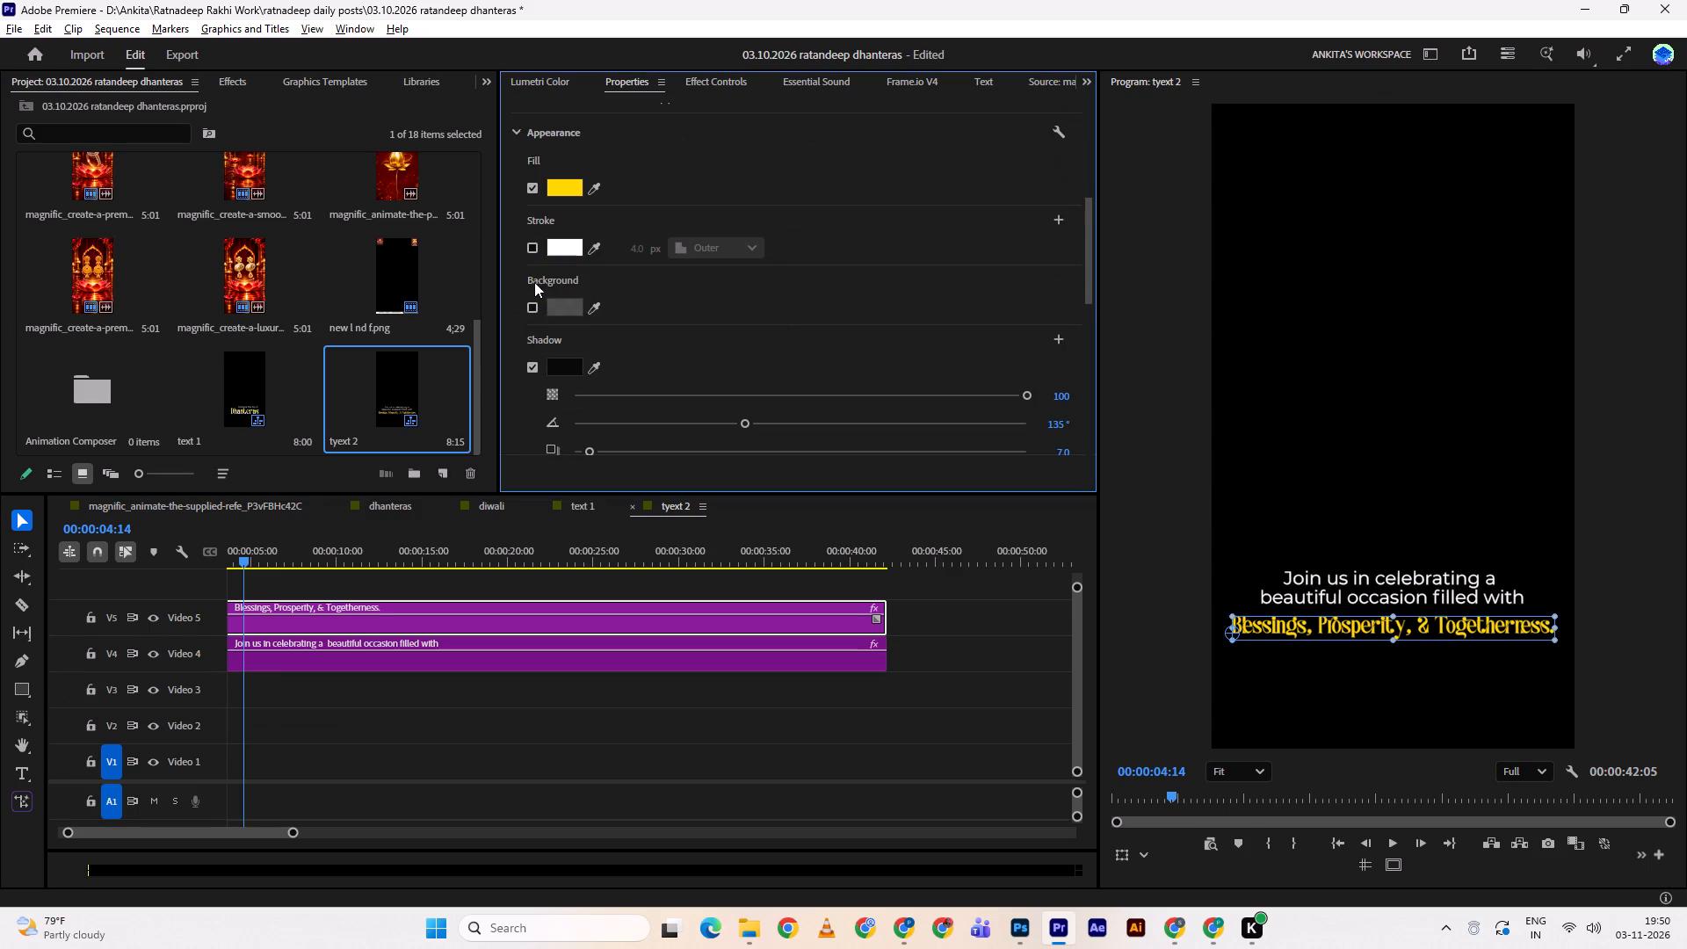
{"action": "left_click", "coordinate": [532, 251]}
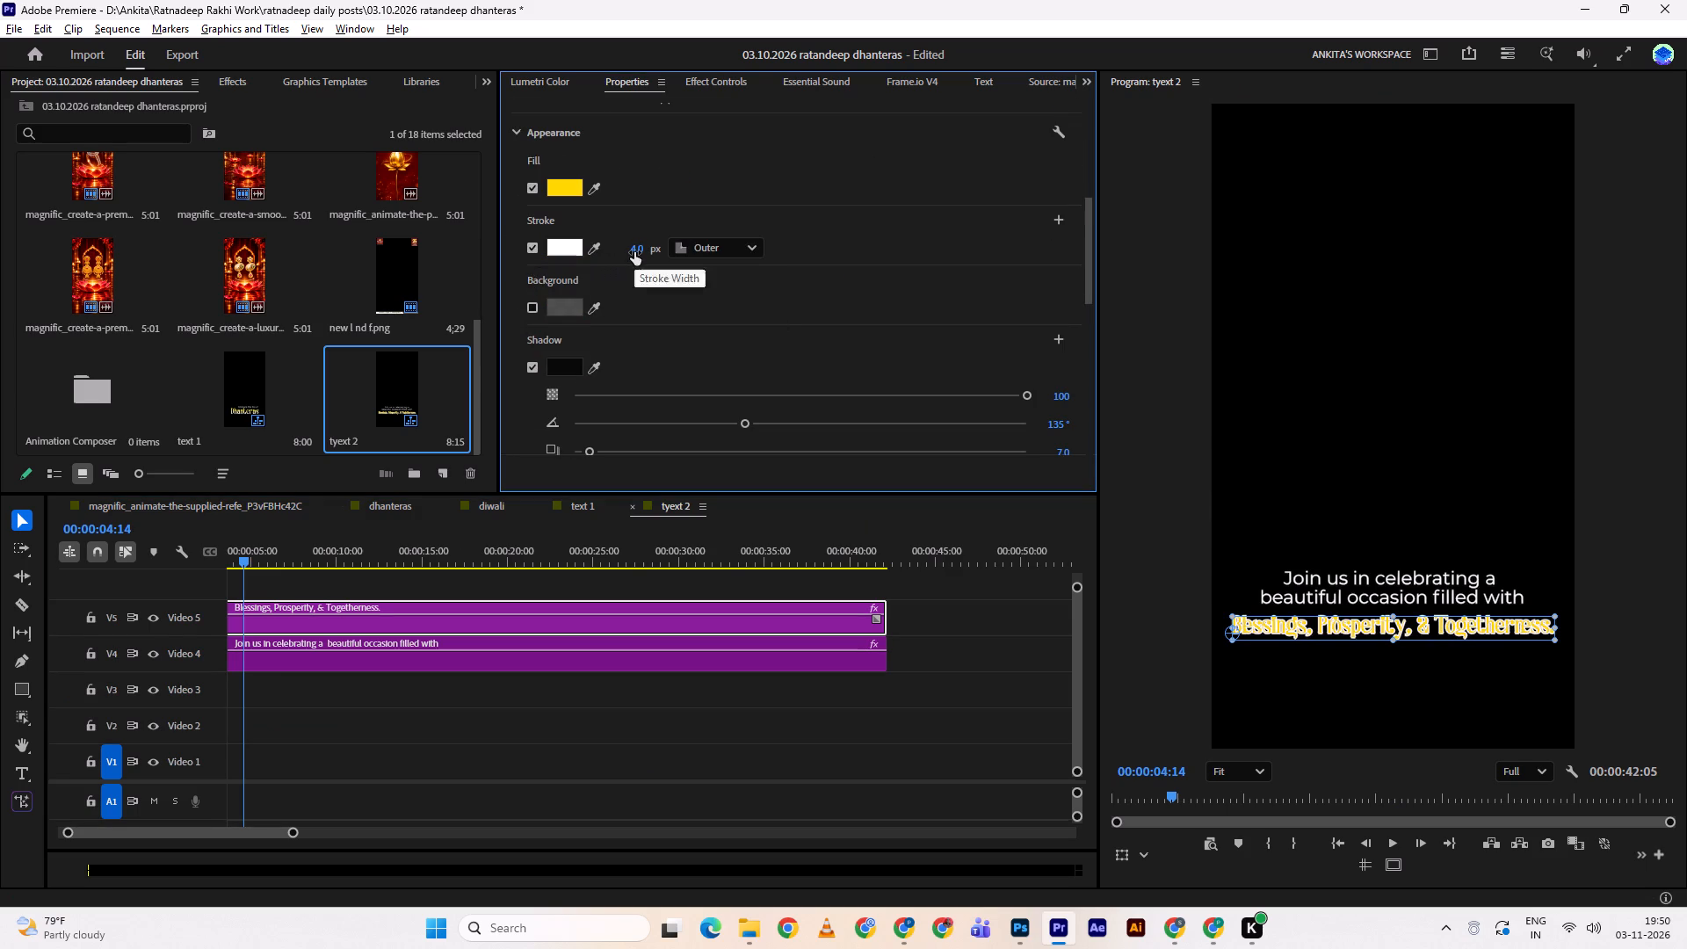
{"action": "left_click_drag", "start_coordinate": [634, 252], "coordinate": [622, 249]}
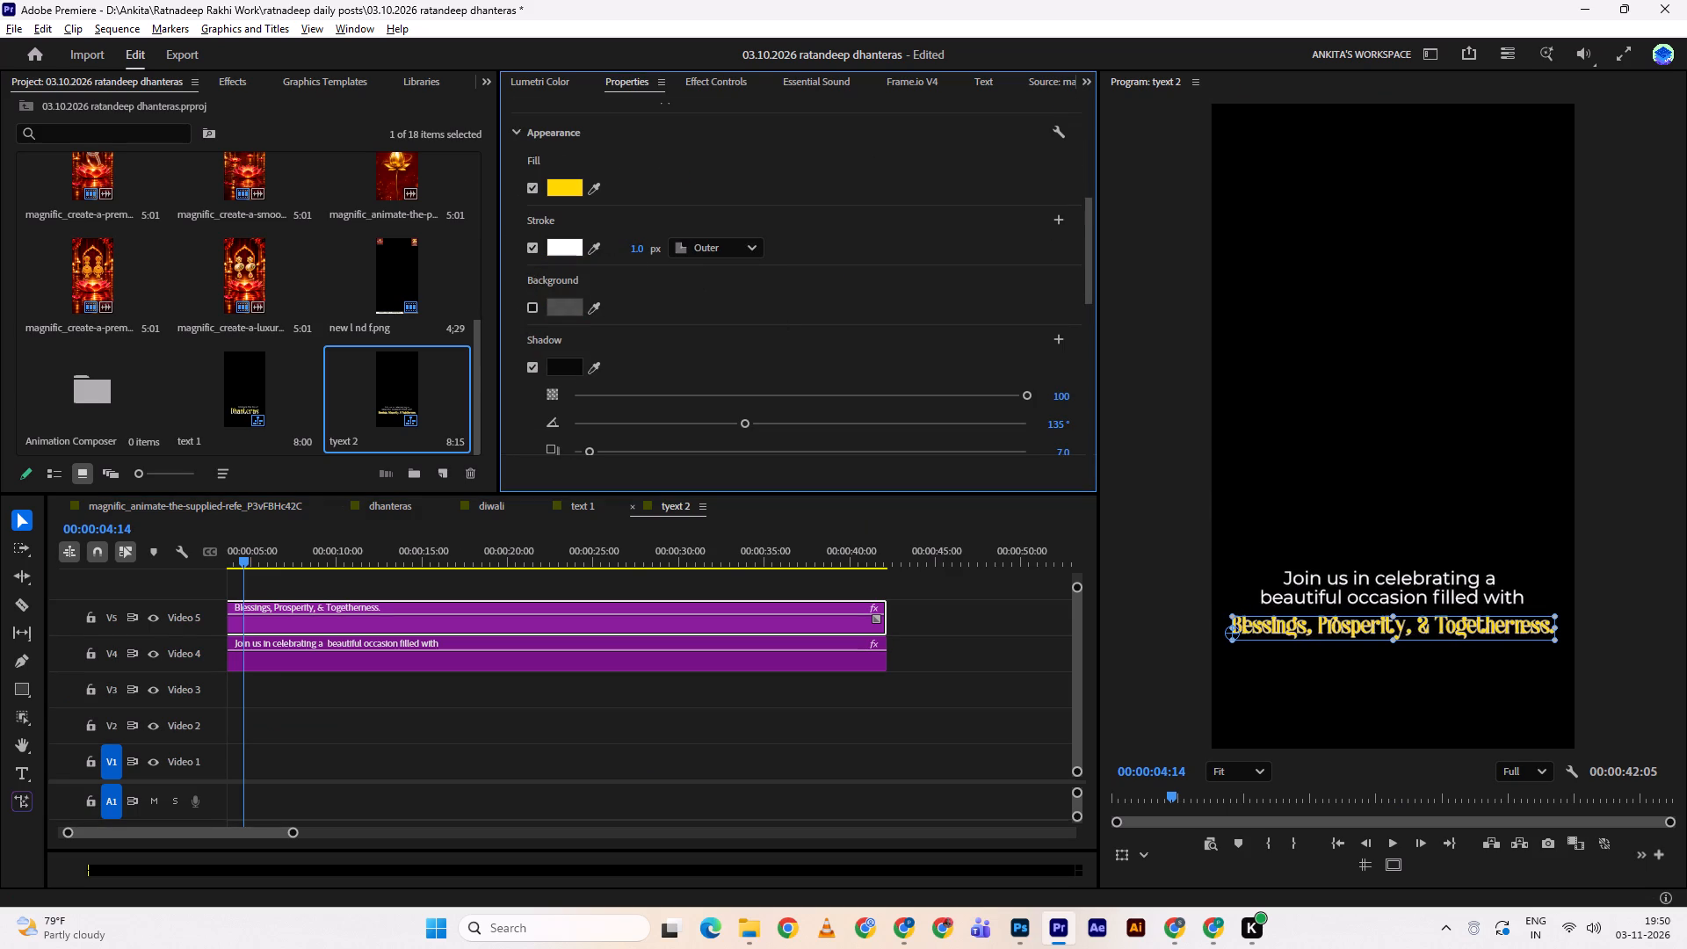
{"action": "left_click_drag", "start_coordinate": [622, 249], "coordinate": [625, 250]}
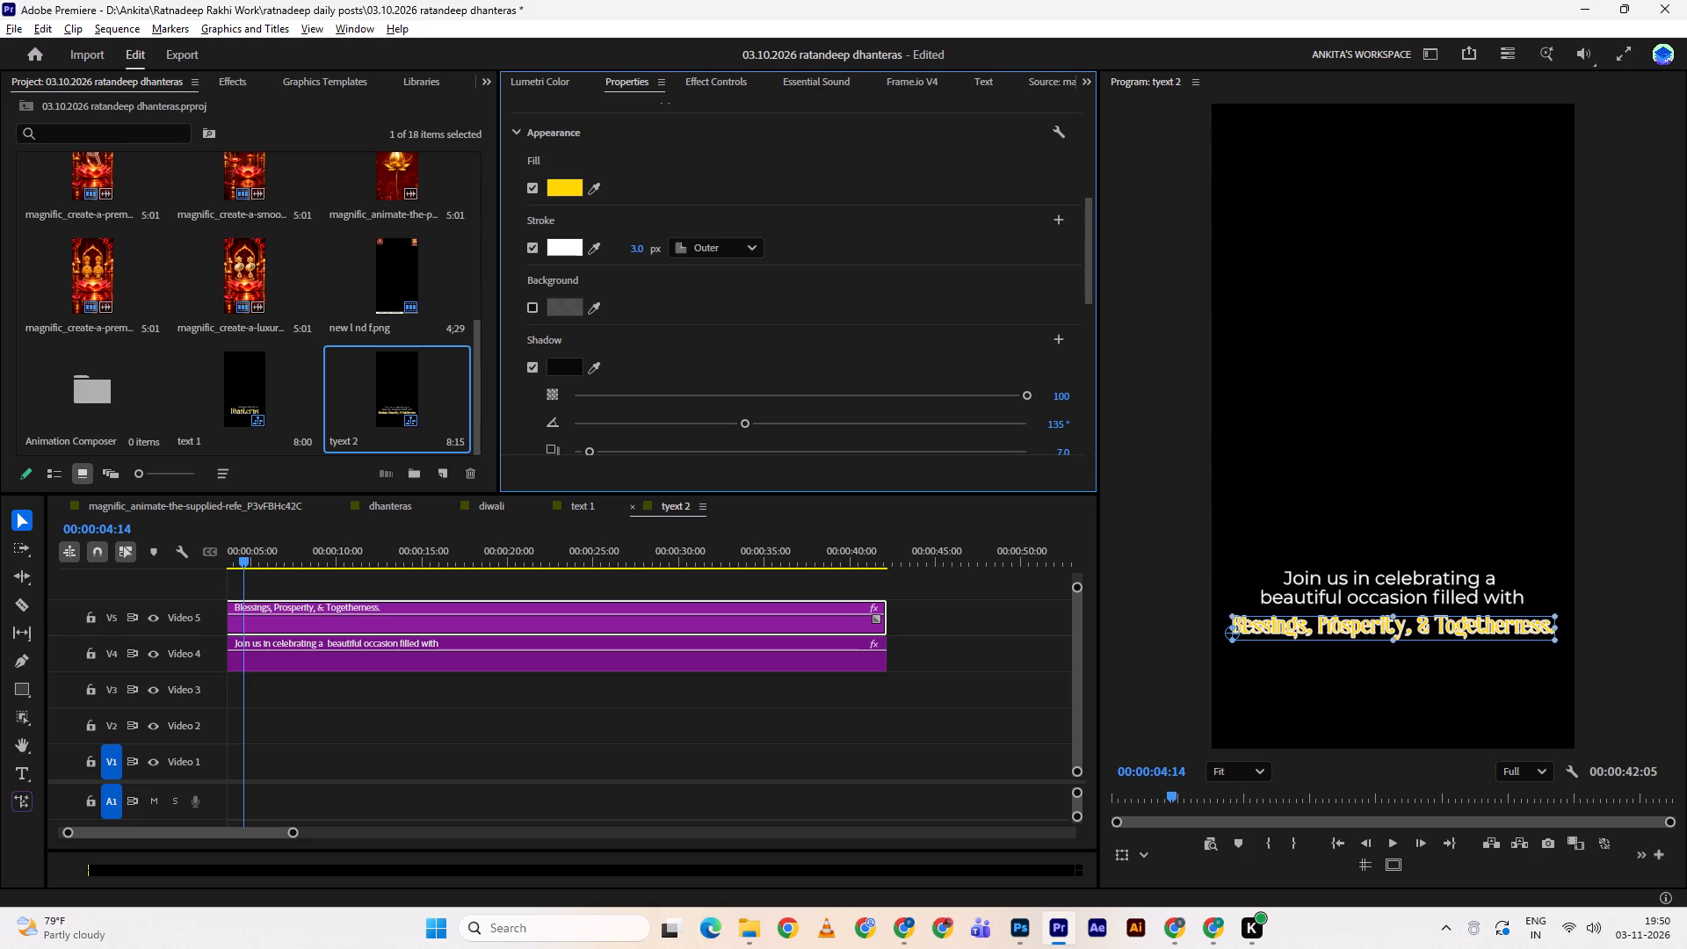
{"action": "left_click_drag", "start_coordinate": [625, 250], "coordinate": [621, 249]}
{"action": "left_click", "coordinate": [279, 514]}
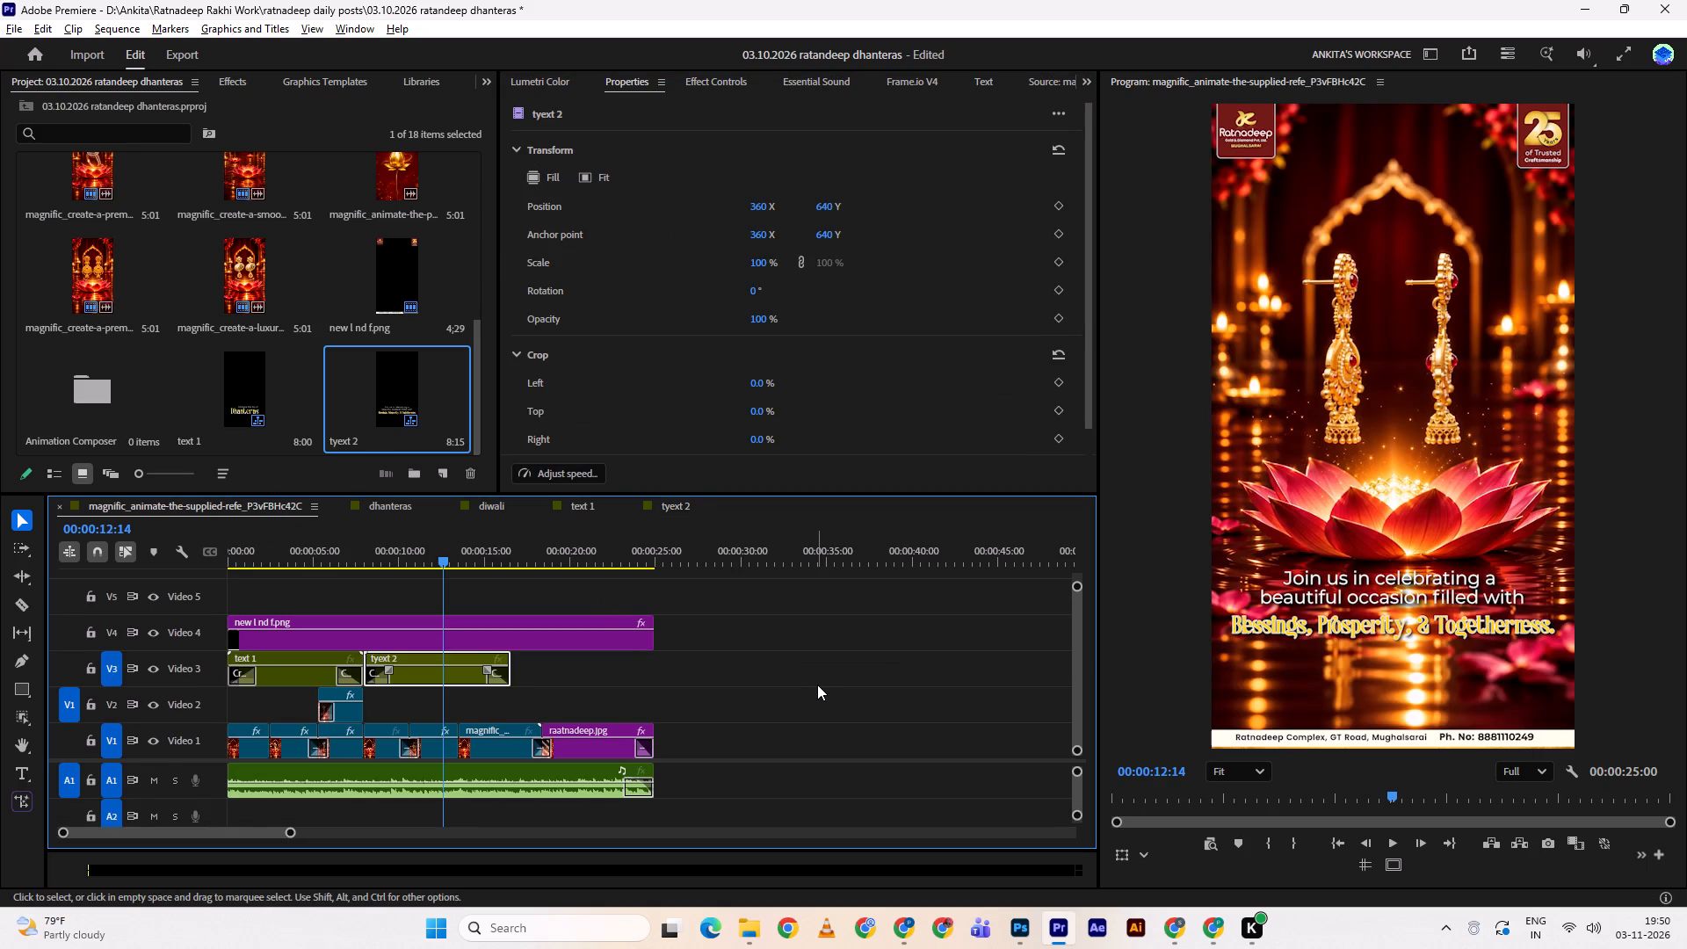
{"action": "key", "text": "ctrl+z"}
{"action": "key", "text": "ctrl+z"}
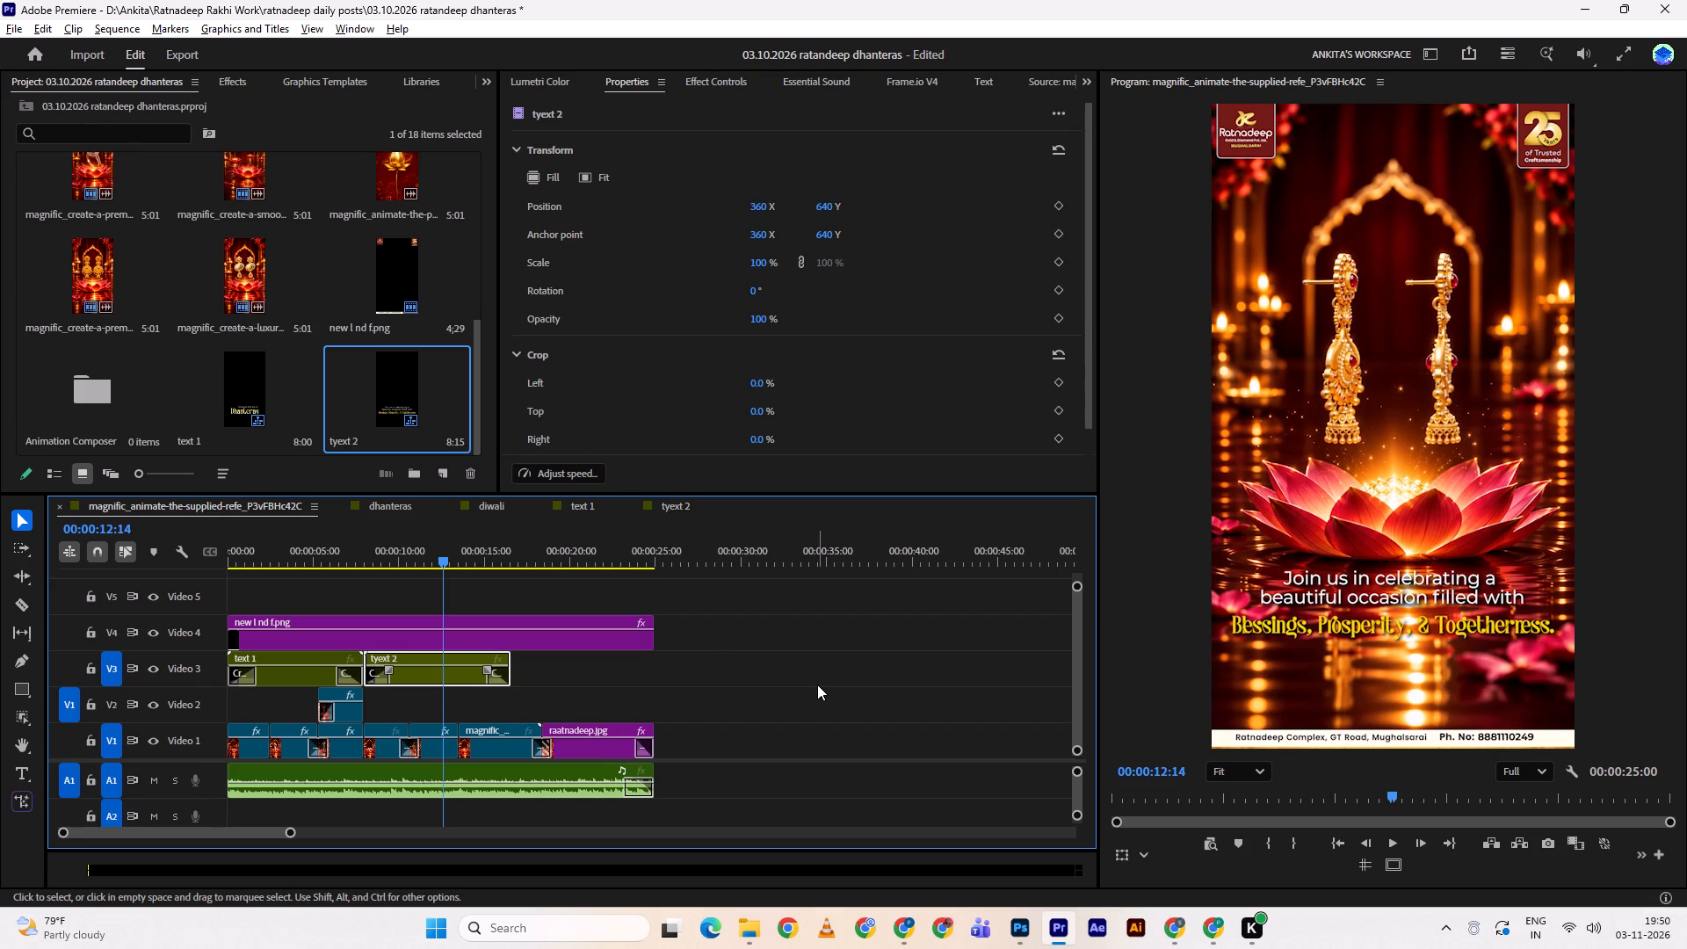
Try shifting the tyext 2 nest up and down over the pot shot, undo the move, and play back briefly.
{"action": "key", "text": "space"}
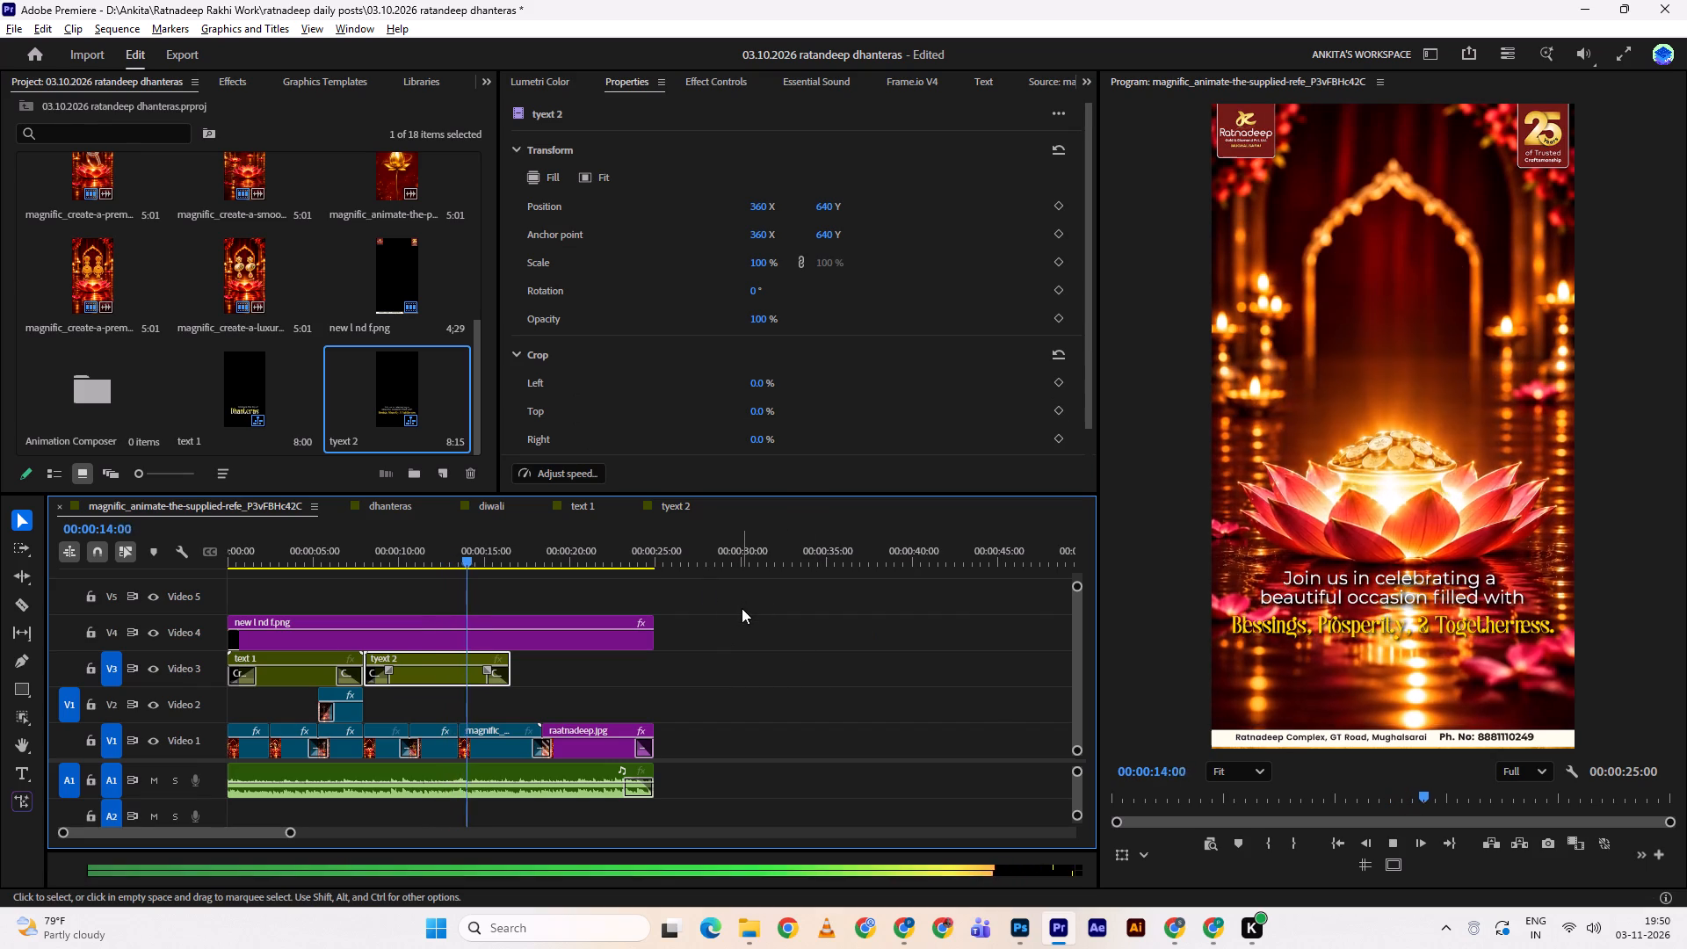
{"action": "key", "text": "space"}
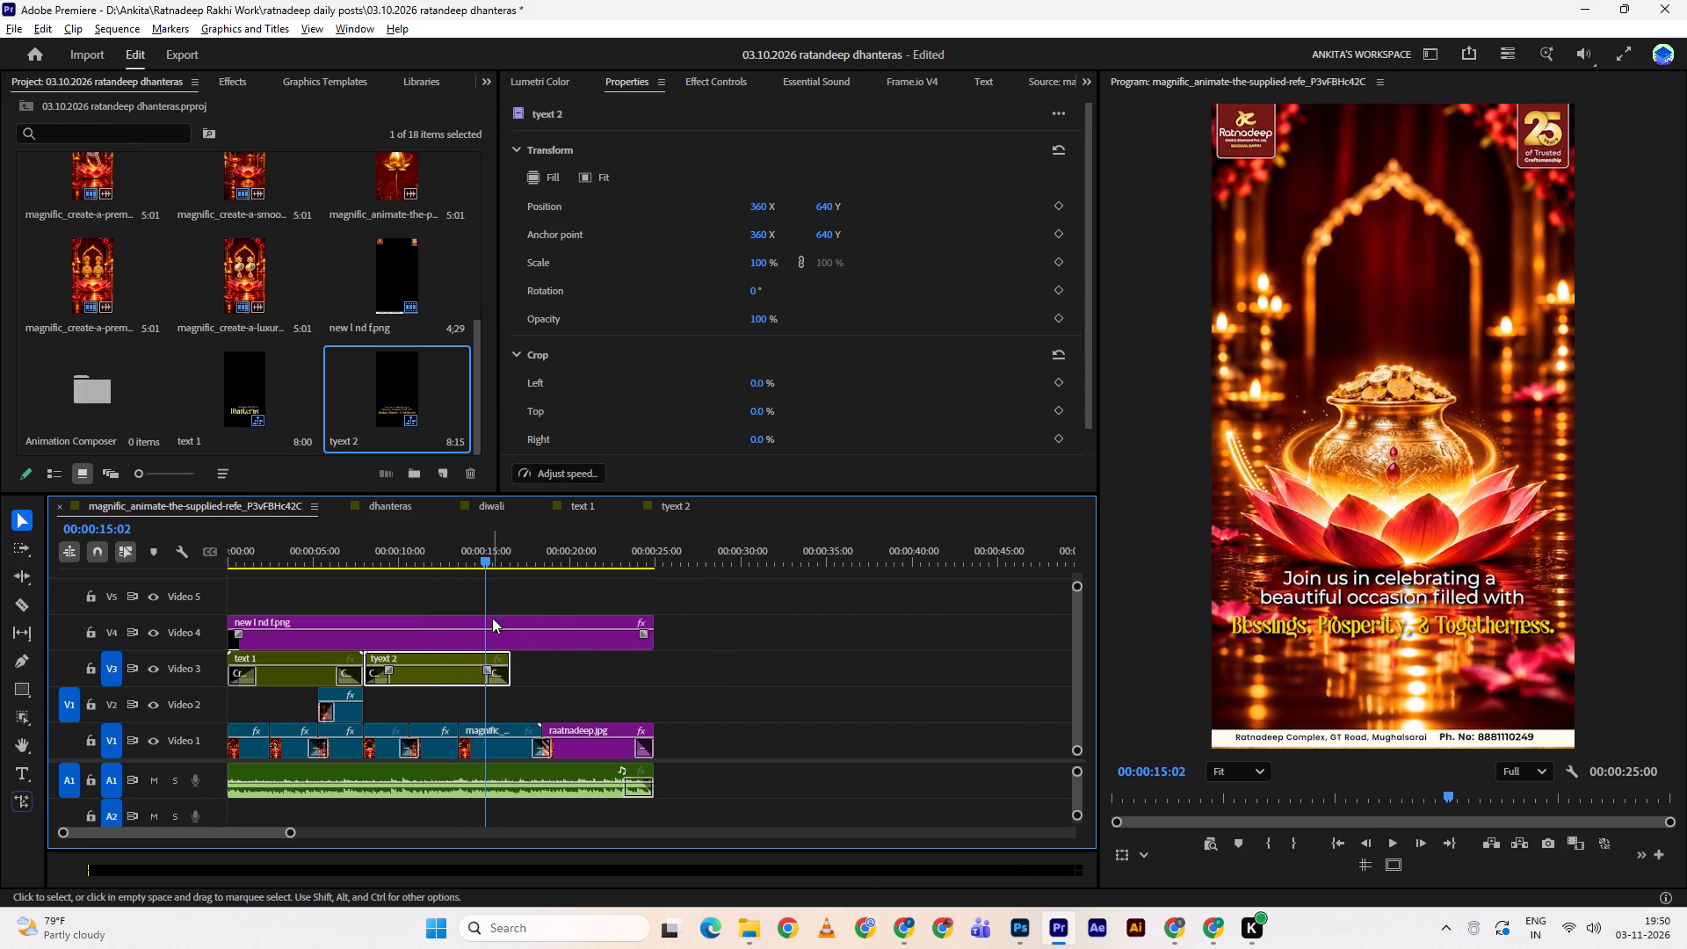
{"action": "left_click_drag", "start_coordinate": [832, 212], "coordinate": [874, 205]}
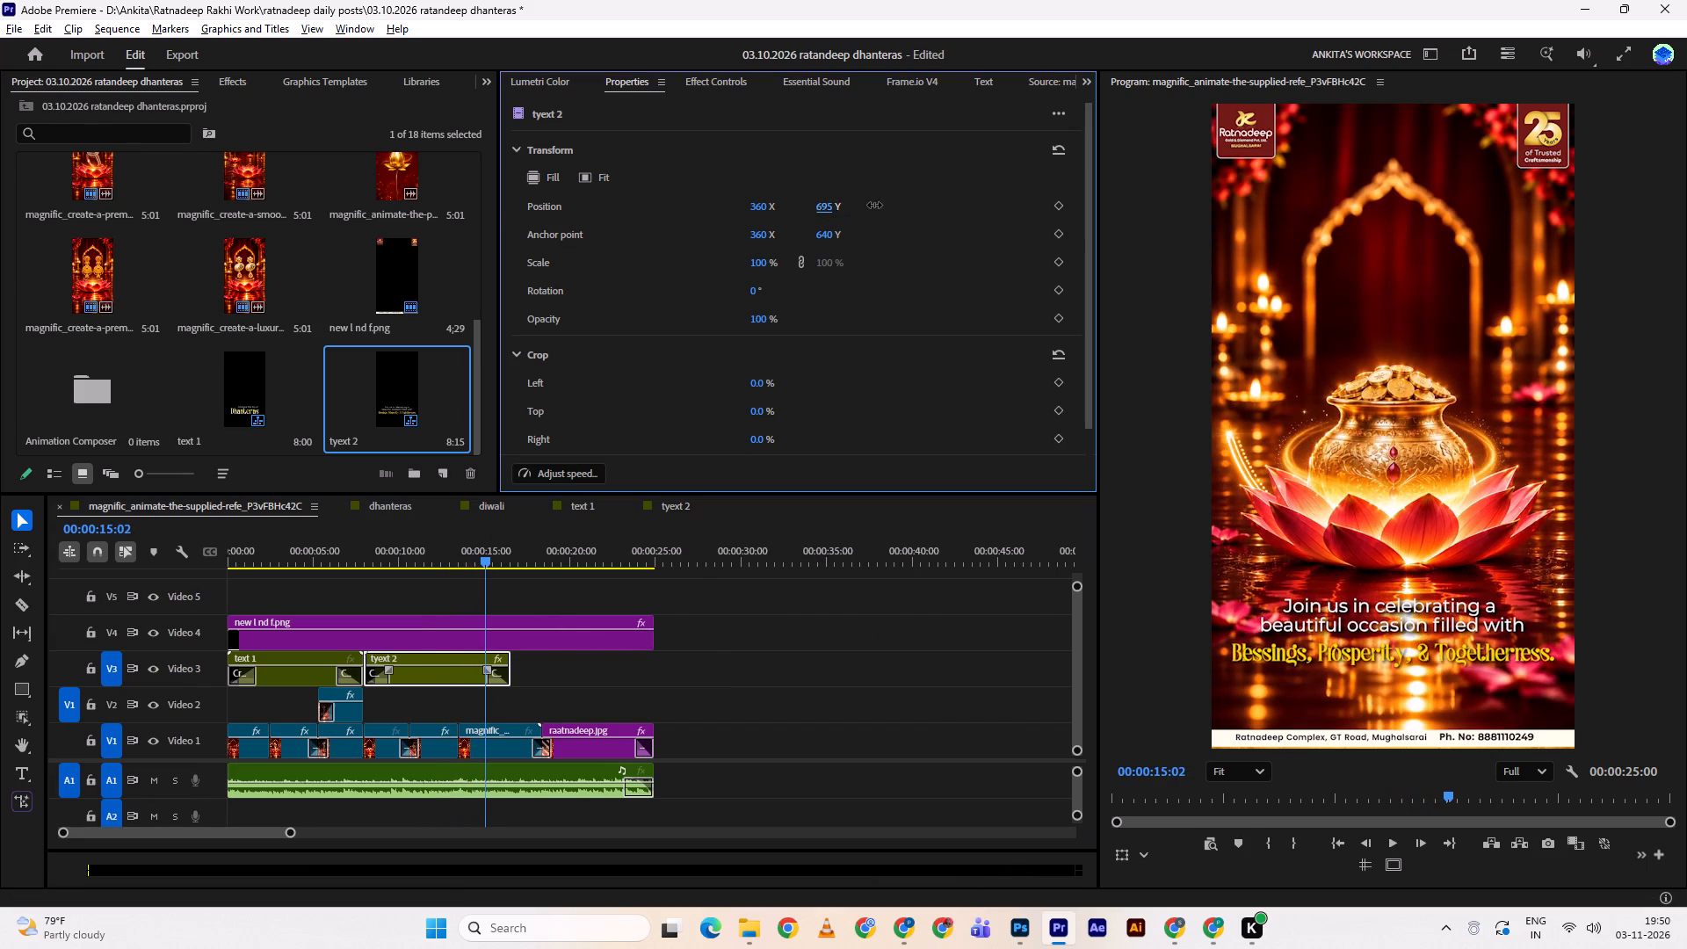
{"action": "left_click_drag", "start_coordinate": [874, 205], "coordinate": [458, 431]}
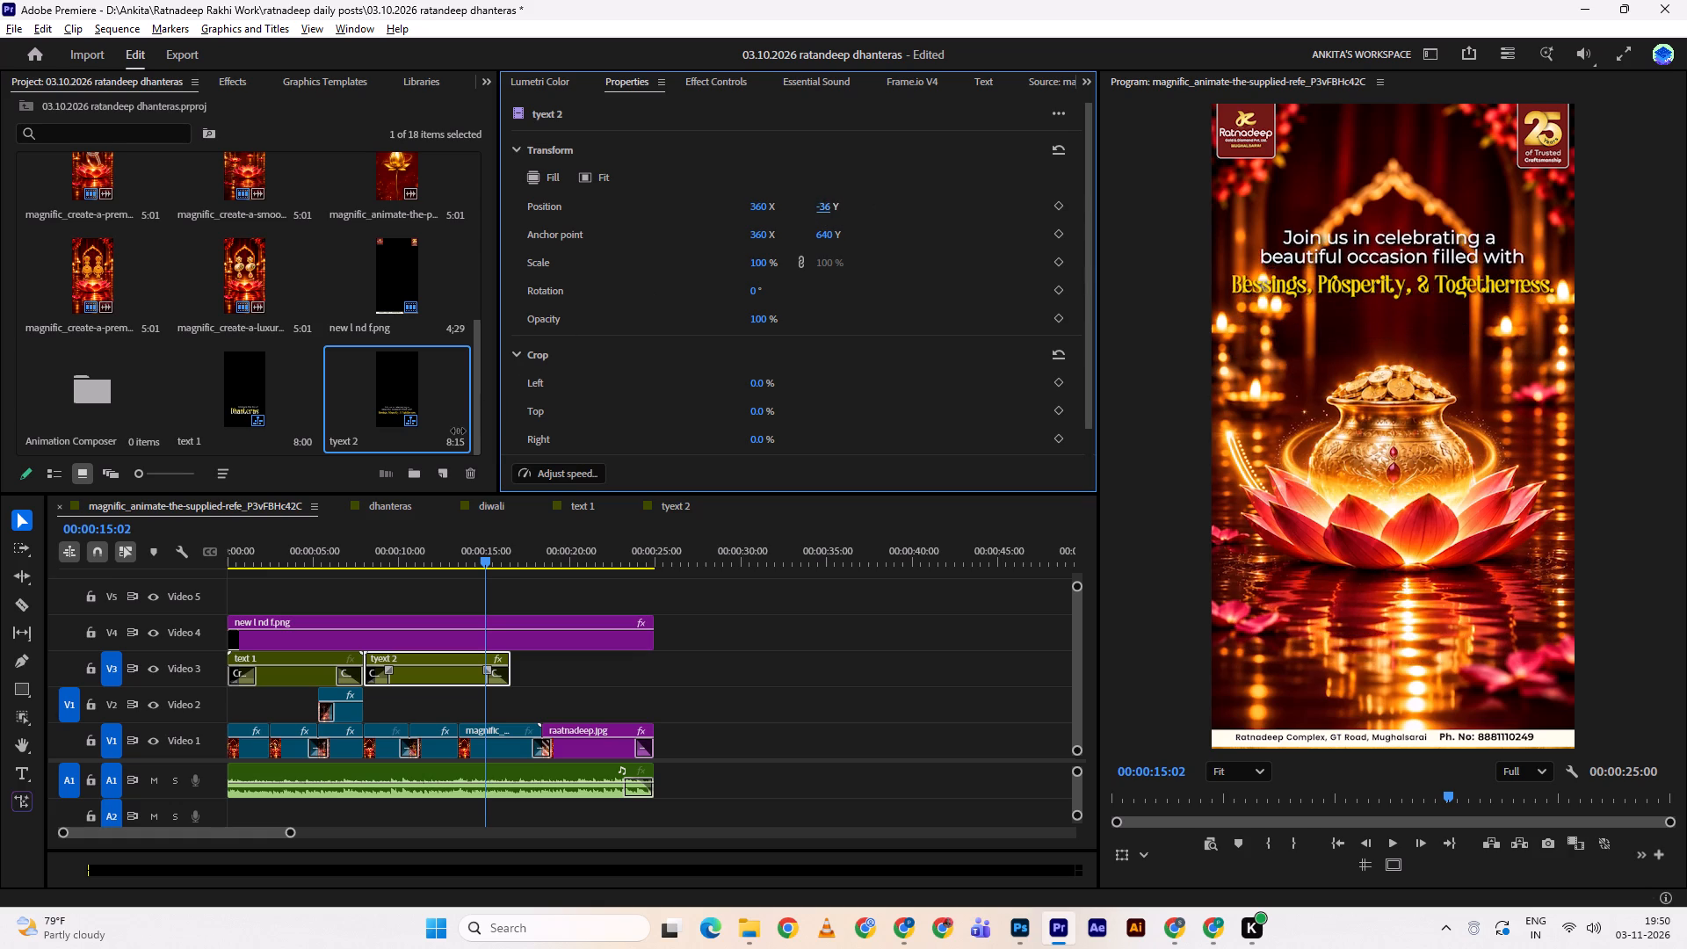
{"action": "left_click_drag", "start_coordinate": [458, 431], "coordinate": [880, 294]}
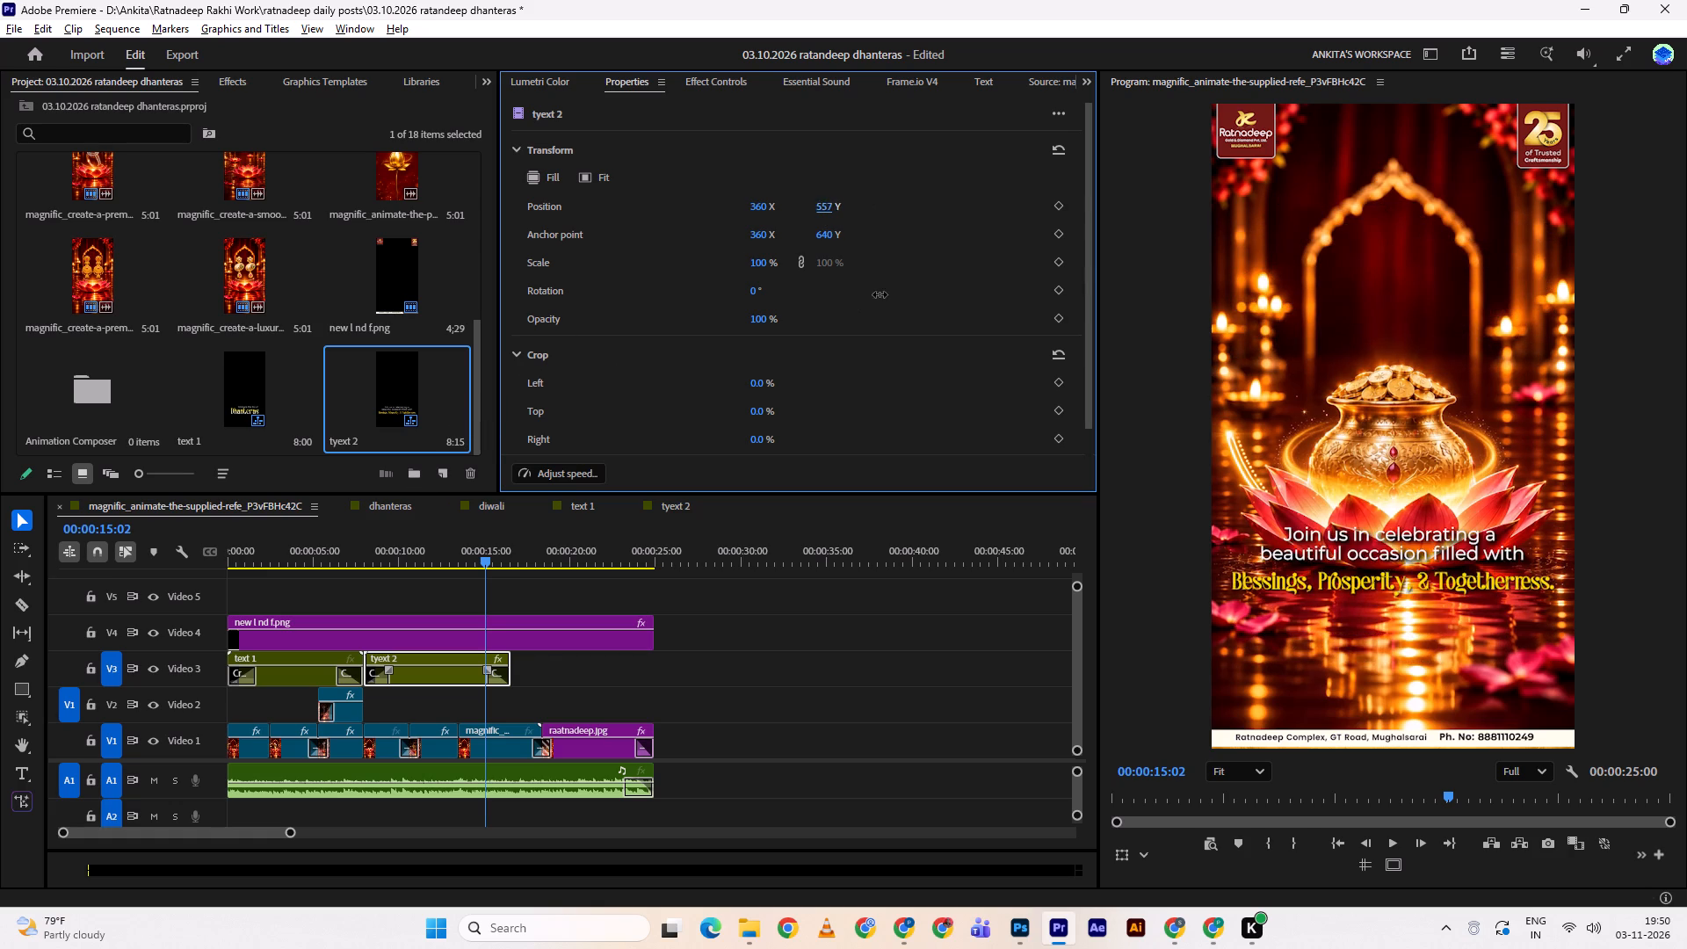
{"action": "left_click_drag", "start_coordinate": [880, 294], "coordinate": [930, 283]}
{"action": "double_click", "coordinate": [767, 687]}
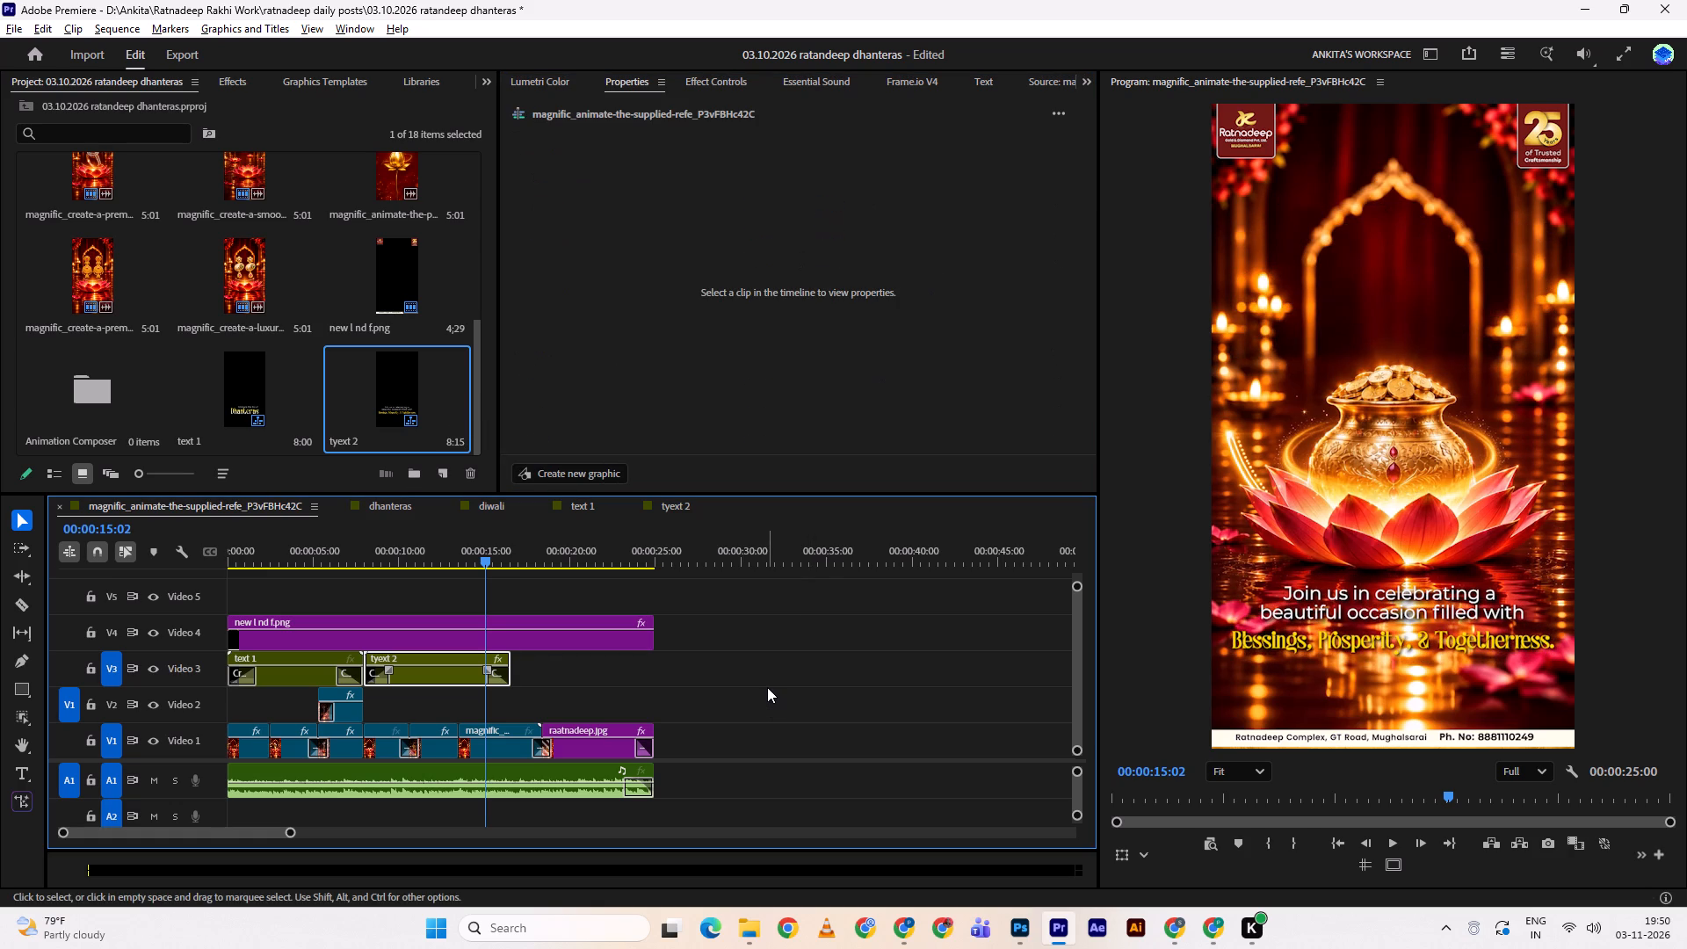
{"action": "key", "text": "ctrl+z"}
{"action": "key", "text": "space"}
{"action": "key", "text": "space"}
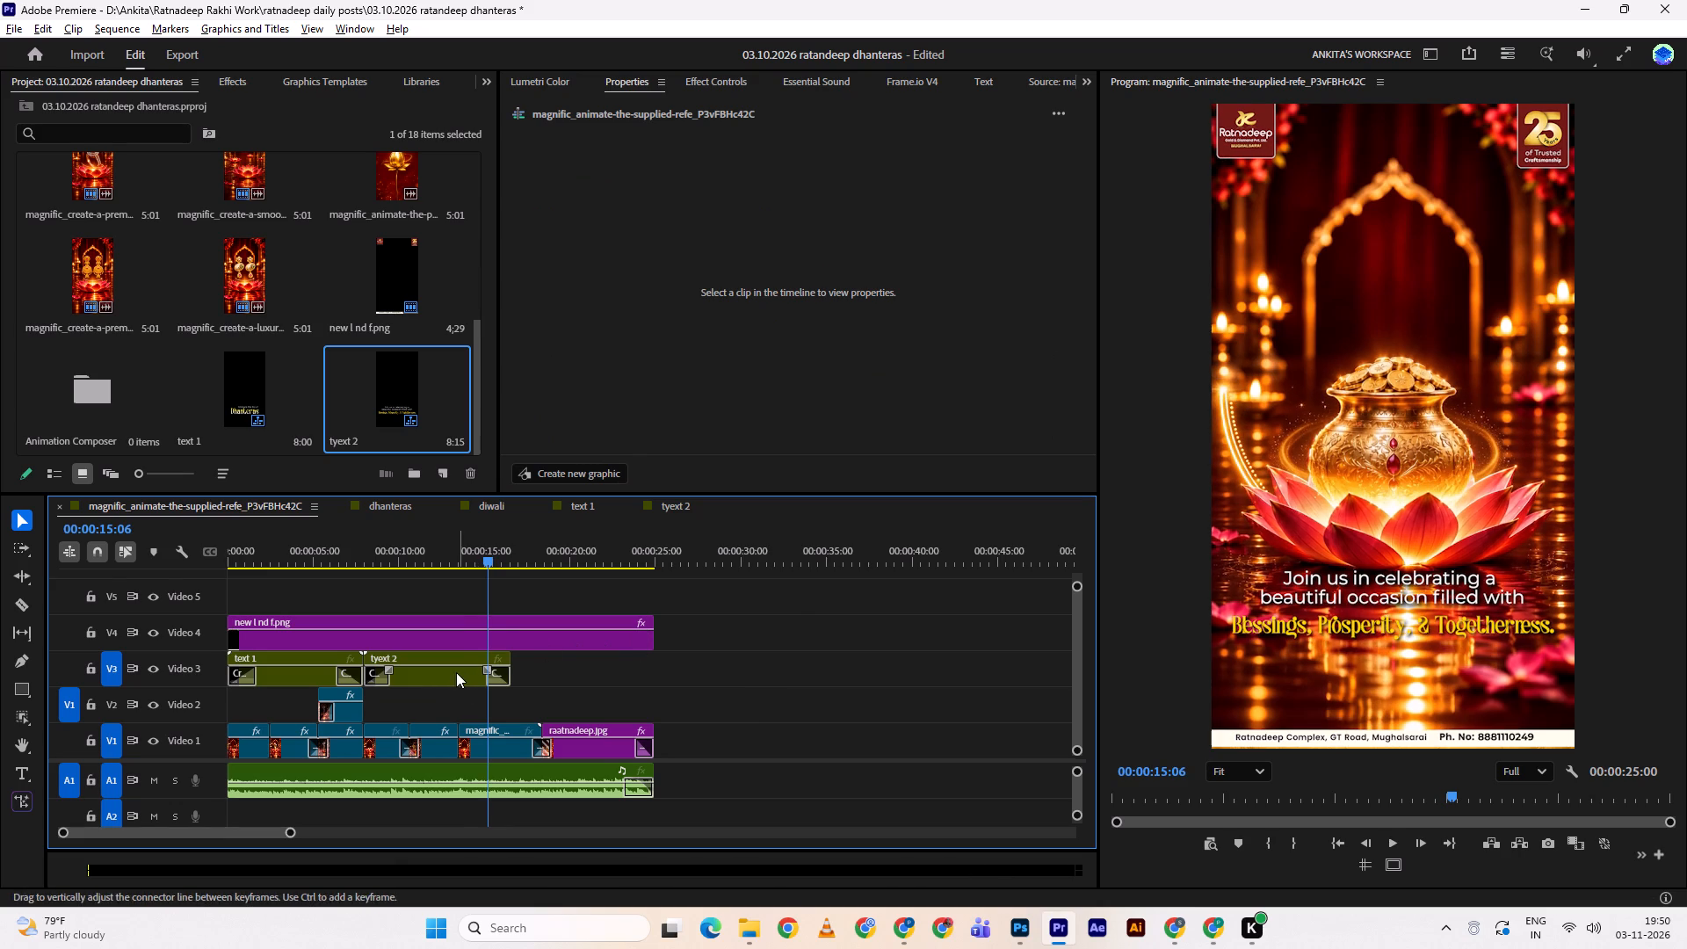
Lower the tyext 2 nest to a vertical position of 656 and play it back in the main sequence.
{"action": "left_click", "coordinate": [456, 672]}
{"action": "left_click_drag", "start_coordinate": [834, 209], "coordinate": [846, 205]}
{"action": "left_click", "coordinate": [825, 577]}
{"action": "key", "text": "space"}
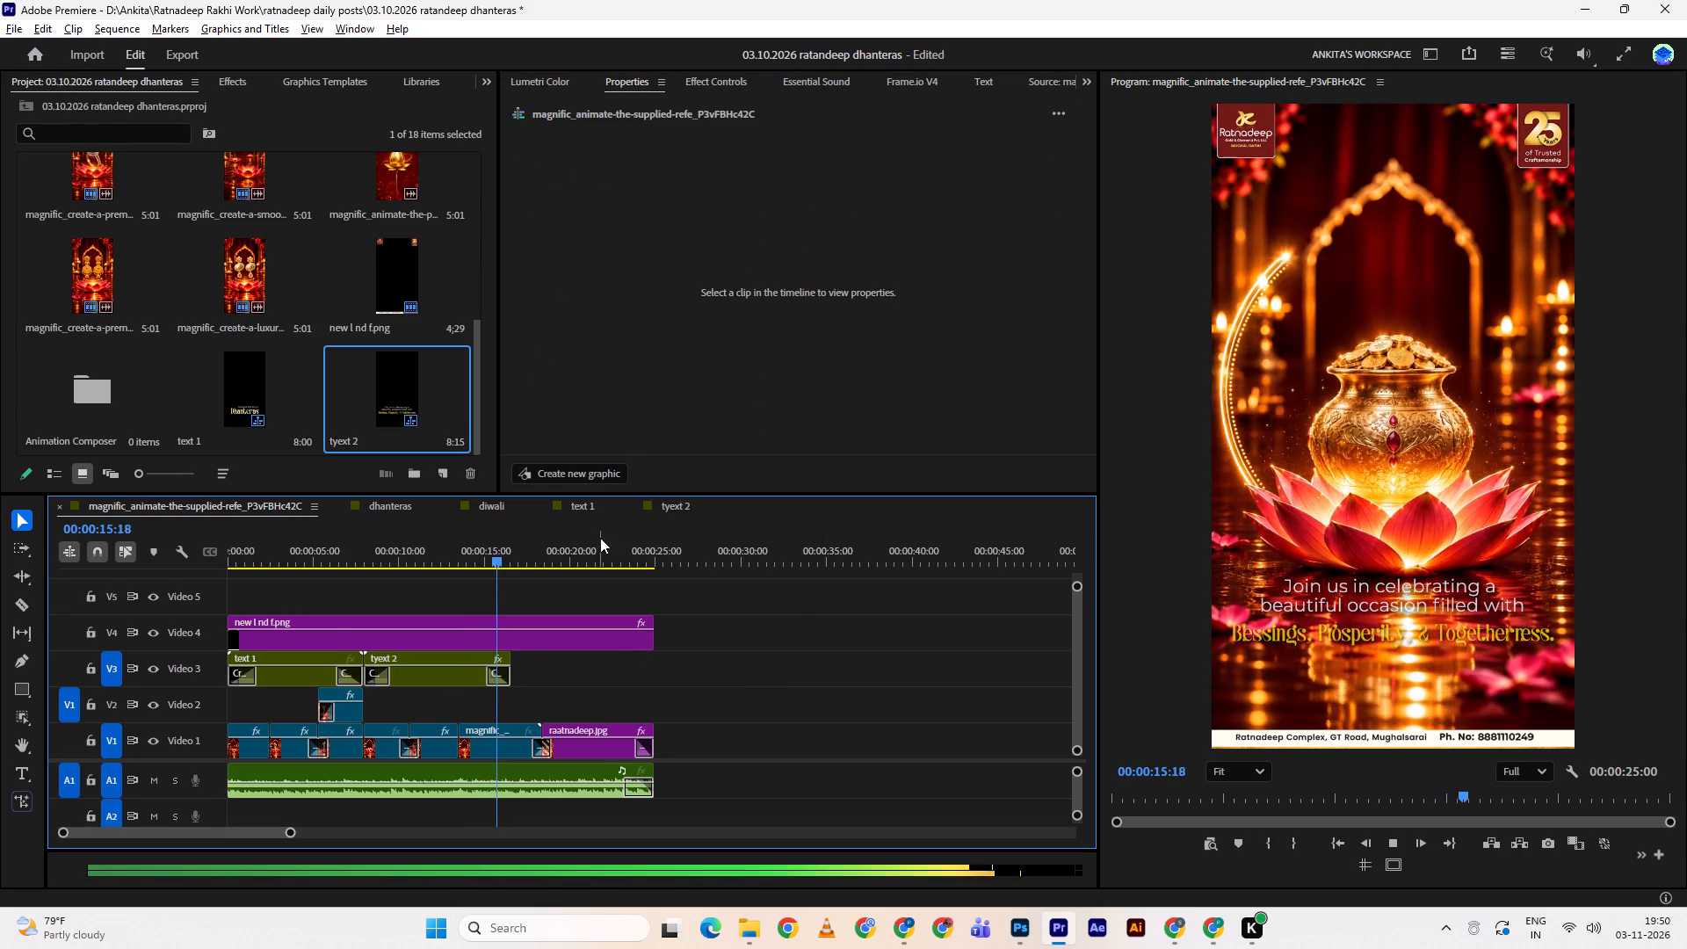
{"action": "left_click_drag", "start_coordinate": [435, 563], "coordinate": [340, 587]}
{"action": "key", "text": "space"}
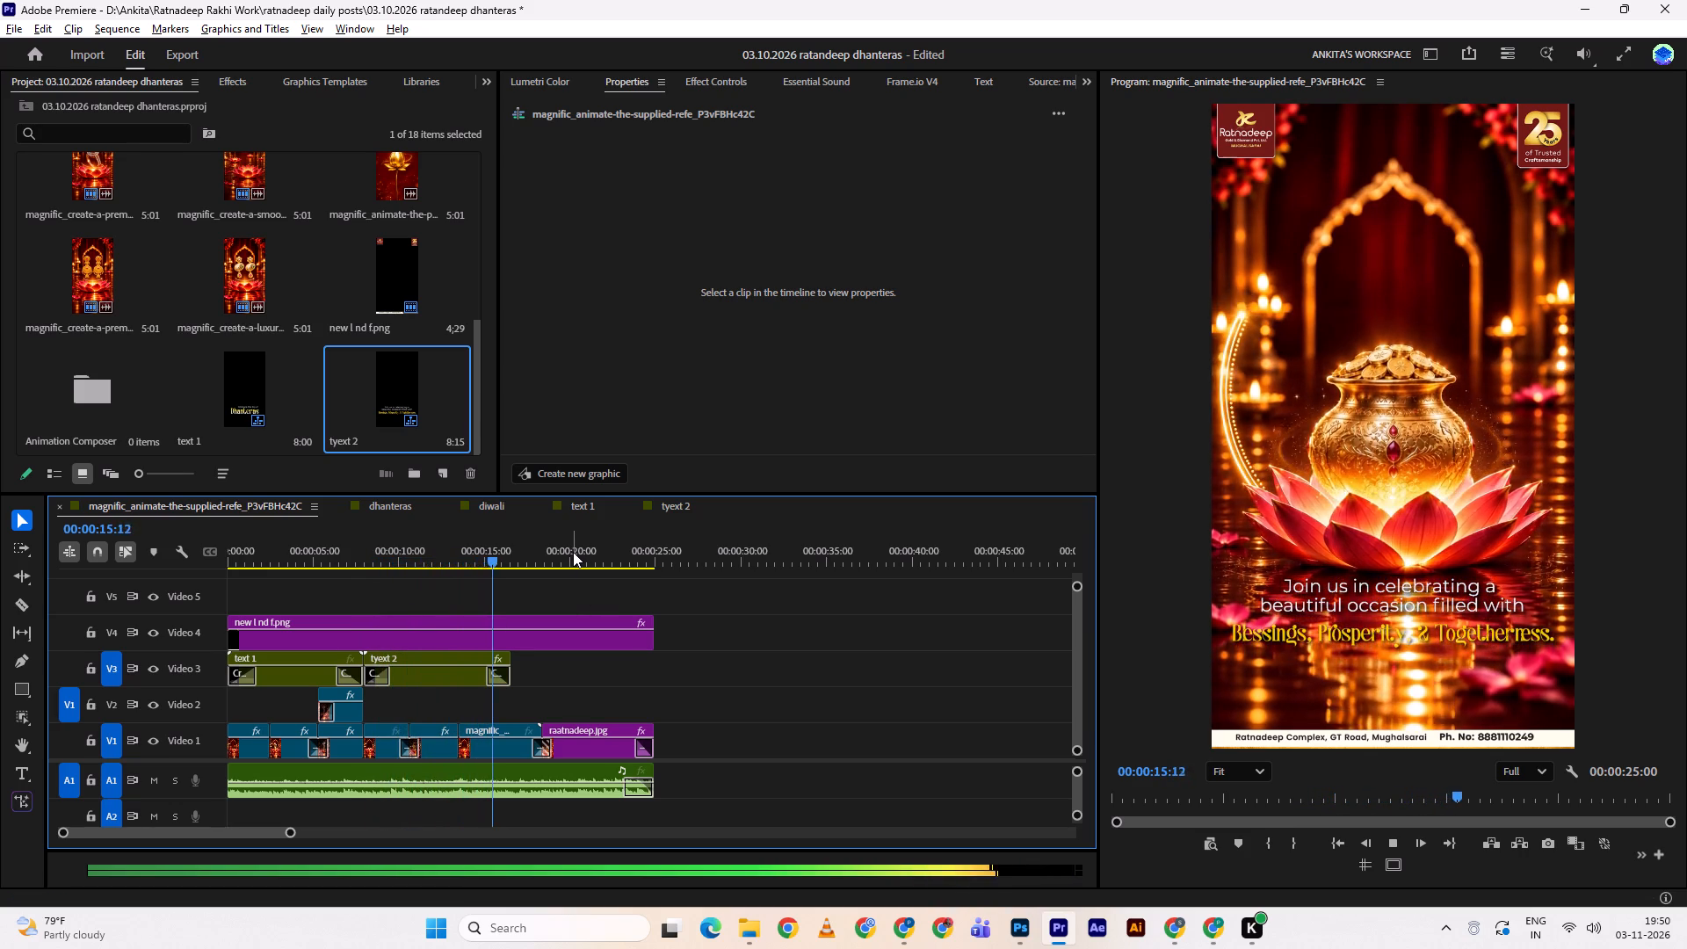
Save the project and play the main sequence on through the closing pot shot.
{"action": "key", "text": "ctrl+s"}
{"action": "key", "text": "space"}
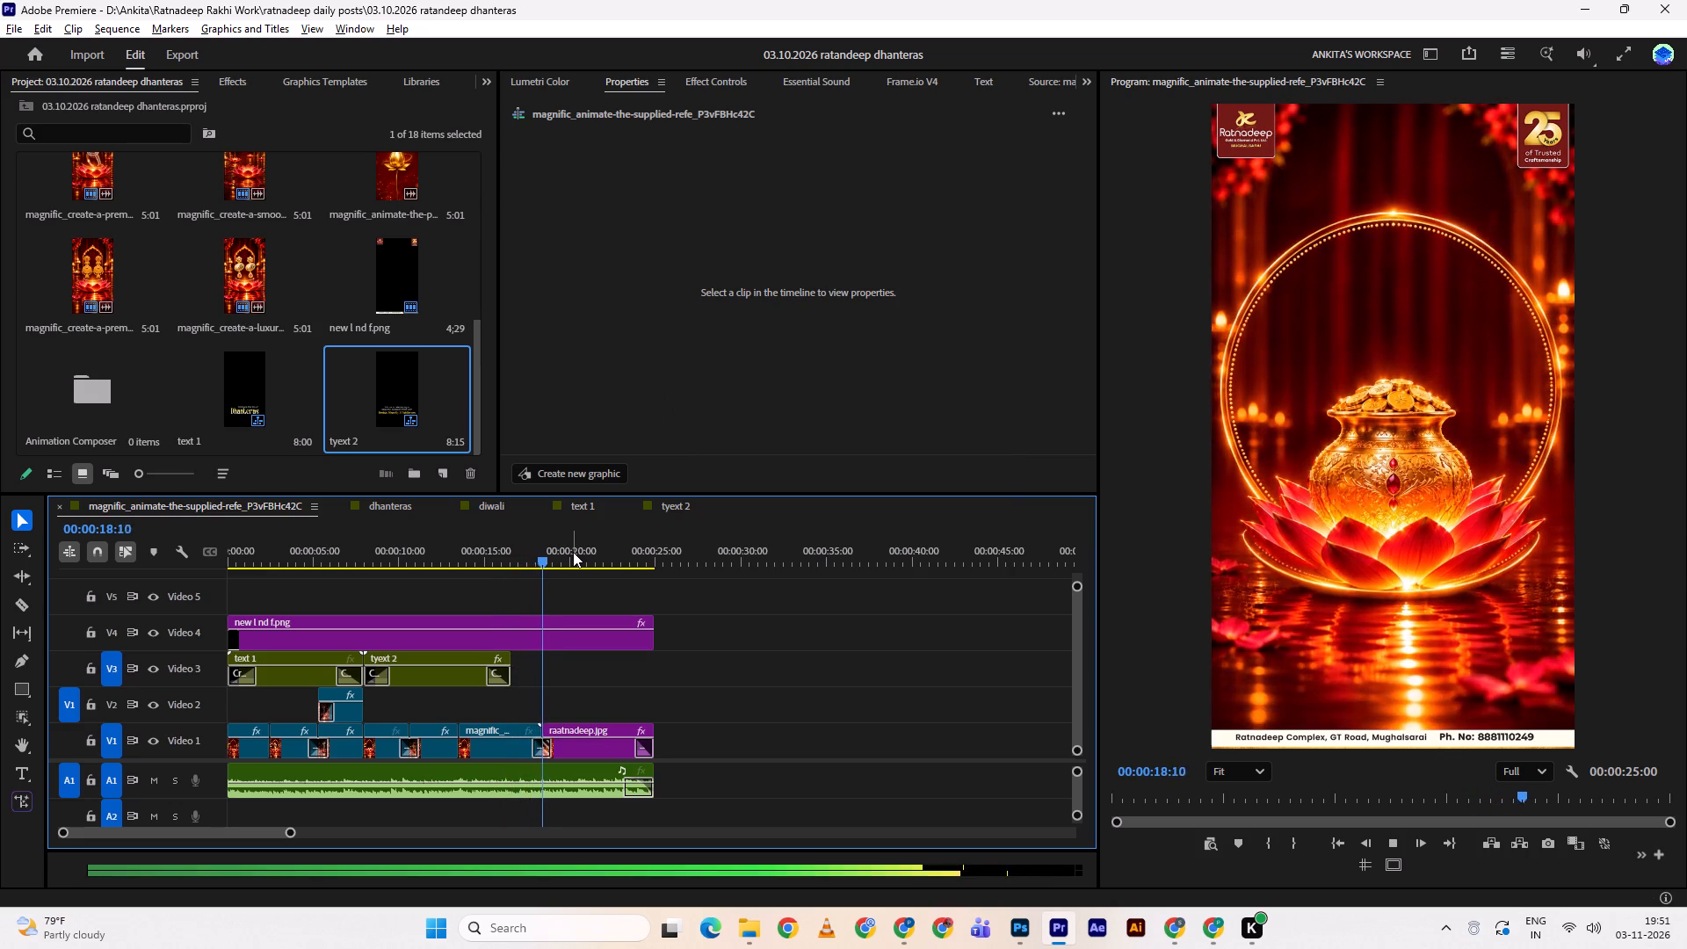
{"action": "key", "text": "space"}
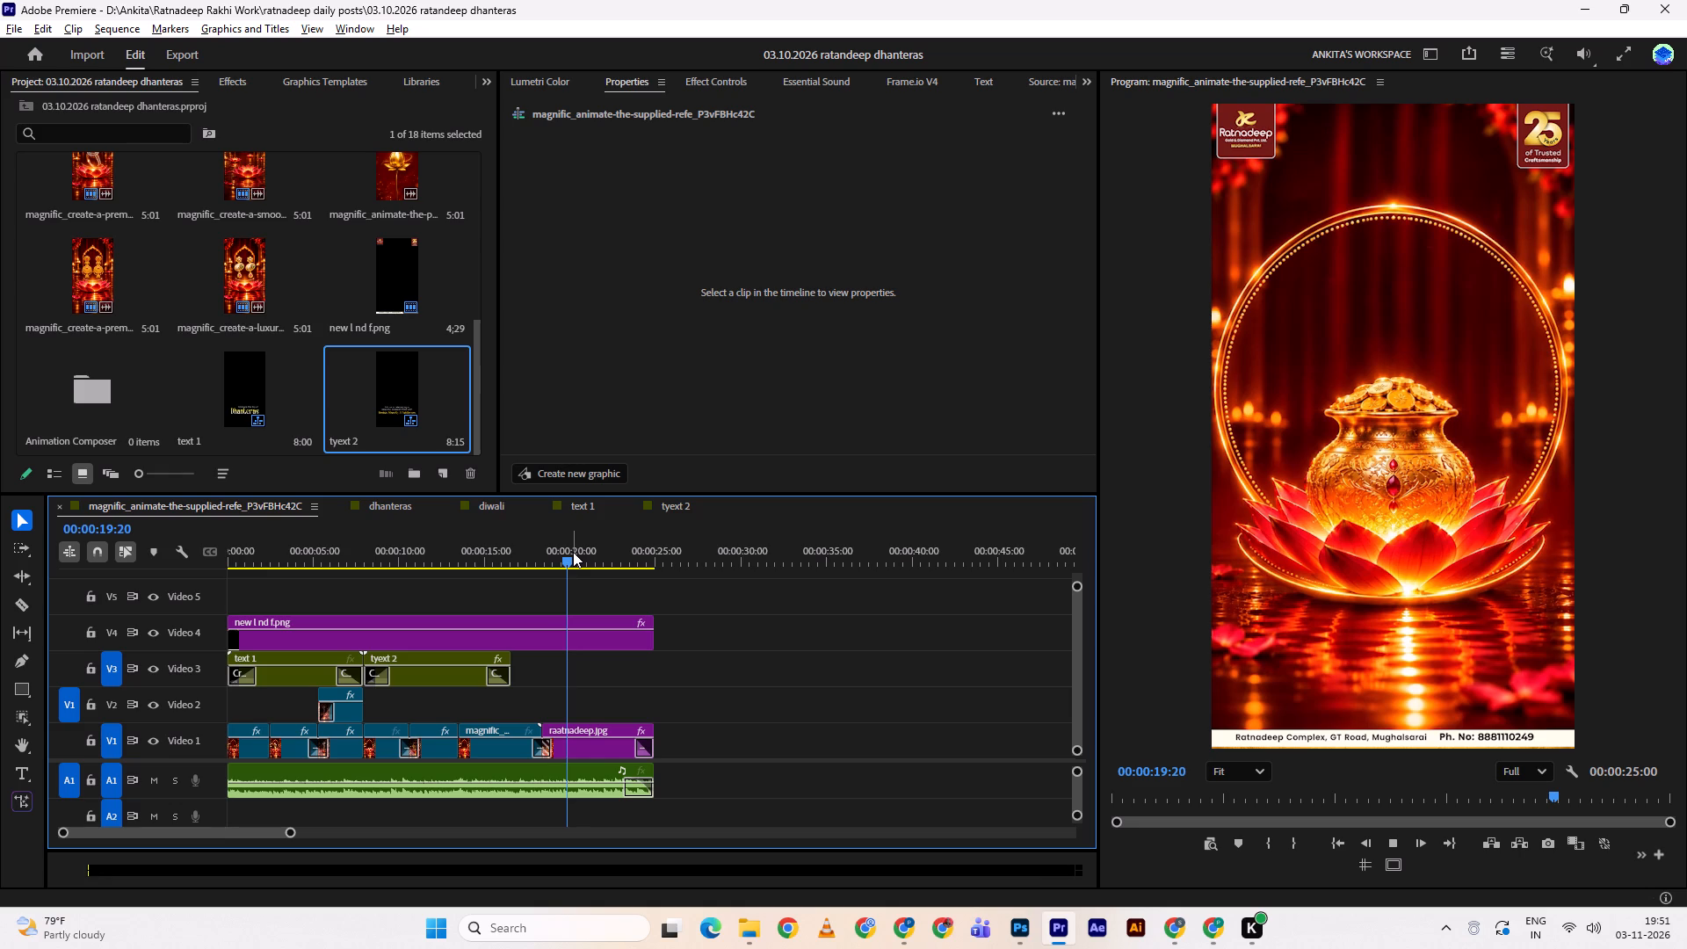
Hide the Video 3 text track and review the ring and earring shots without the headlines.
{"action": "left_click_drag", "start_coordinate": [555, 556], "coordinate": [483, 566]}
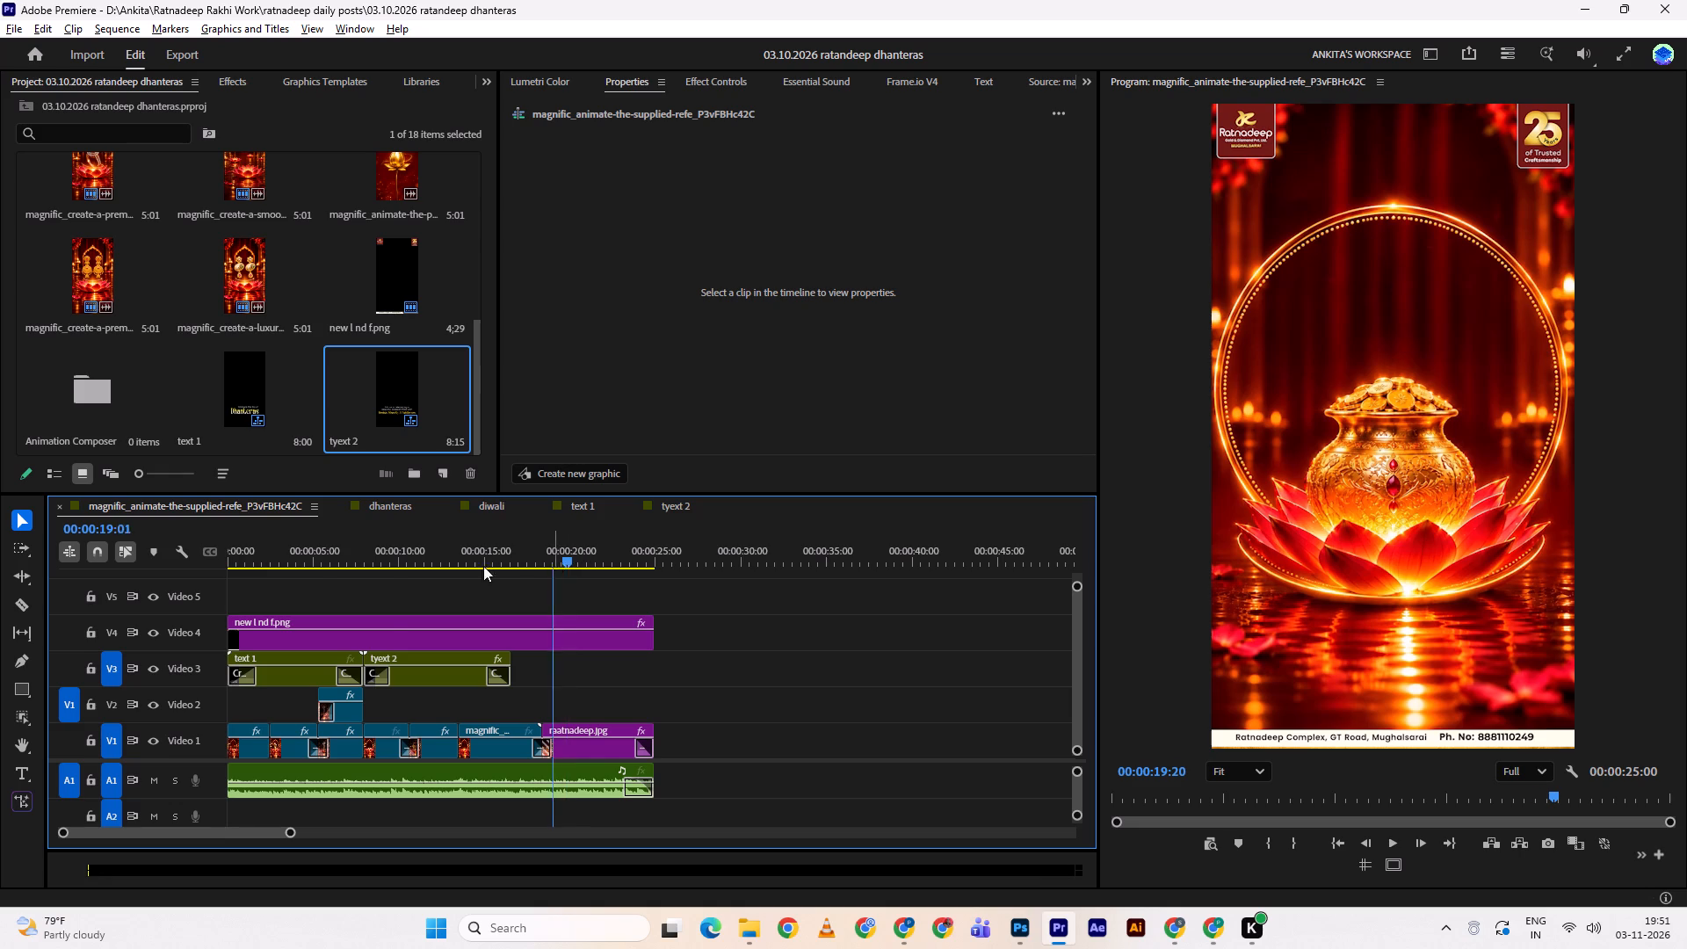
{"action": "left_click_drag", "start_coordinate": [483, 566], "coordinate": [272, 570]}
{"action": "left_click", "coordinate": [148, 663]}
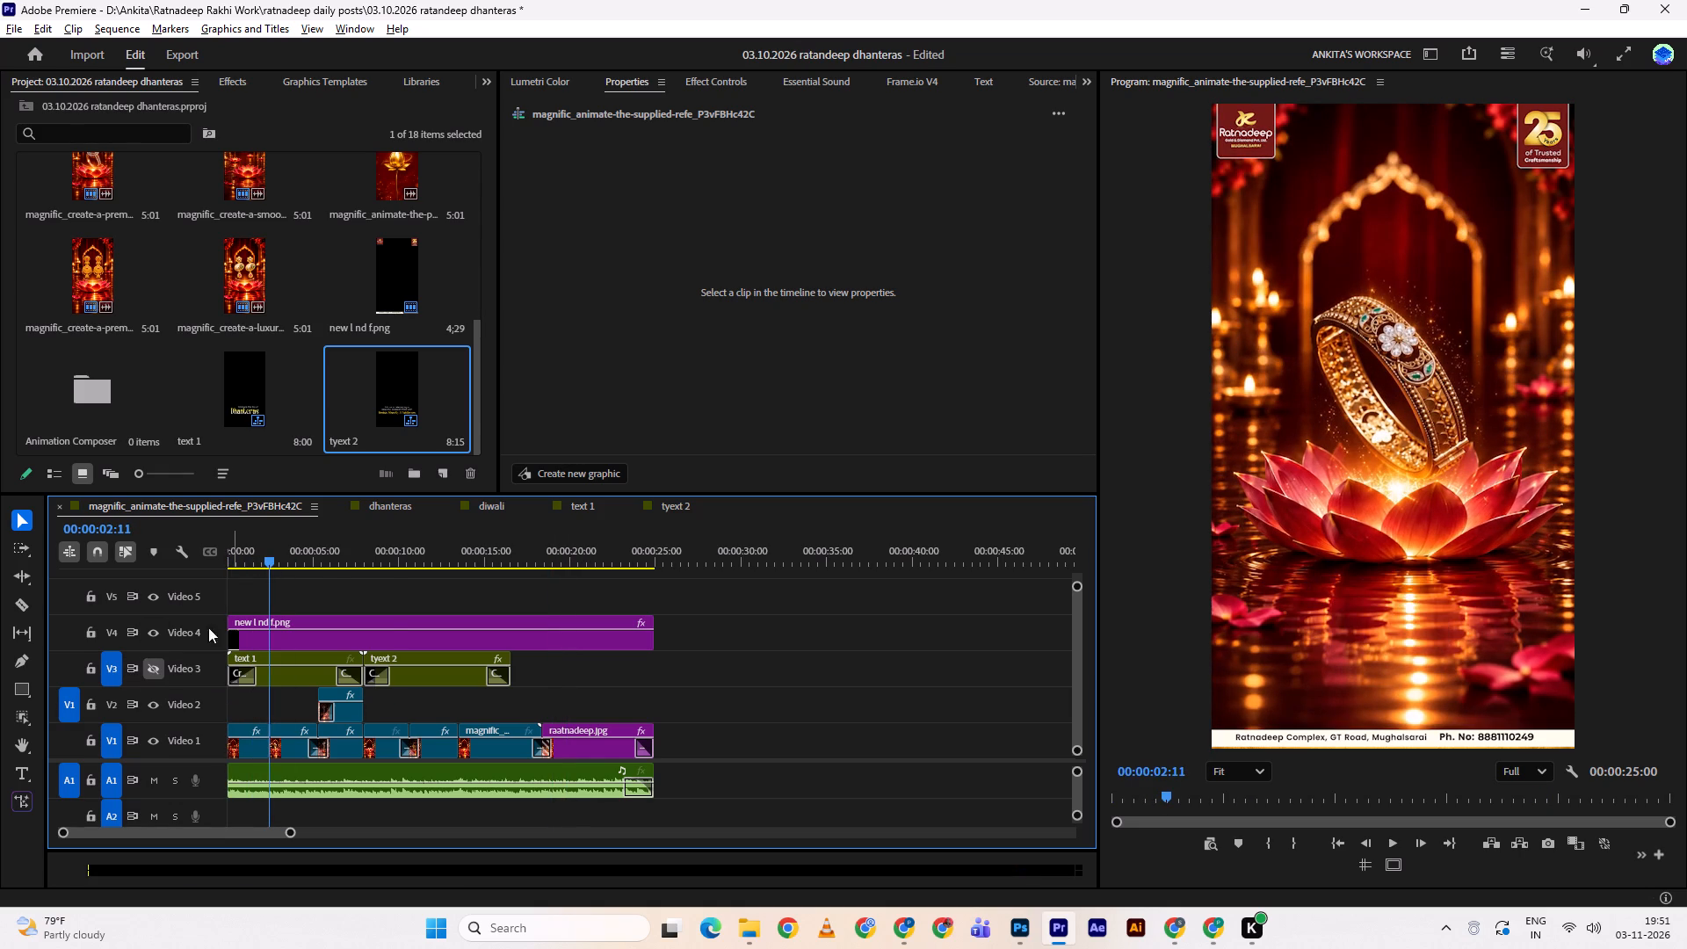
{"action": "left_click_drag", "start_coordinate": [267, 540], "coordinate": [403, 532]}
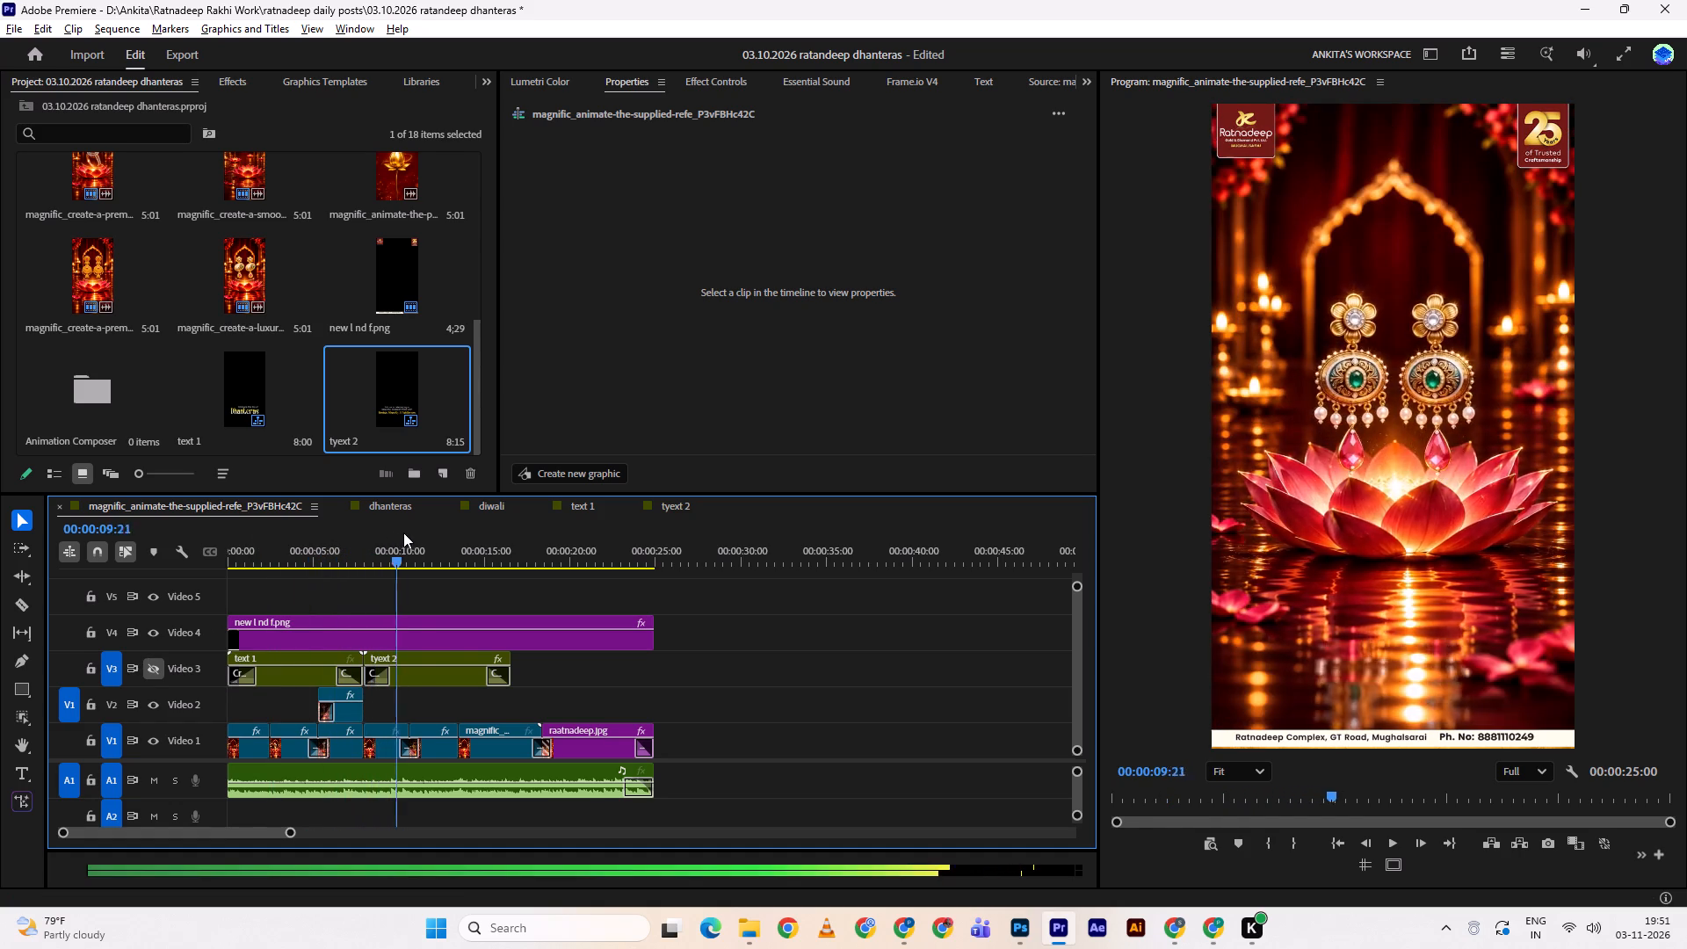
{"action": "left_click_drag", "start_coordinate": [403, 532], "coordinate": [284, 545]}
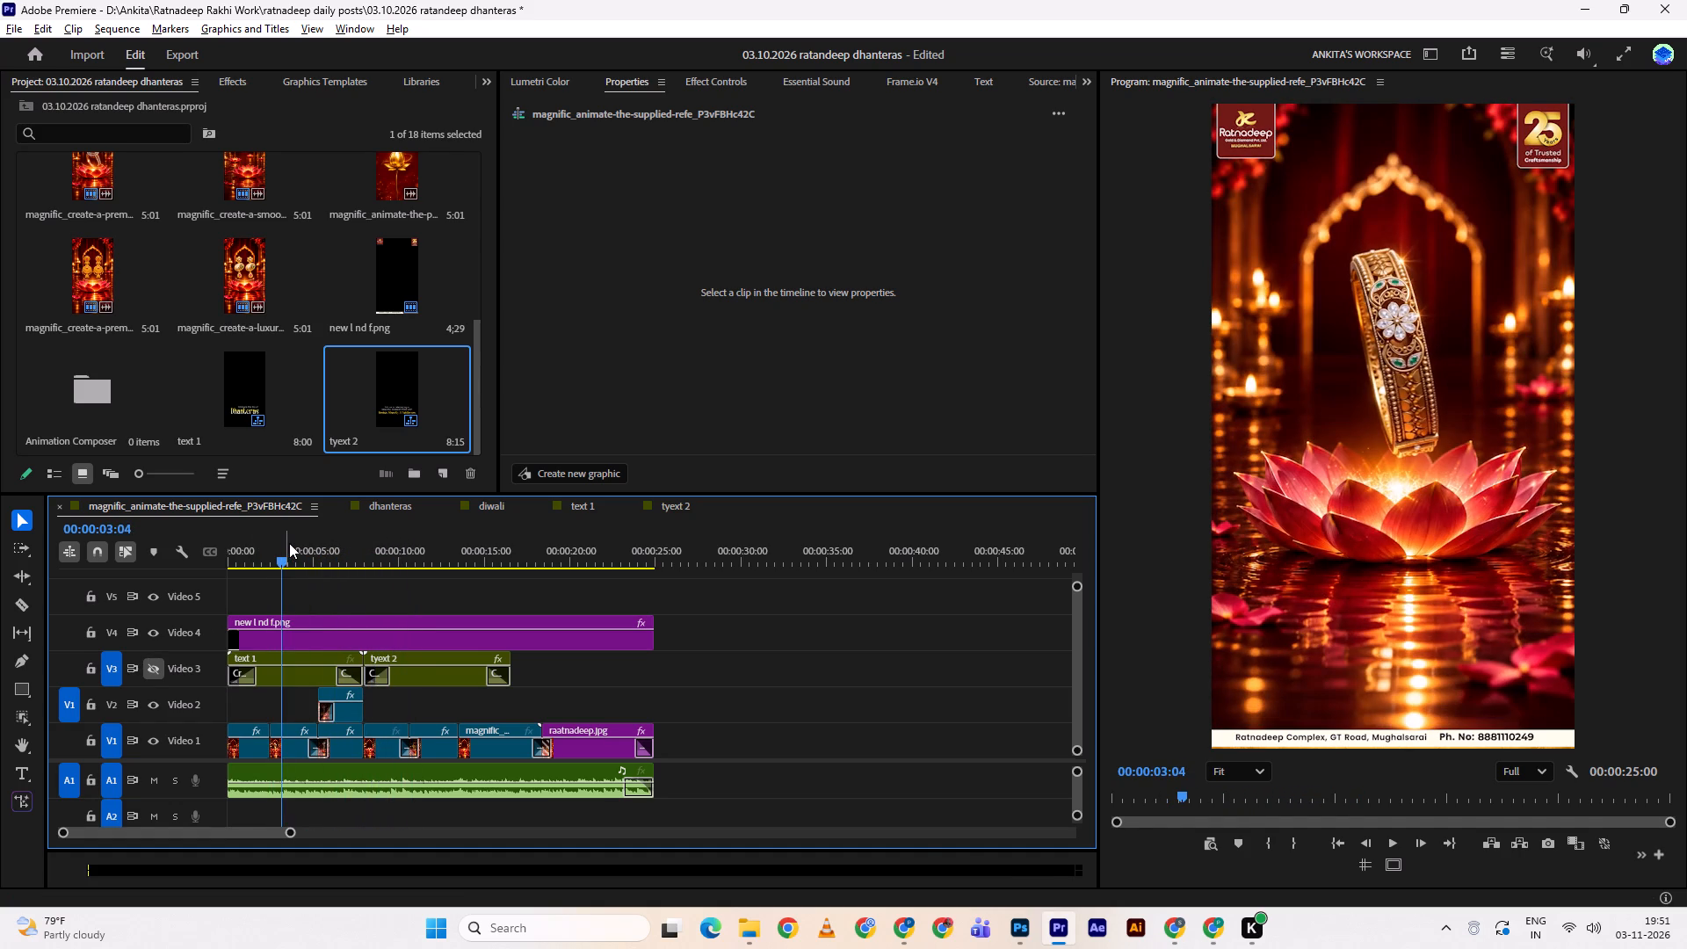
{"action": "key", "text": "space"}
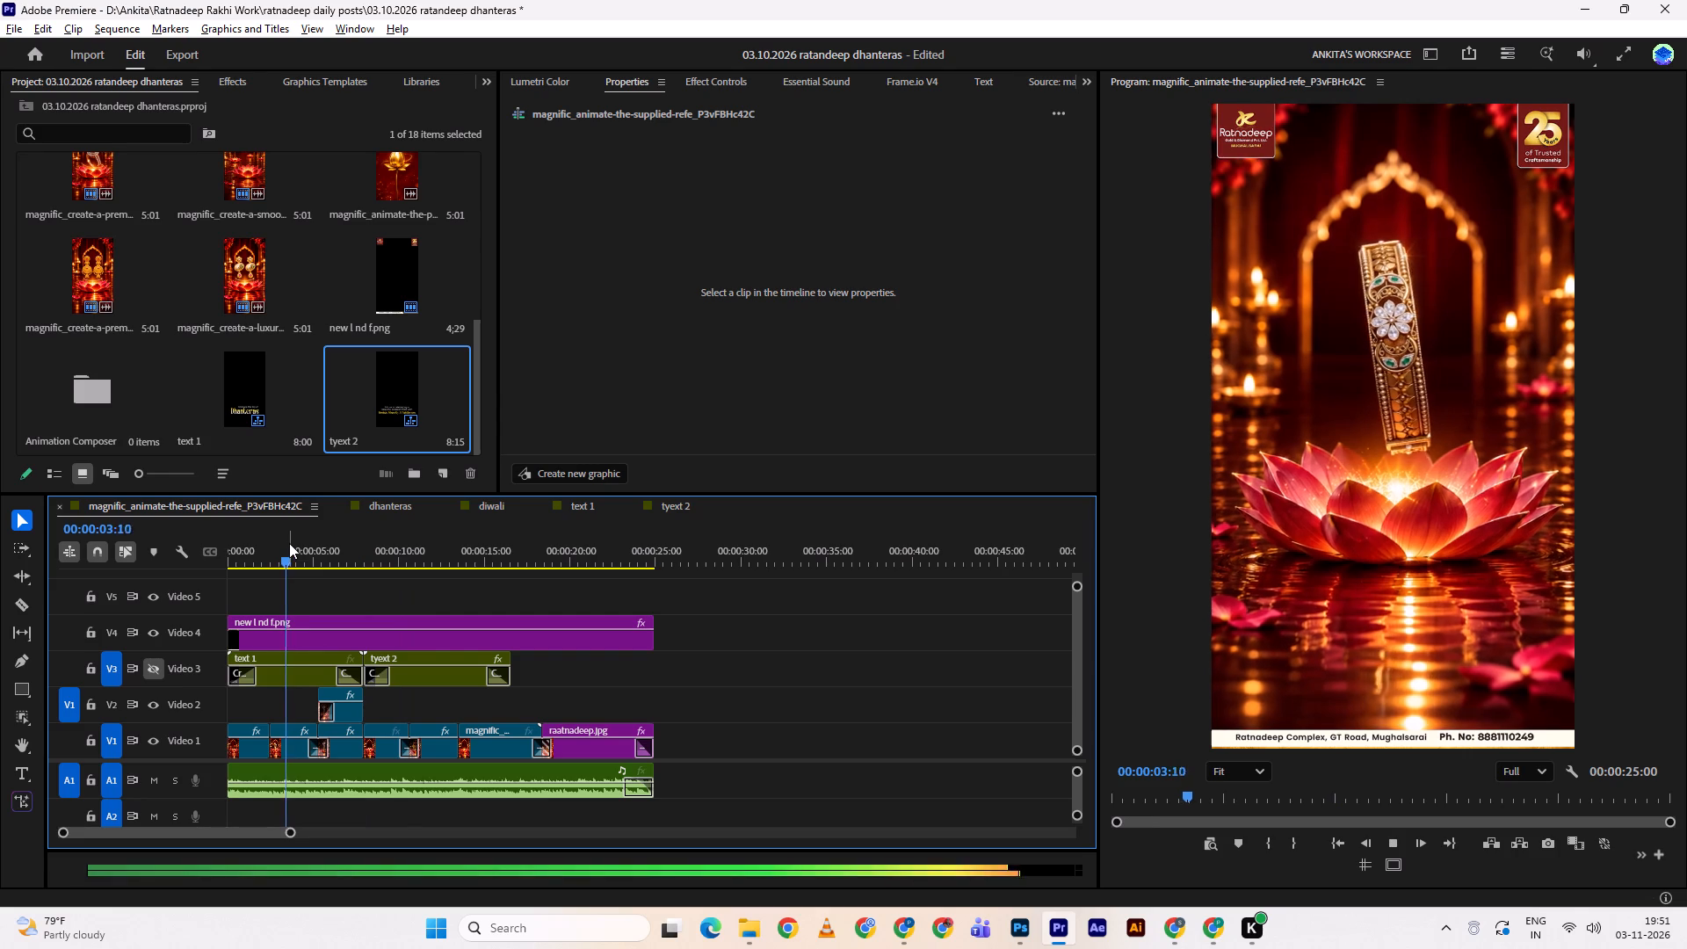
{"action": "key", "text": "space"}
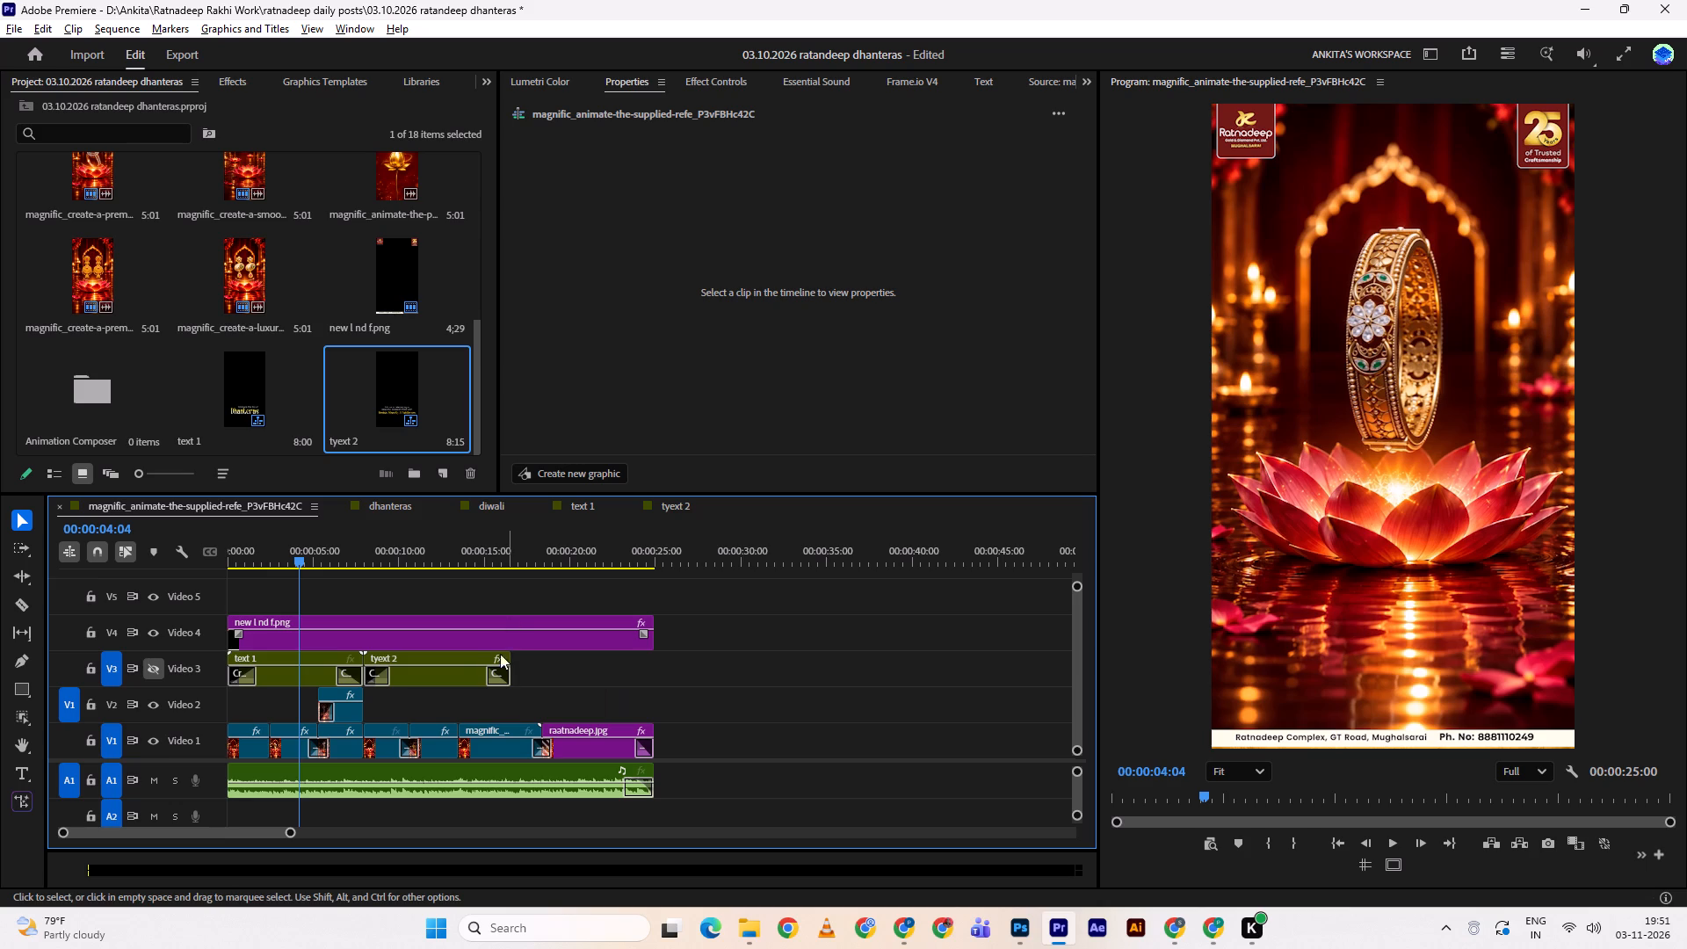
Move the tyext 2 nest on Video 3 beyond the reel's end, starting at about 36 seconds, and show Video 3 again.
{"action": "left_click", "coordinate": [420, 682]}
{"action": "left_click_drag", "start_coordinate": [427, 679], "coordinate": [918, 674]}
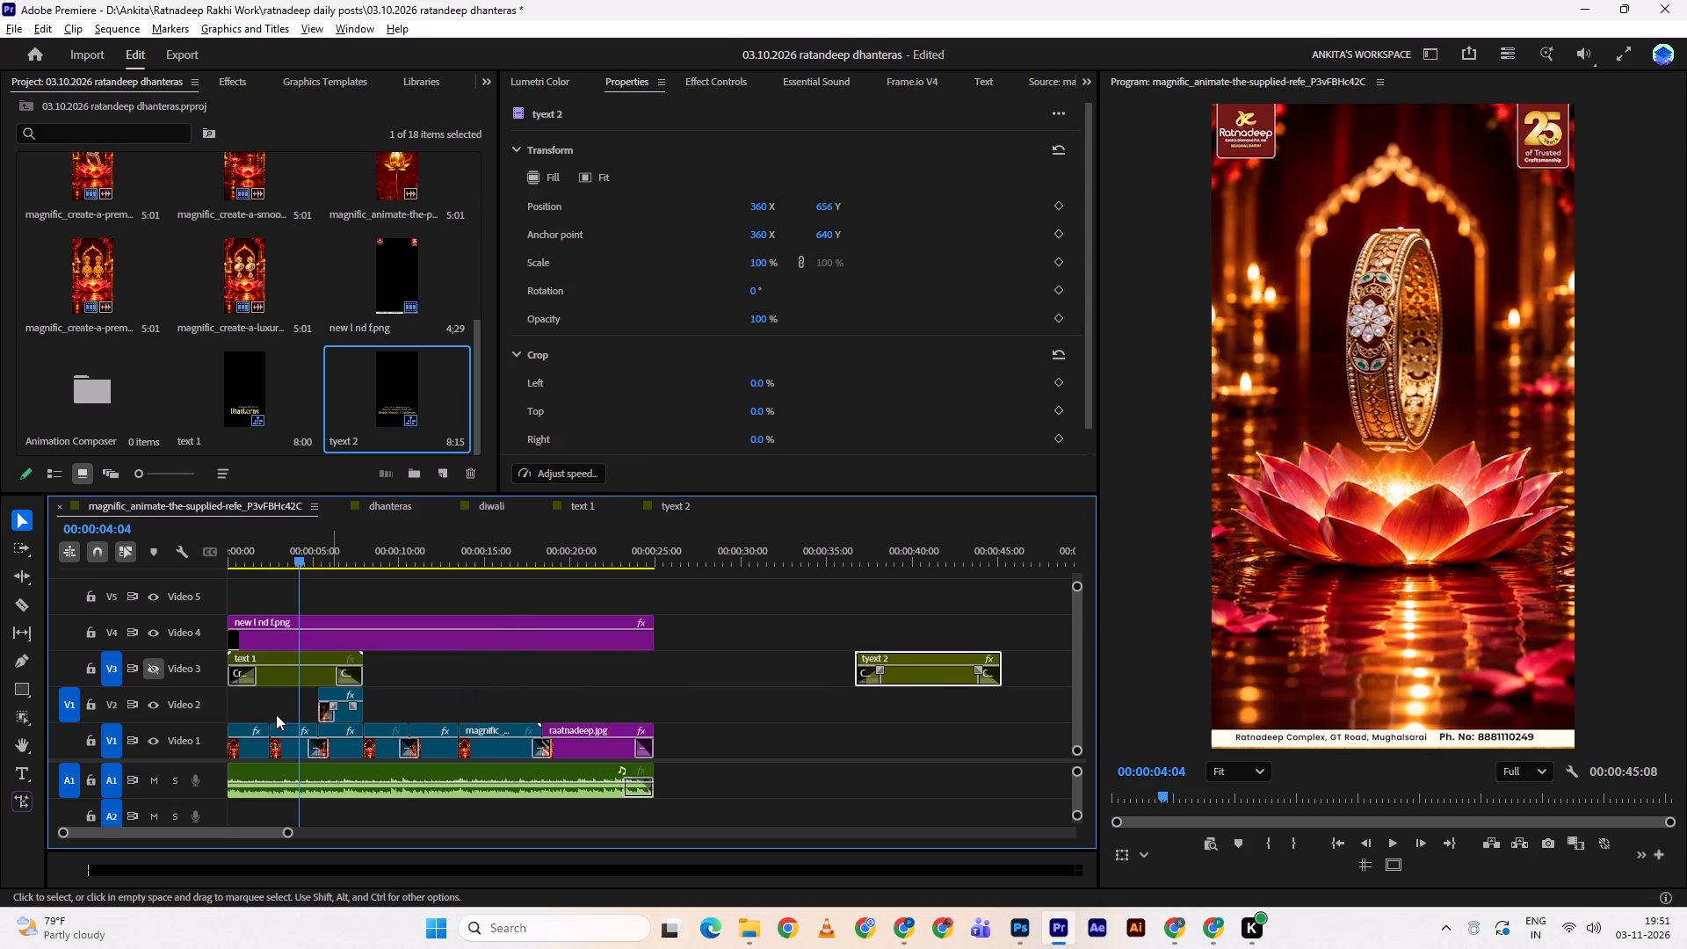
{"action": "left_click", "coordinate": [147, 668]}
Review the main sequence from the Dhanteras headline shot to the start of the closing raatnadeep.jpg shot.
{"action": "left_click_drag", "start_coordinate": [244, 561], "coordinate": [186, 556]}
{"action": "key", "text": "space"}
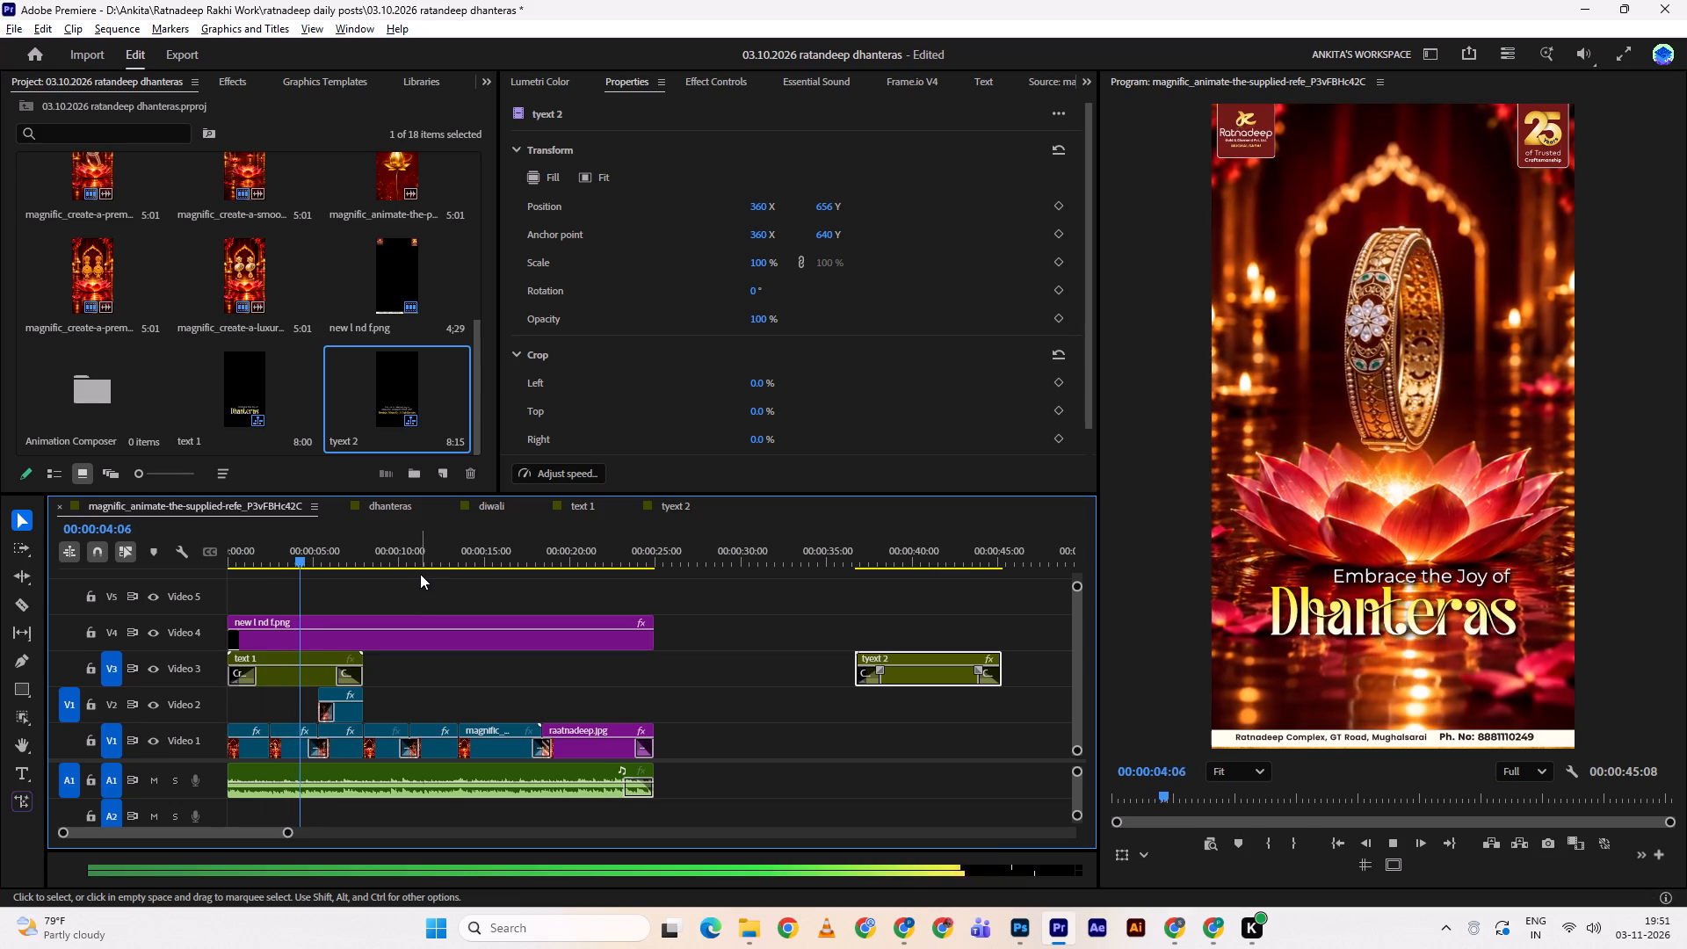
{"action": "key", "text": "space"}
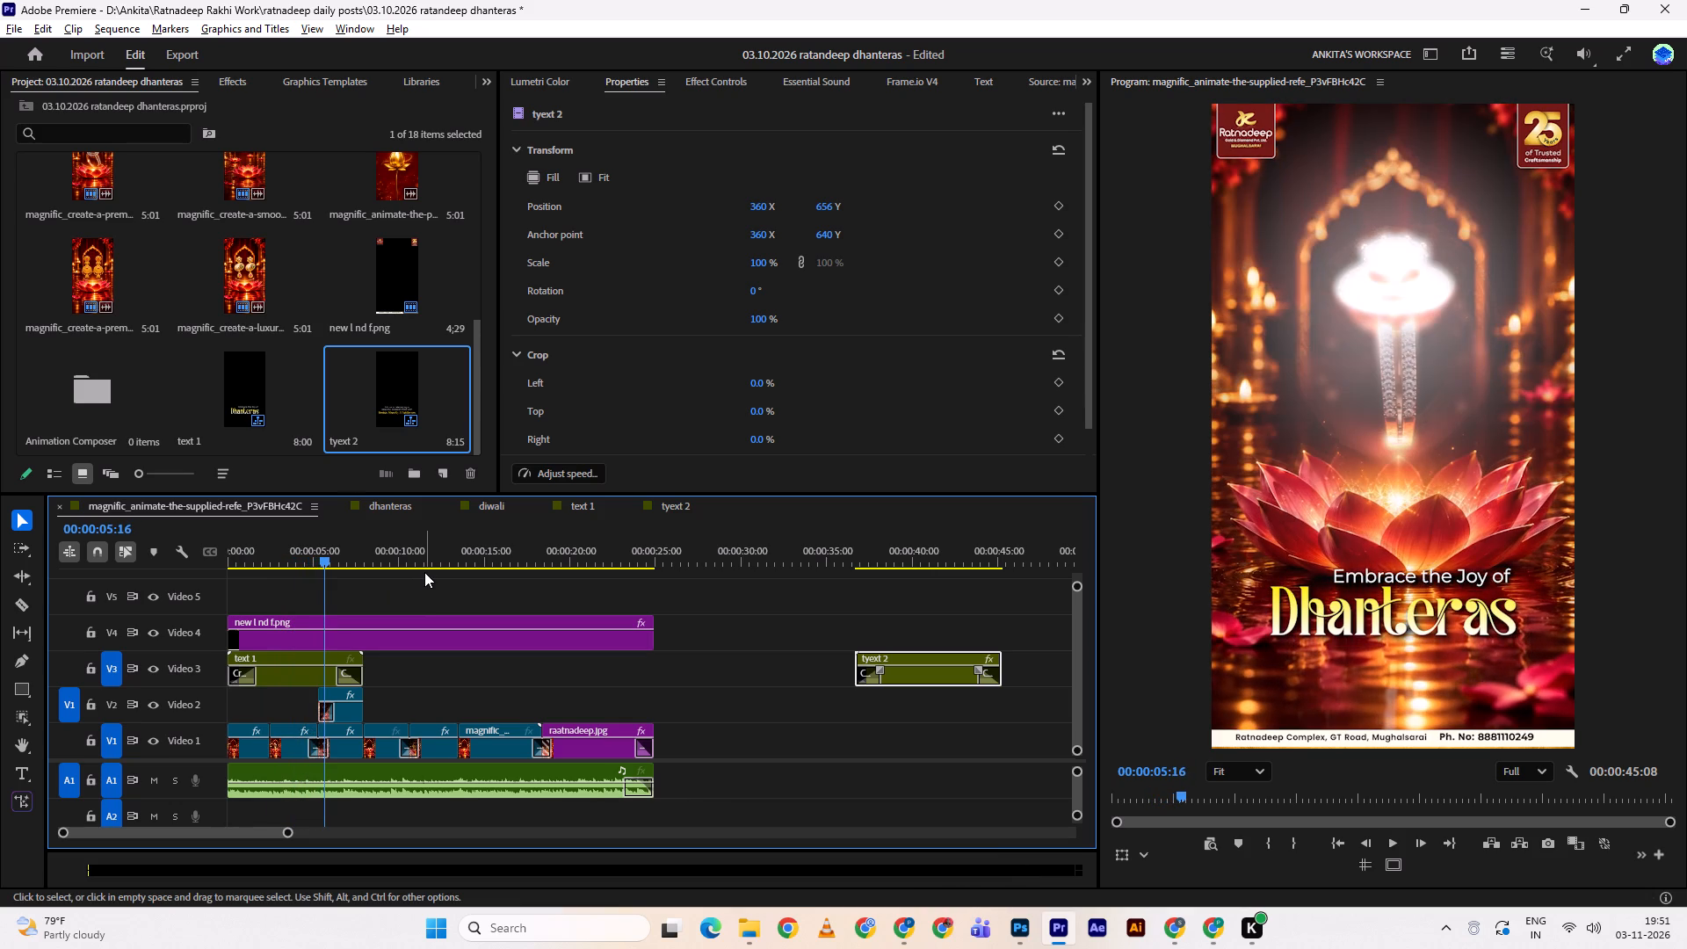
{"action": "left_click_drag", "start_coordinate": [487, 539], "coordinate": [306, 590]}
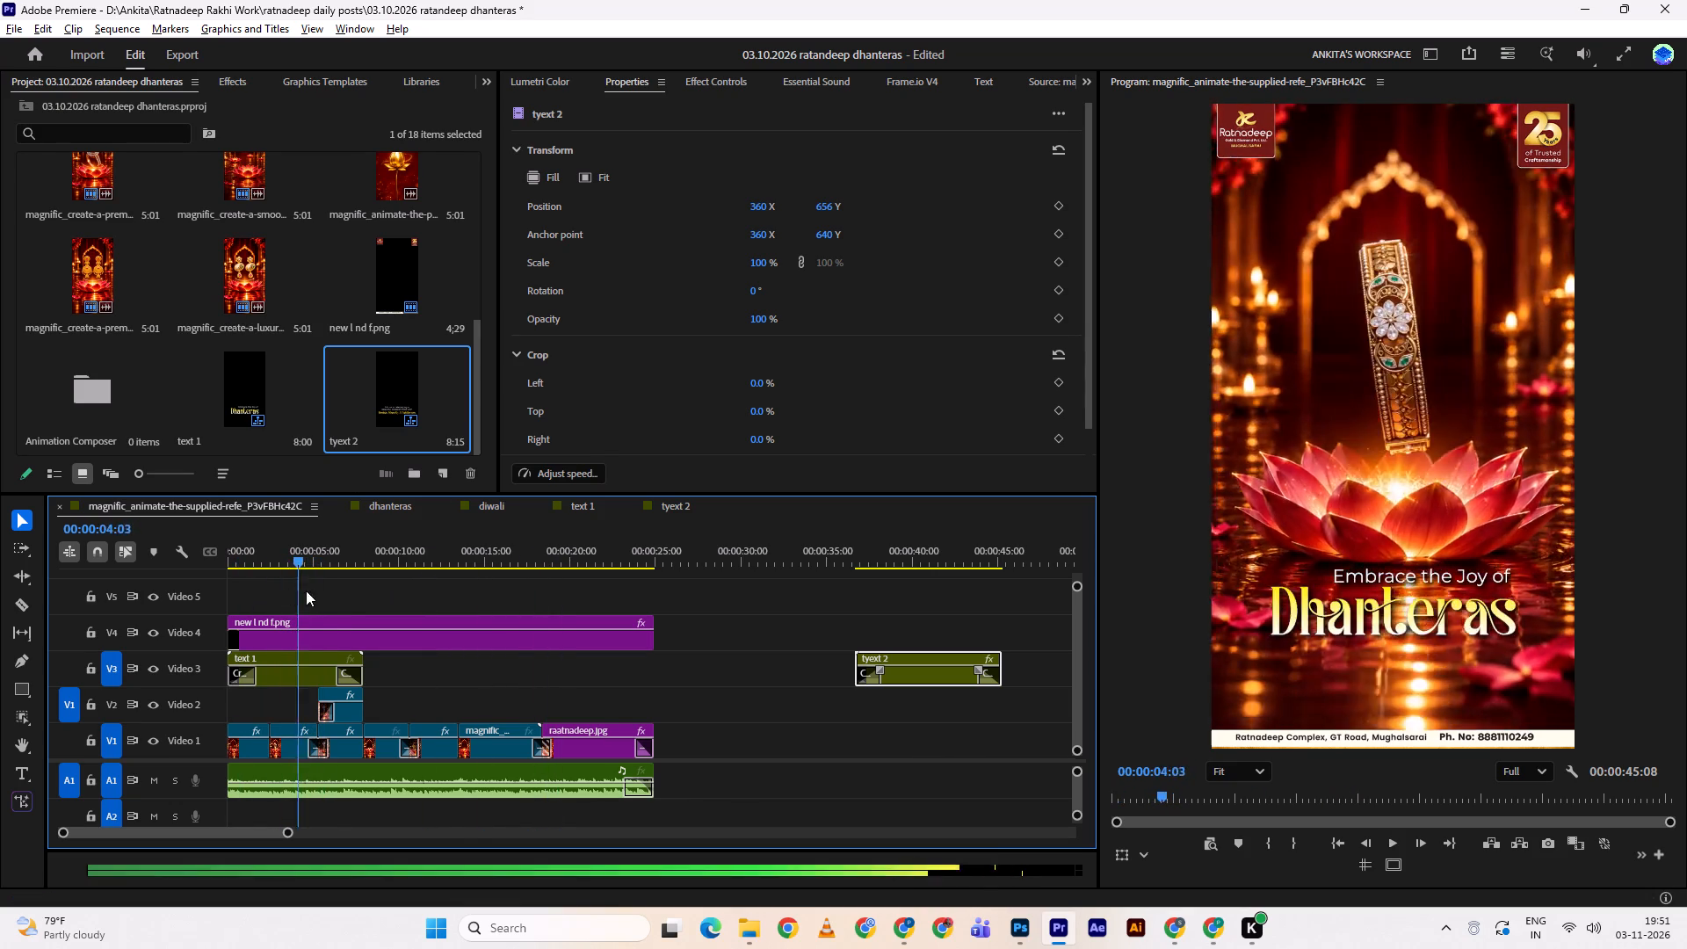
{"action": "left_click_drag", "start_coordinate": [306, 590], "coordinate": [551, 580]}
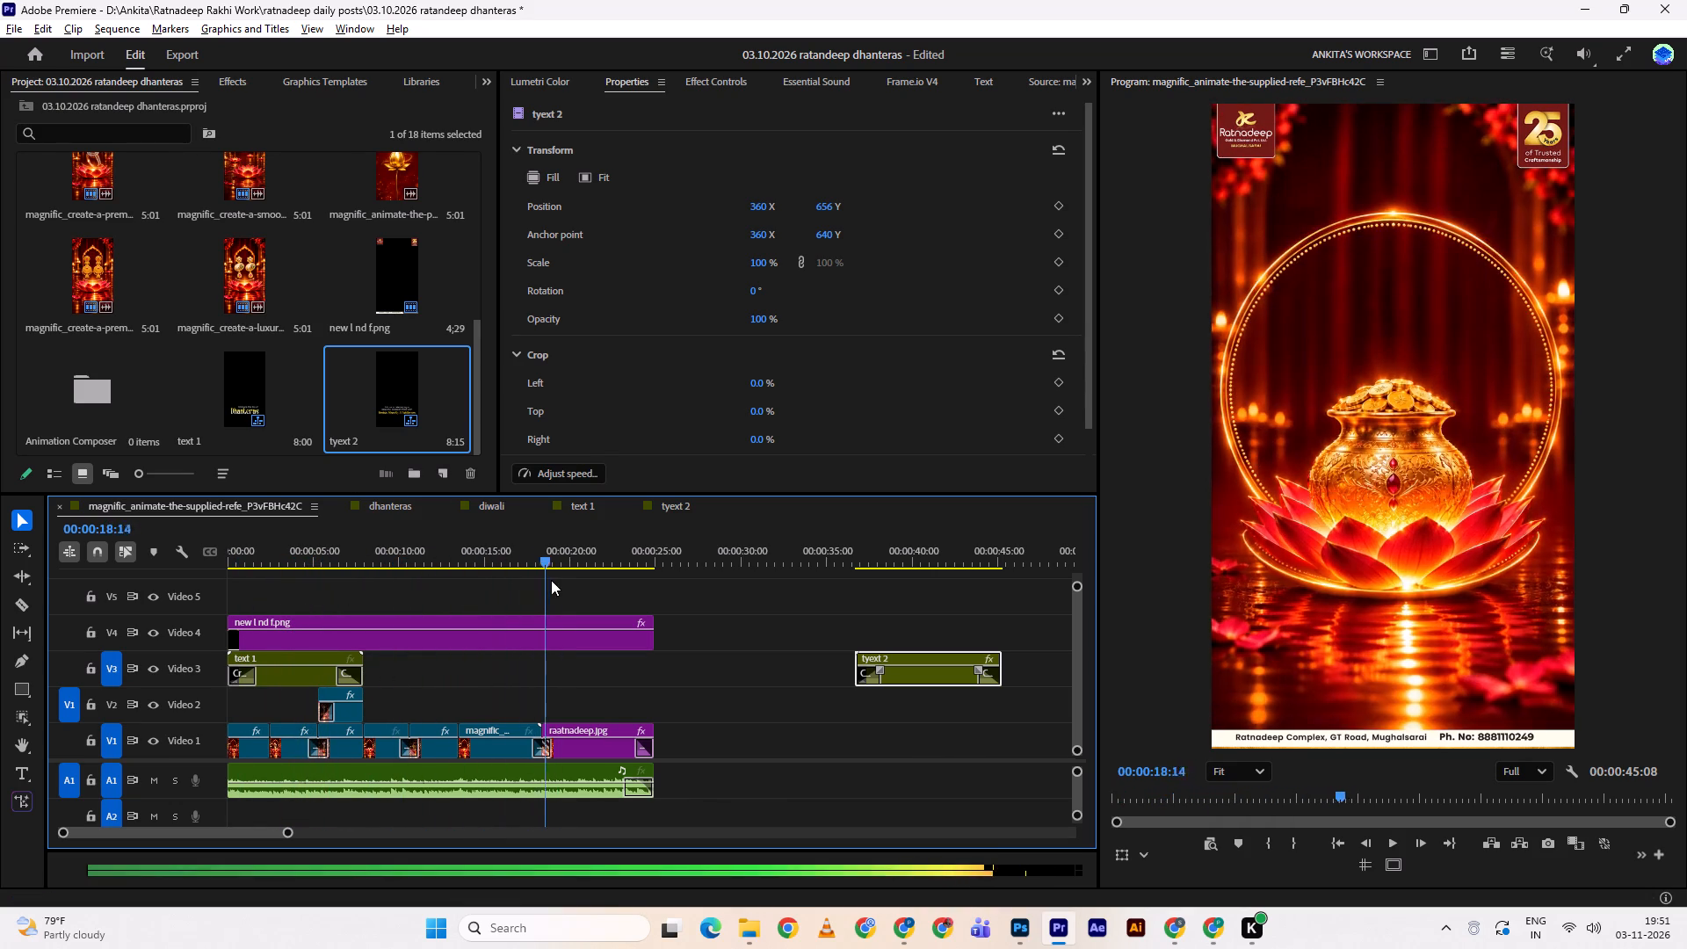
{"action": "left_click_drag", "start_coordinate": [551, 580], "coordinate": [554, 579]}
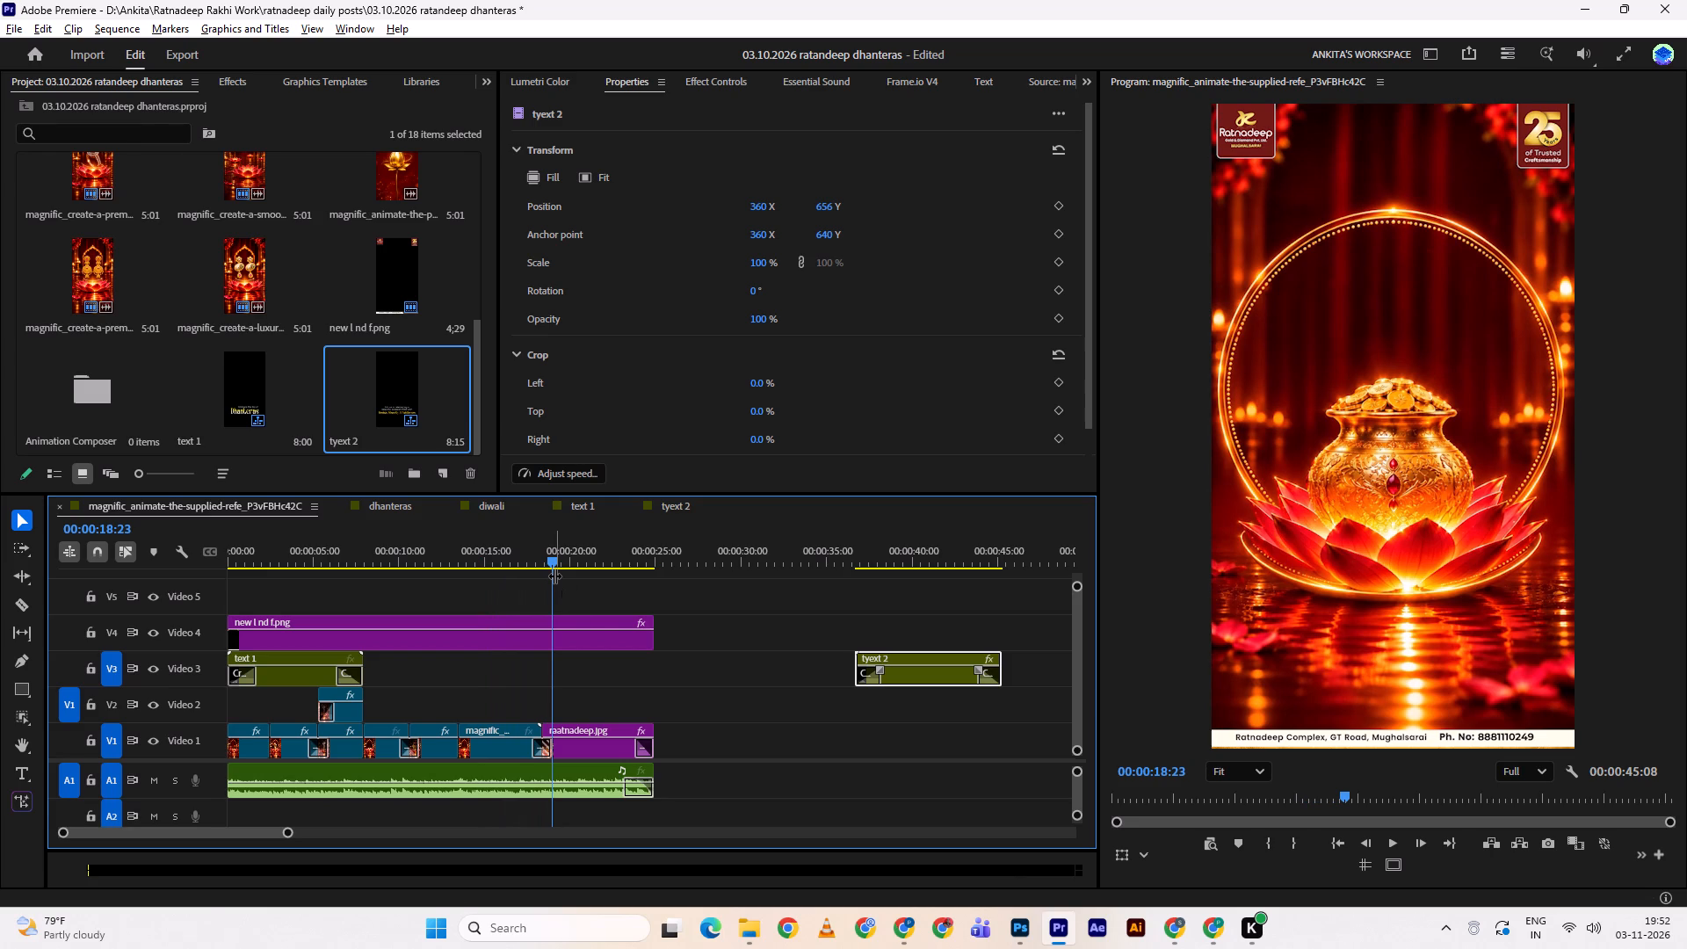
Reduce the ending Scale keyframe of the closing raatnadeep.jpg clip to about 104 and play the shot from its start.
{"action": "left_click", "coordinate": [615, 738]}
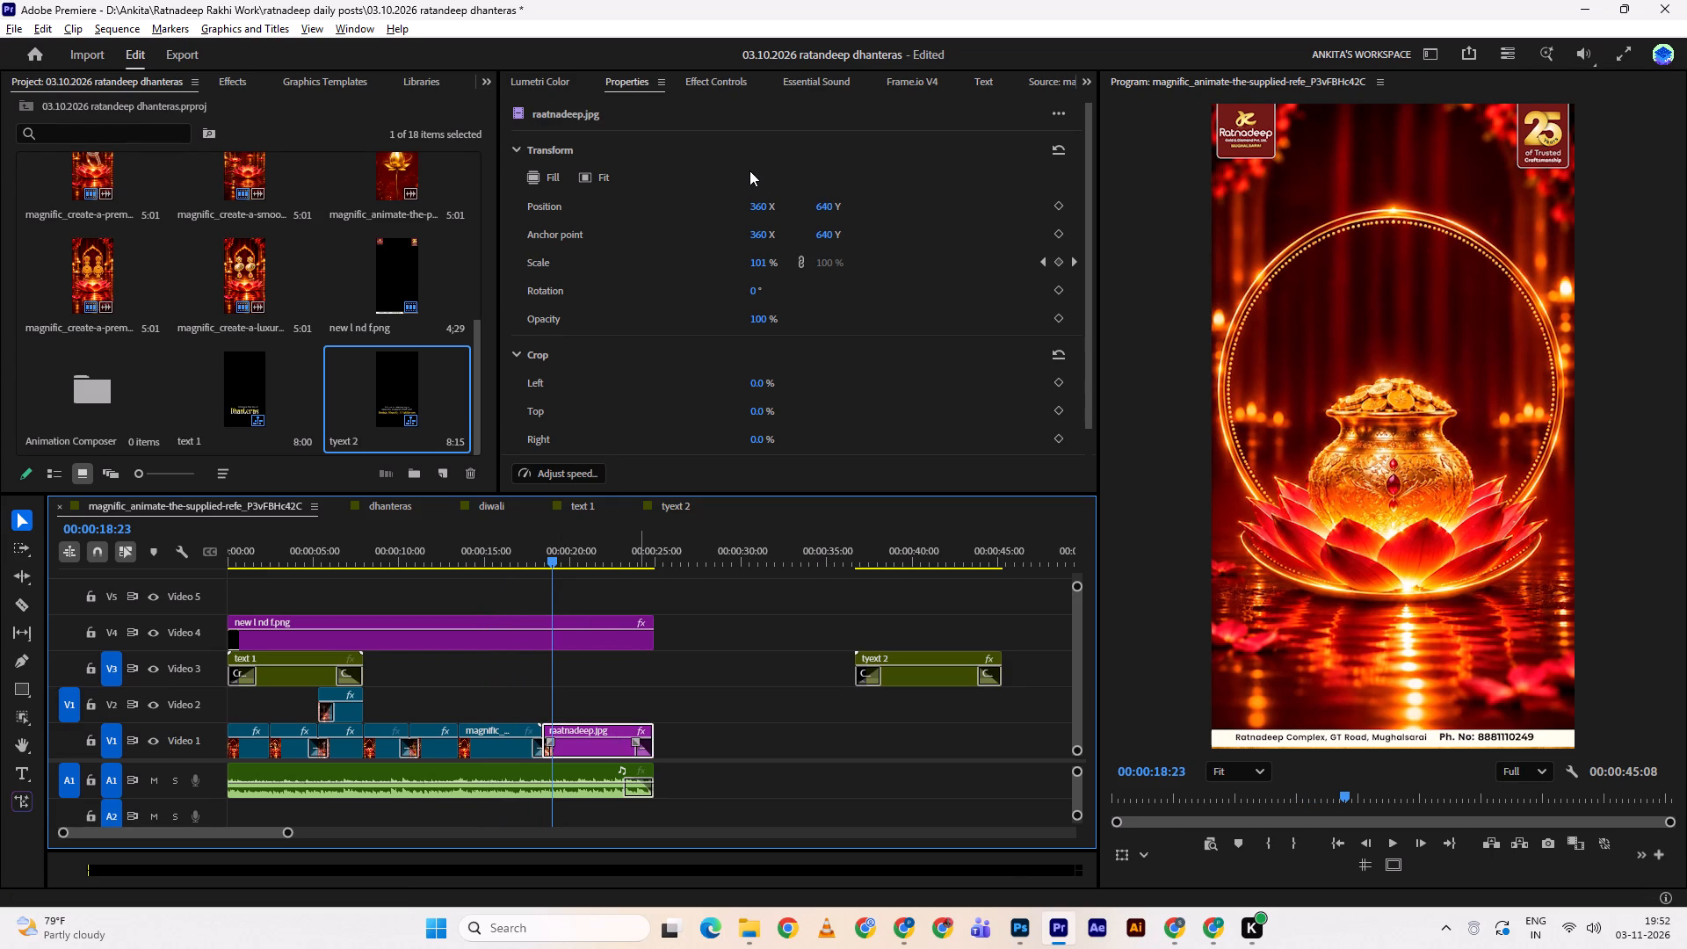
{"action": "left_click", "coordinate": [568, 81]}
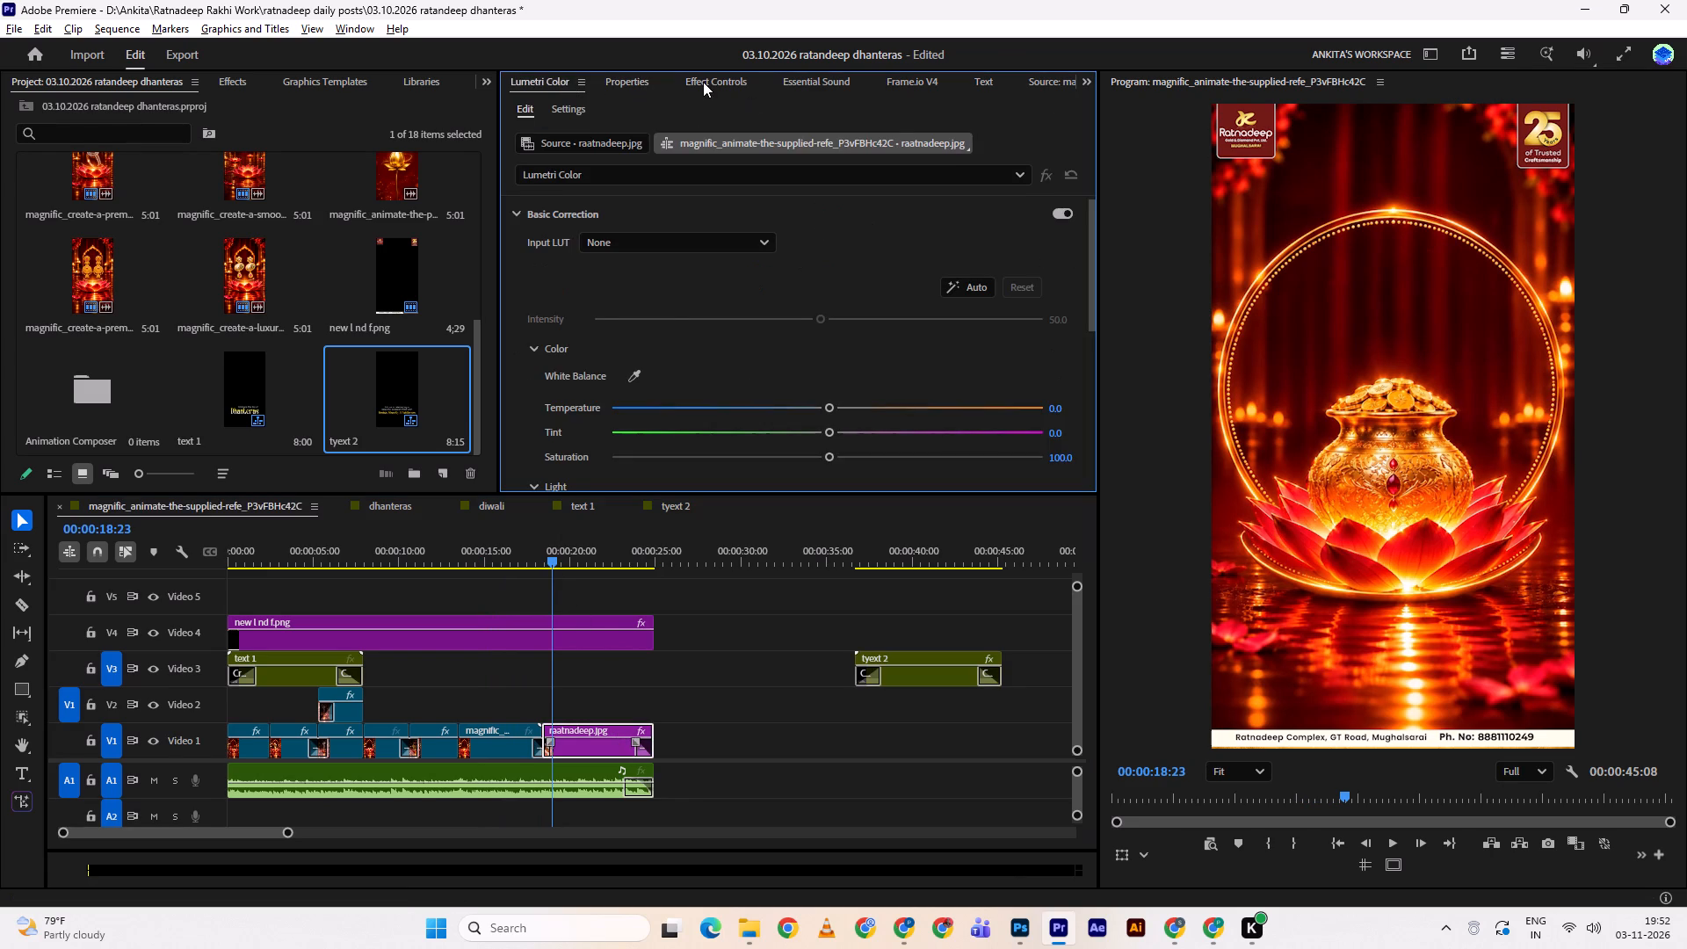
{"action": "left_click", "coordinate": [703, 82]}
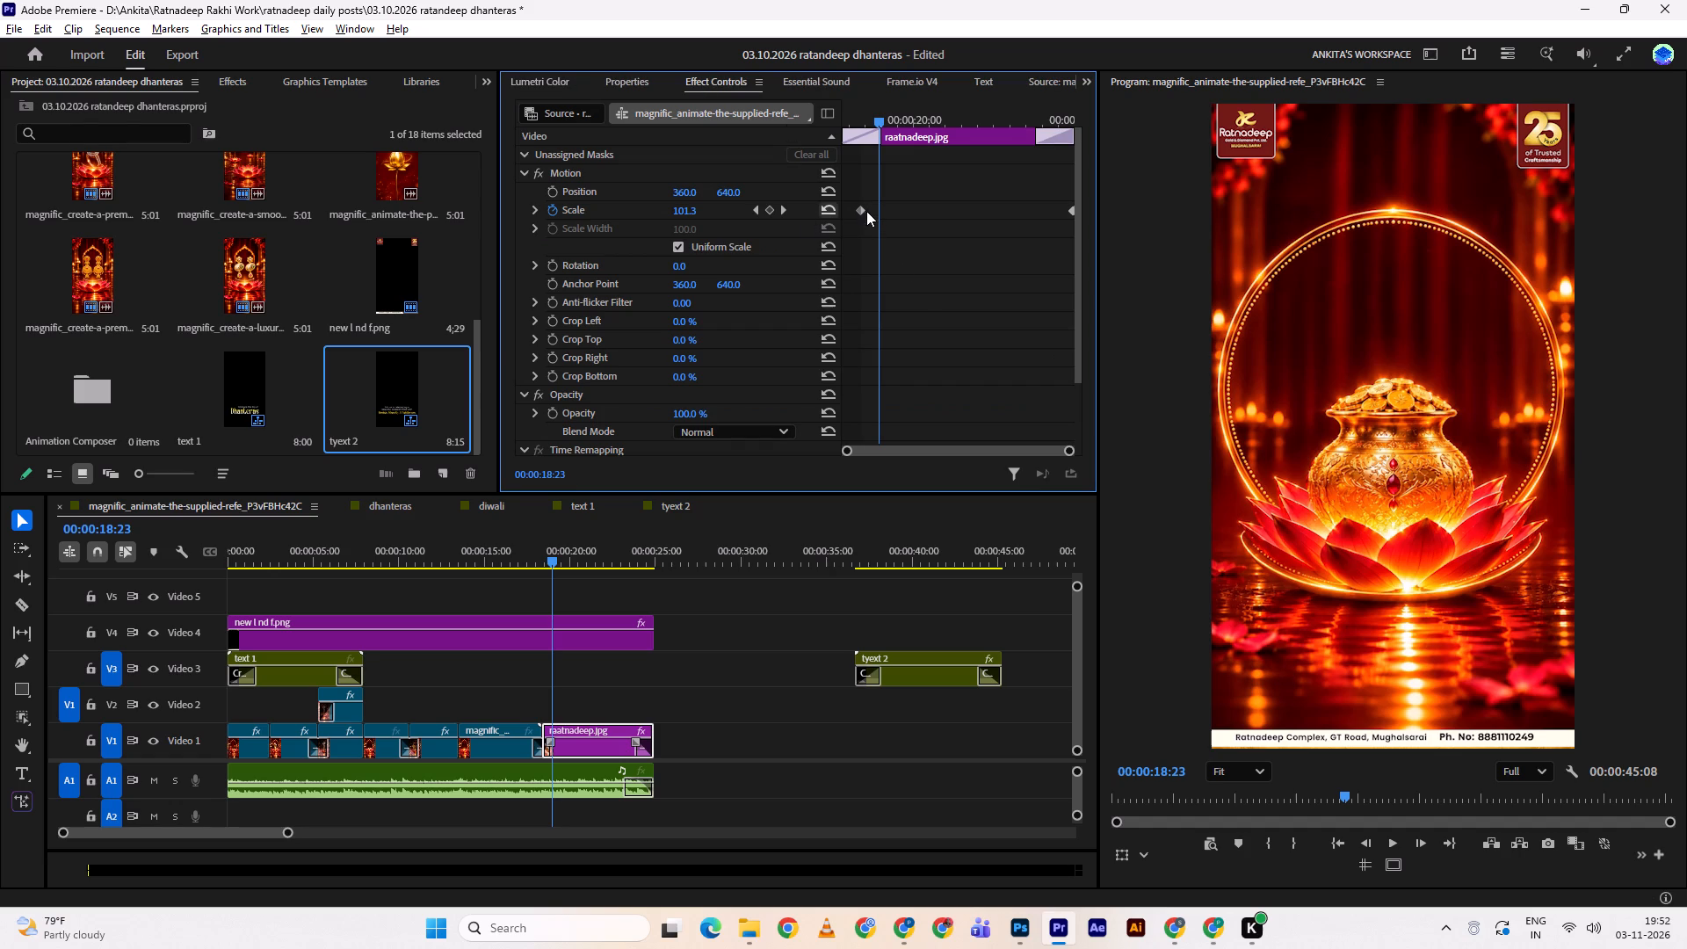
{"action": "left_click_drag", "start_coordinate": [879, 114], "coordinate": [876, 114]}
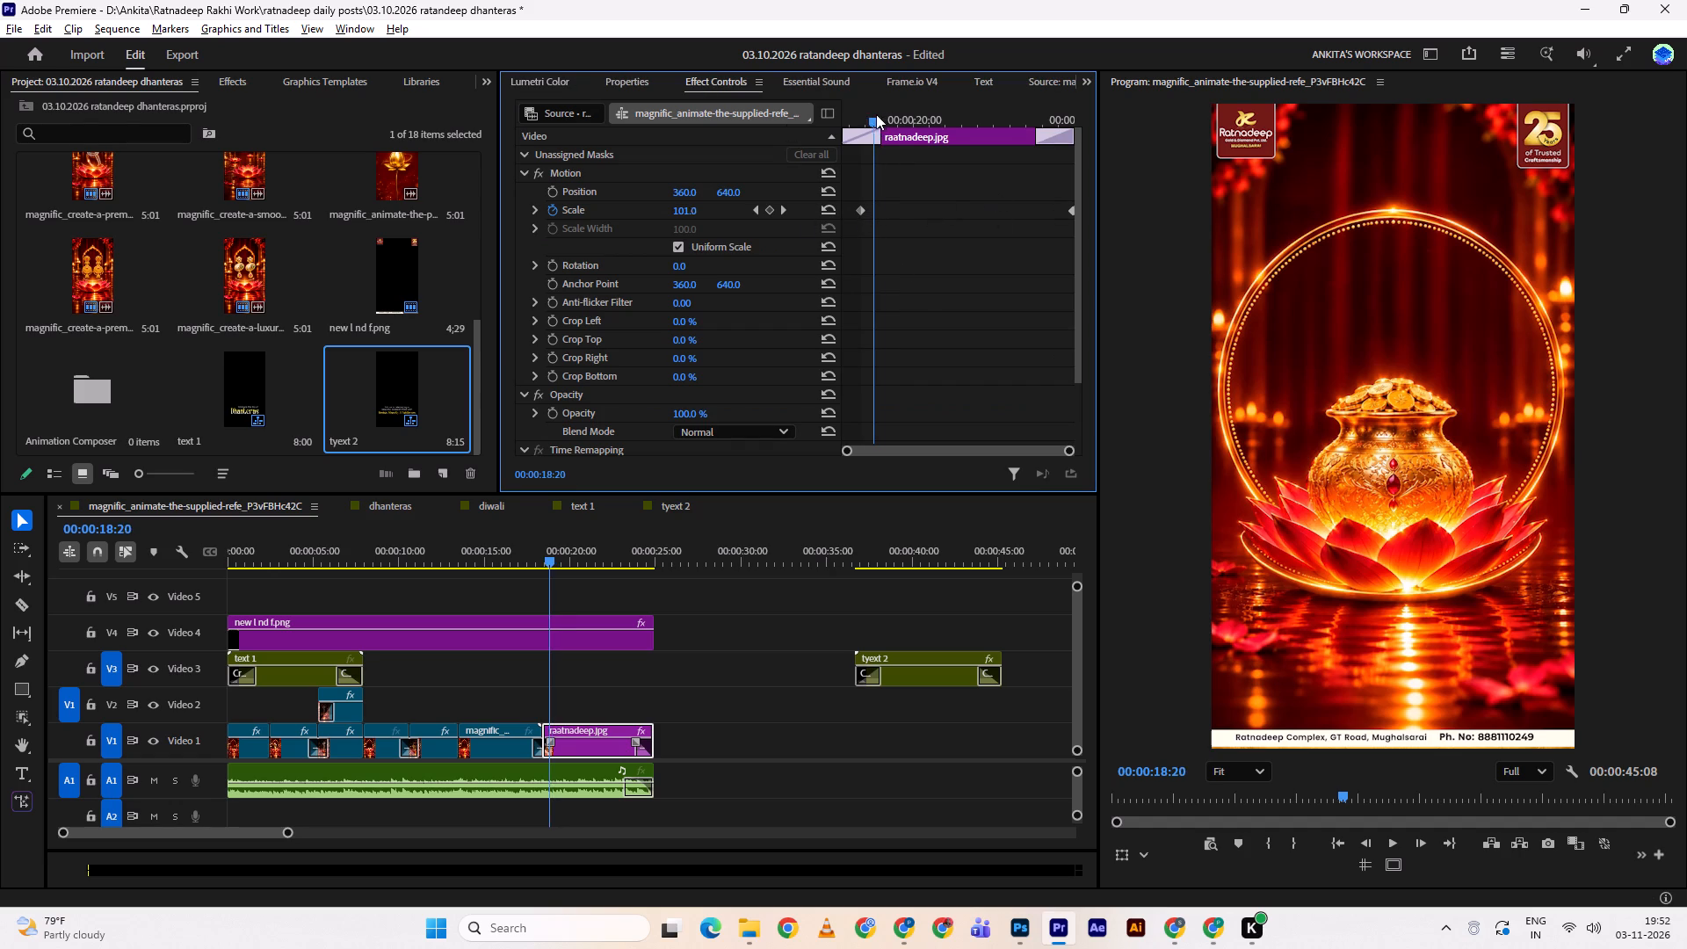
{"action": "left_click_drag", "start_coordinate": [876, 114], "coordinate": [1121, 106]}
{"action": "left_click", "coordinate": [1121, 106]}
{"action": "left_click", "coordinate": [1074, 209]}
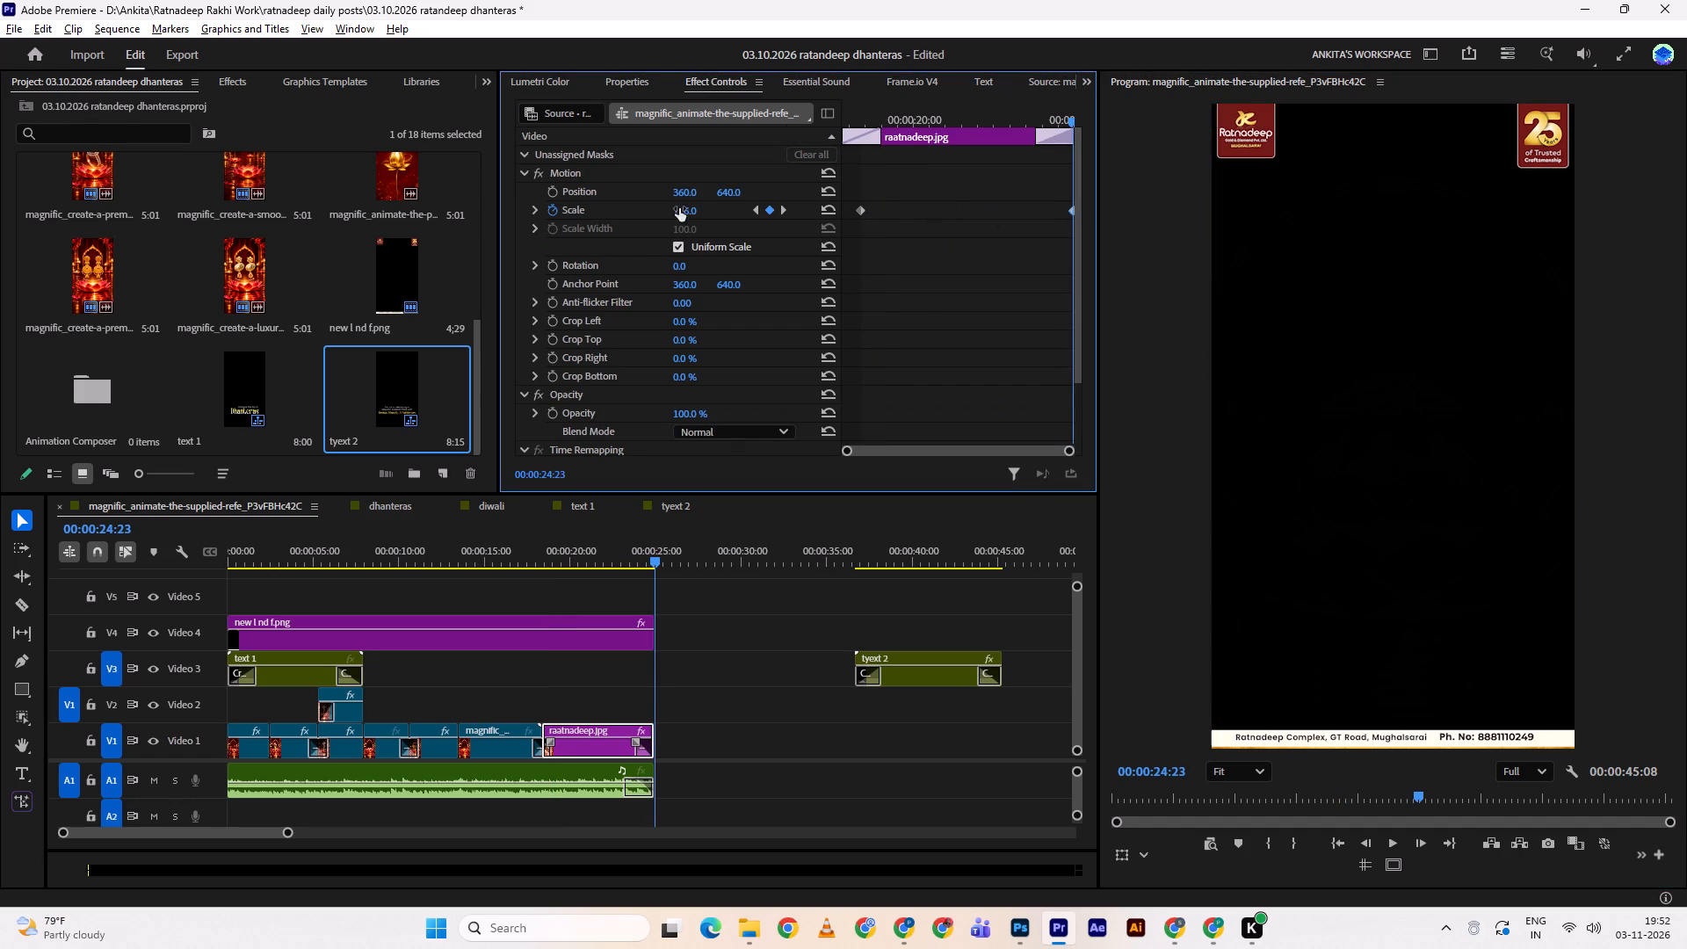
{"action": "left_click_drag", "start_coordinate": [679, 208], "coordinate": [666, 206]}
{"action": "left_click", "coordinate": [697, 207]}
{"action": "left_click_drag", "start_coordinate": [881, 123], "coordinate": [805, 148]}
{"action": "key", "text": "space"}
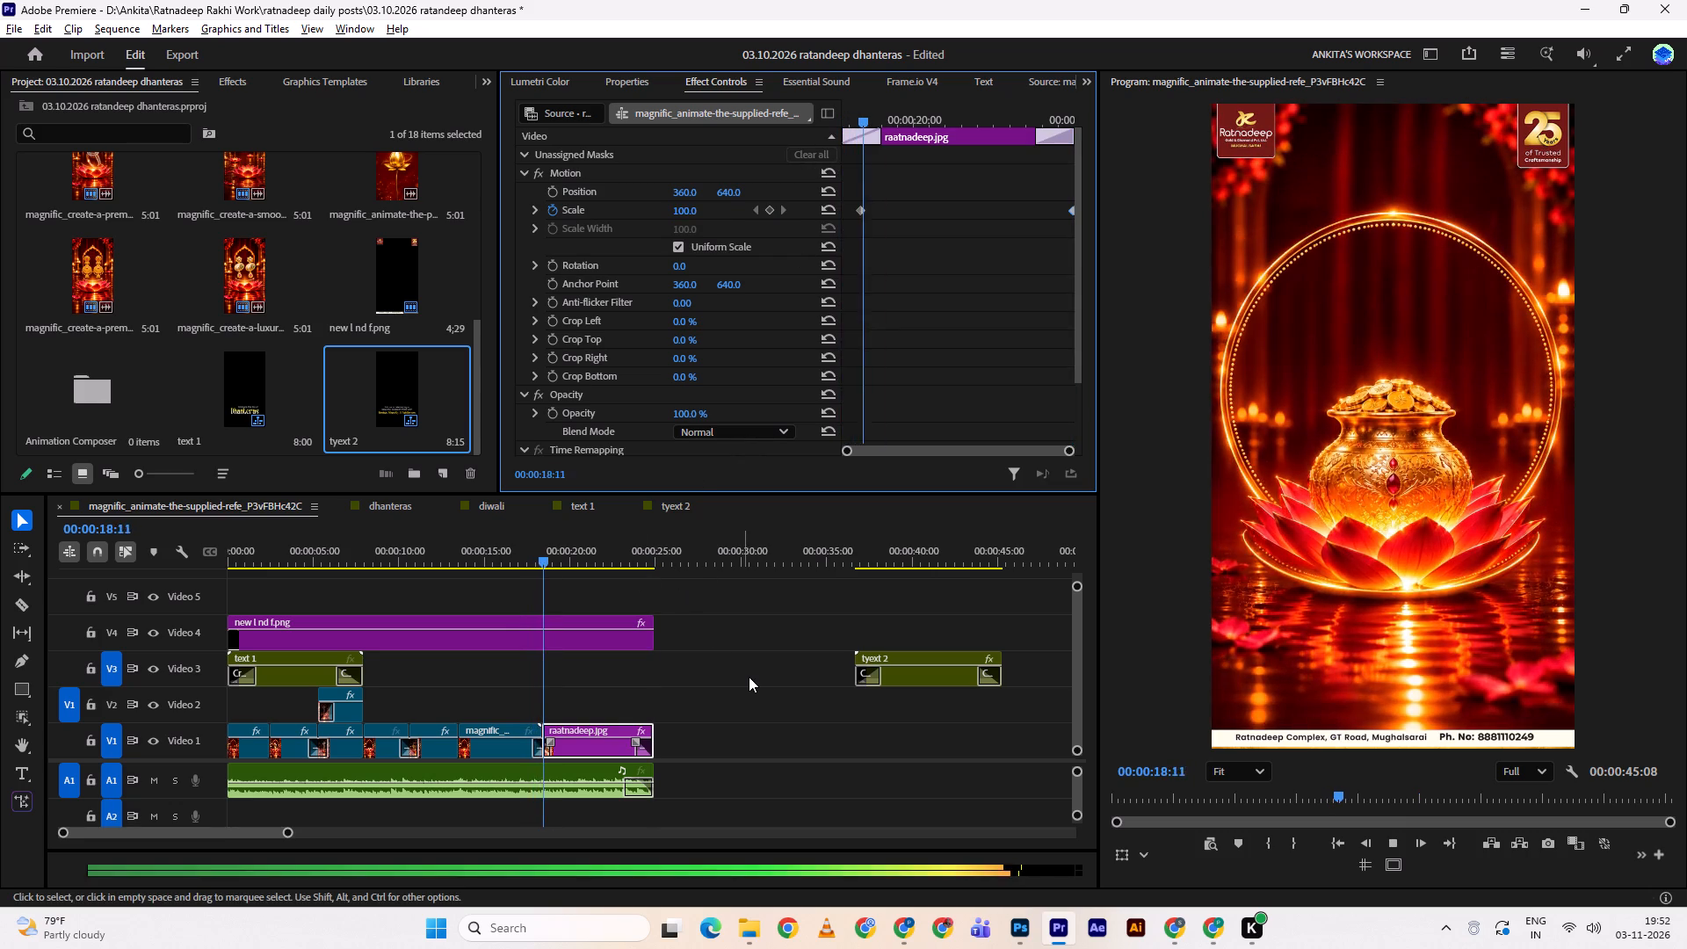
{"action": "key", "text": "space"}
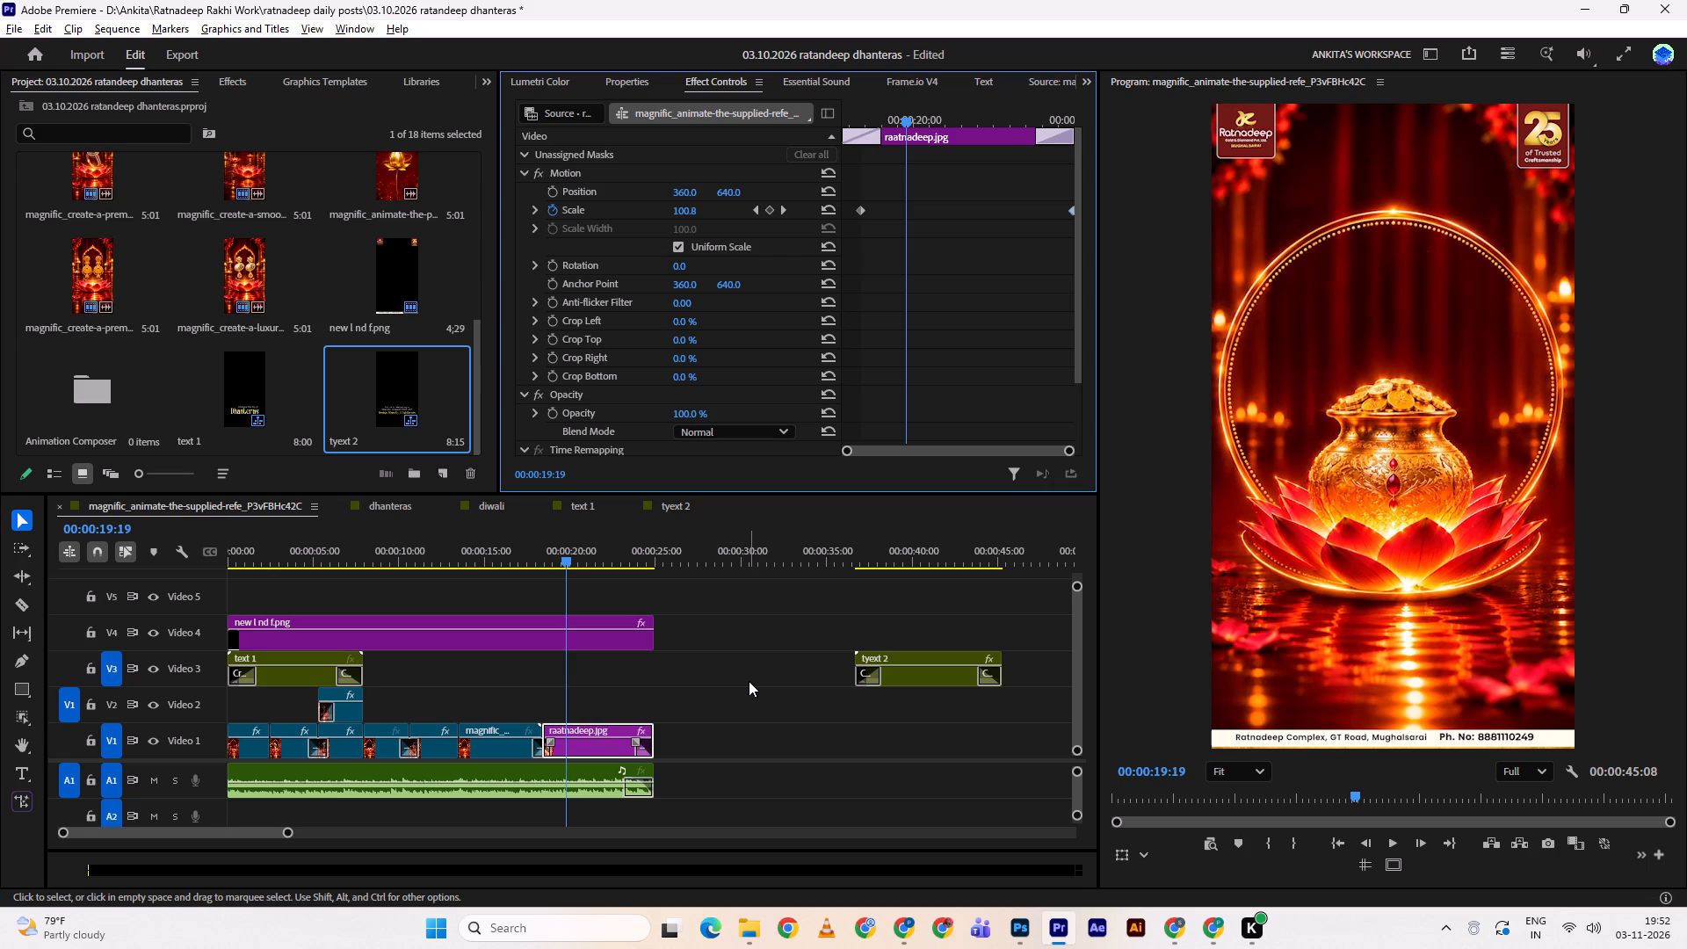
Save the Dhanteras project and close Premiere Pro.
{"action": "key", "text": "ctrl+s"}
{"action": "key", "text": "ctrl+s"}
{"action": "key", "text": "ctrl+s"}
{"action": "key", "text": "ctrl+s"}
{"action": "key", "text": "ctrl+s"}
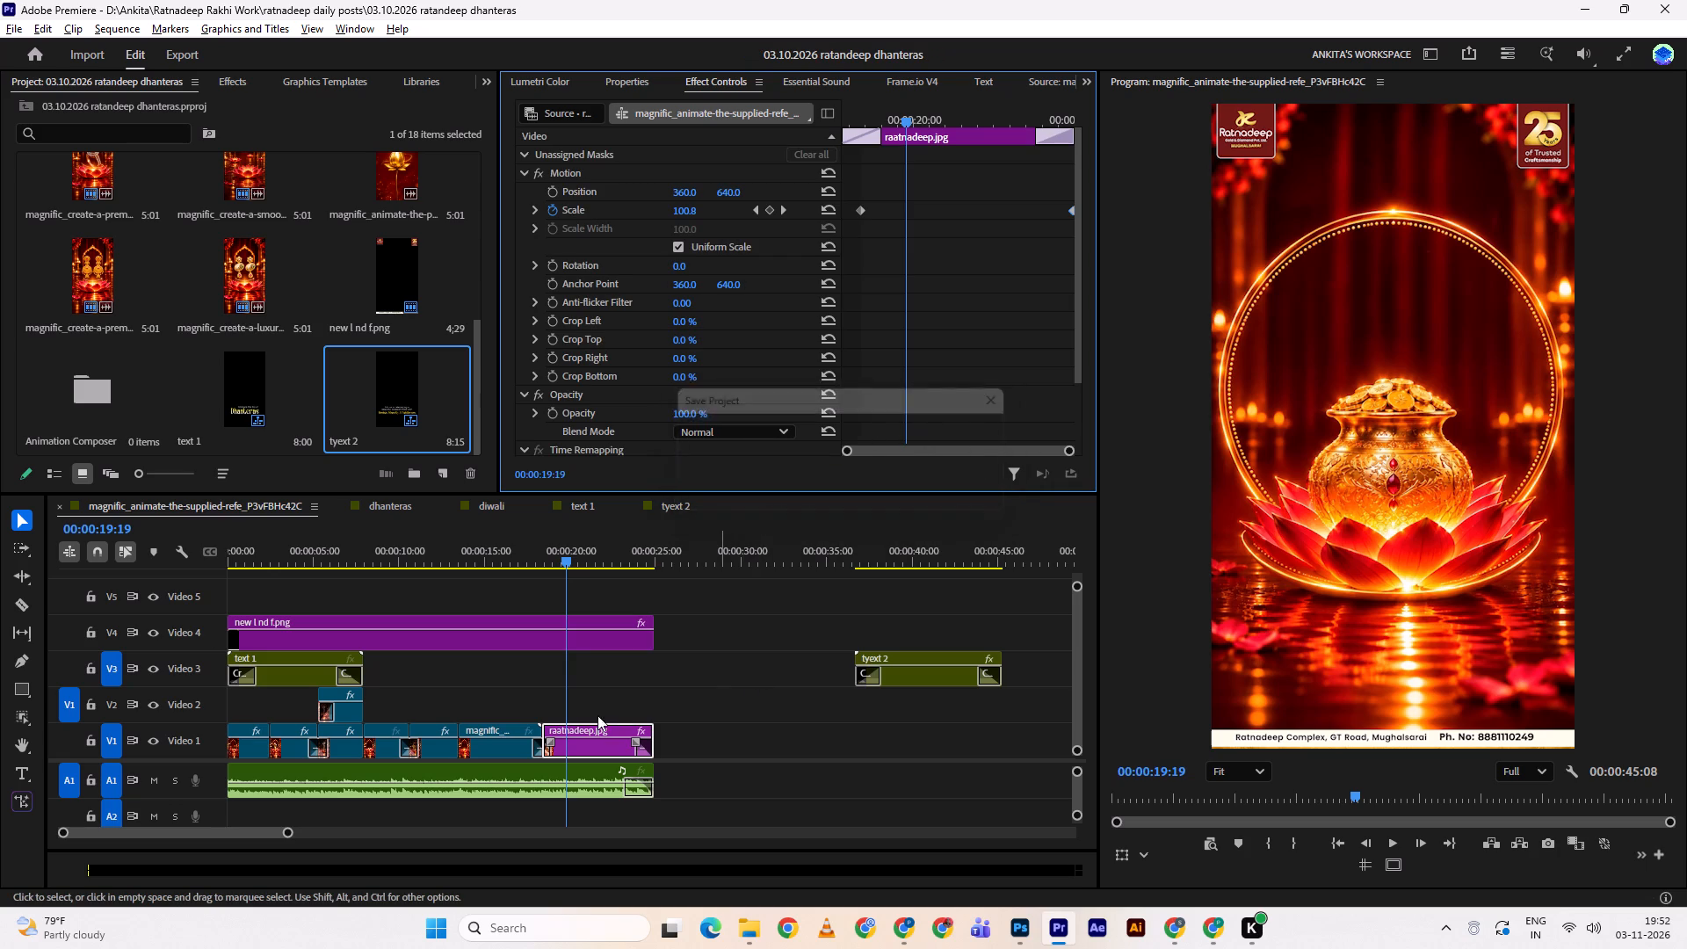
{"action": "key", "text": "ctrl+s"}
{"action": "key", "text": "ctrl+s"}
{"action": "key", "text": "ctrl+s"}
{"action": "key", "text": "ctrl+s"}
{"action": "key", "text": "ctrl+s"}
{"action": "key", "text": "ctrl+s"}
{"action": "key", "text": "ctrl+s"}
{"action": "key", "text": "ctrl+s"}
{"action": "key", "text": "ctrl+s"}
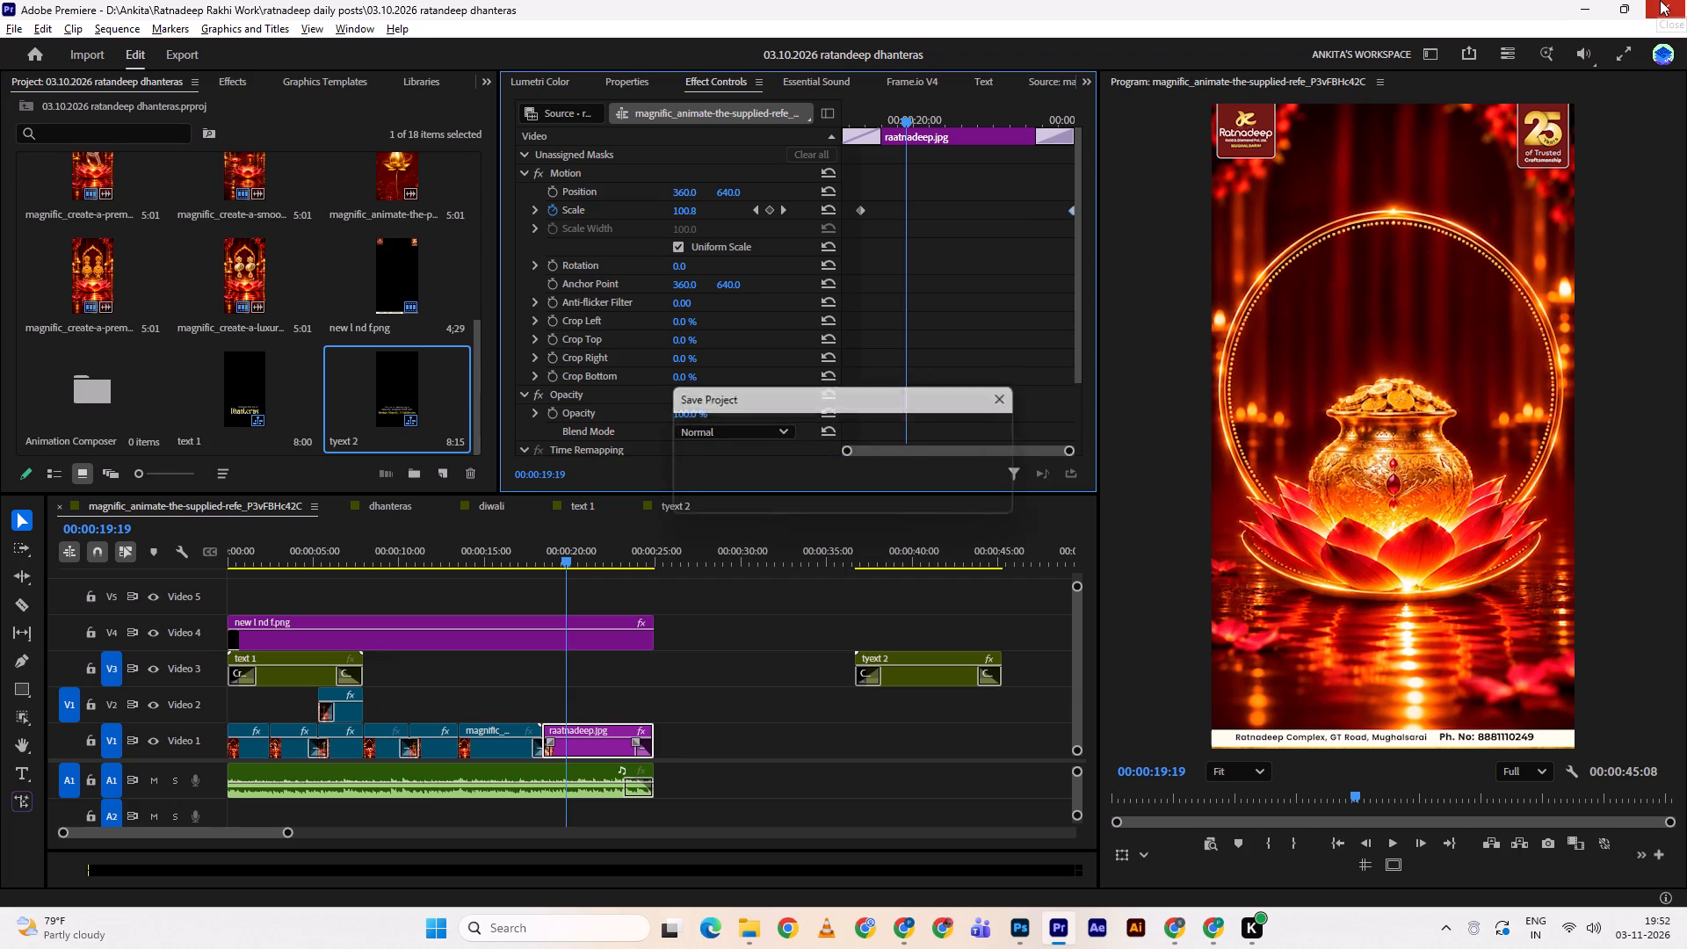
{"action": "key", "text": "ctrl+s"}
{"action": "key", "text": "ctrl+s"}
{"action": "left_click", "coordinate": [1660, 0]}
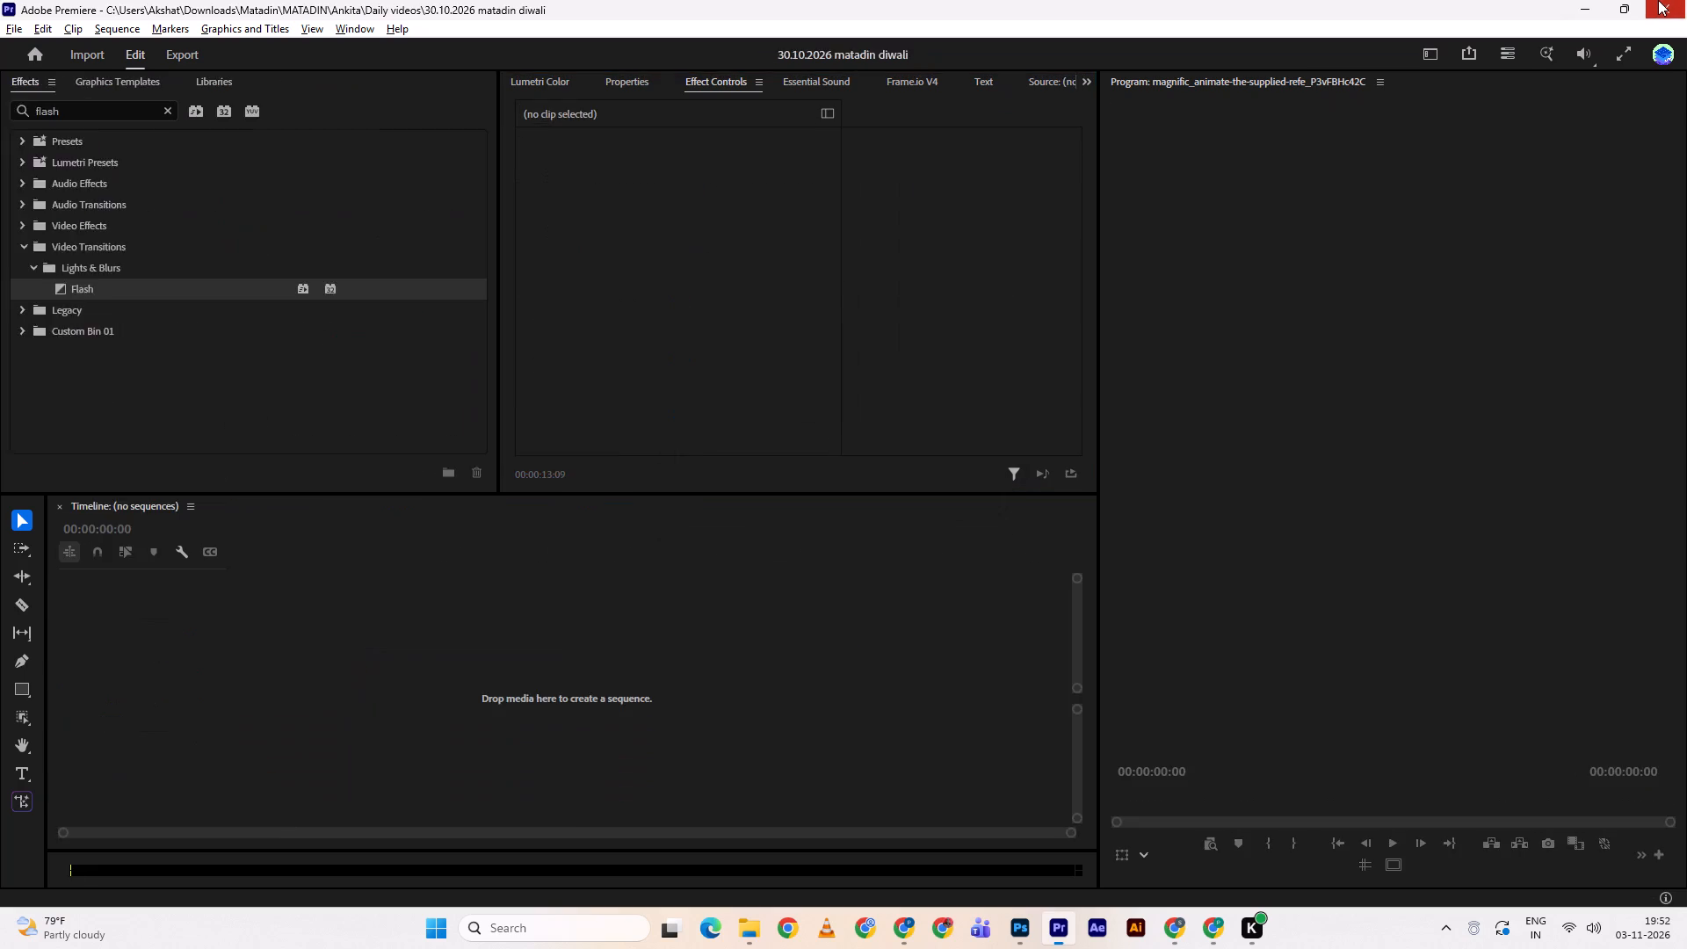
Close the browser window and try to close the Ratnadeep Rakhi Work folder window.
{"action": "left_click", "coordinate": [1647, 0]}
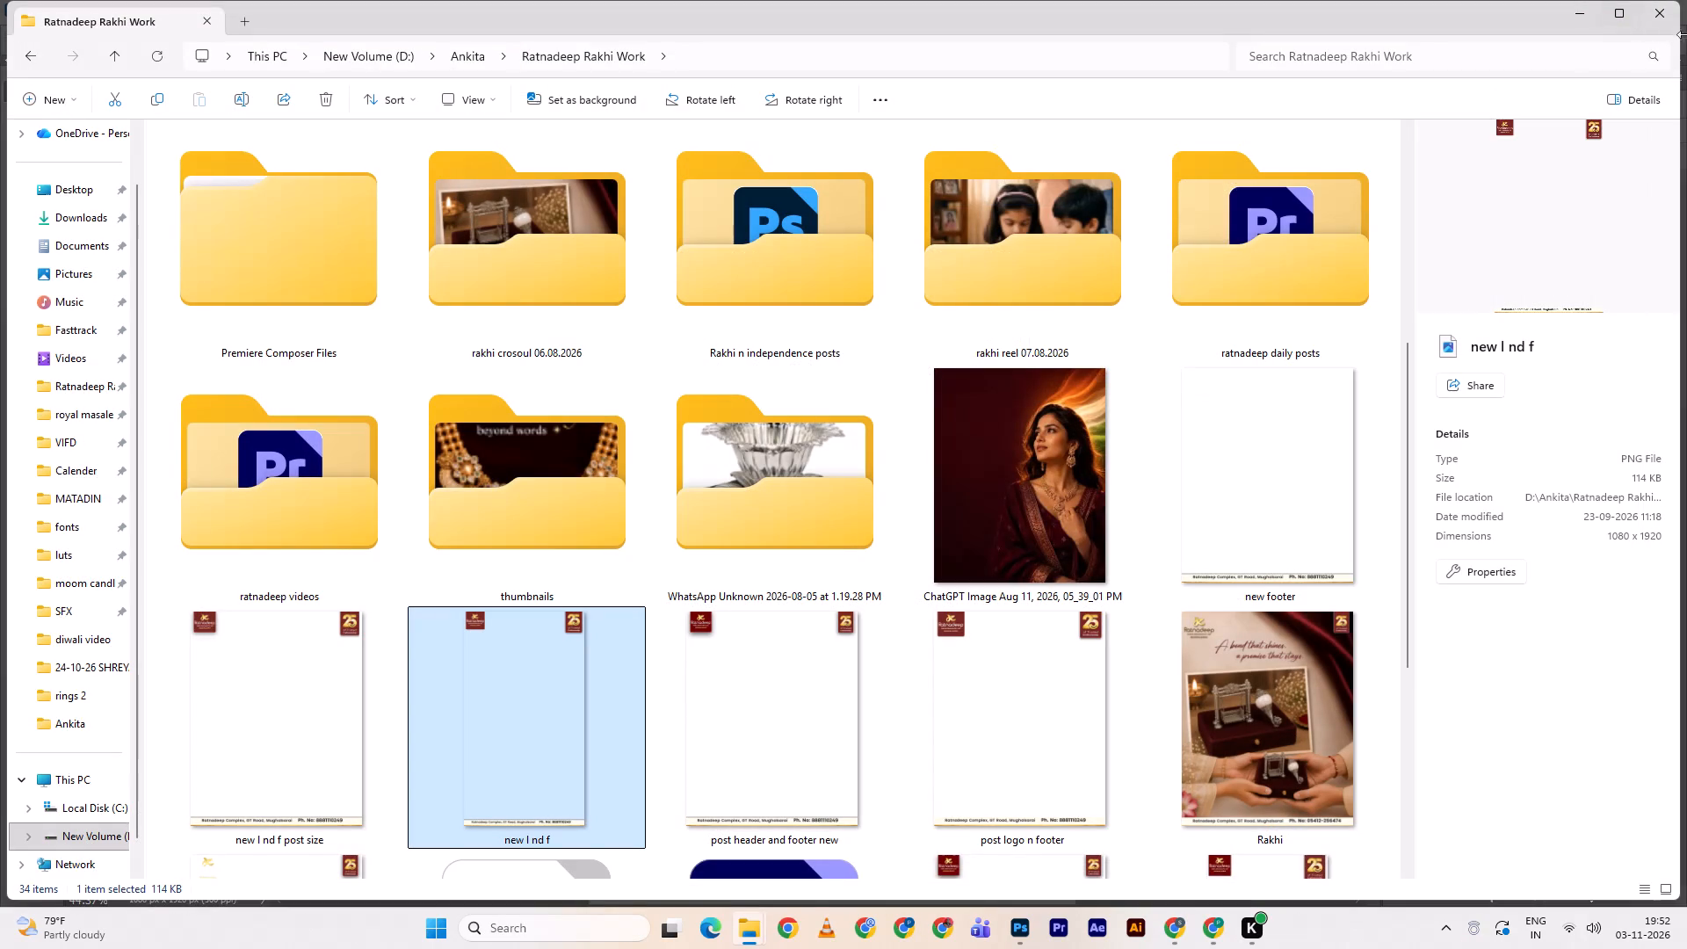
{"action": "left_click", "coordinate": [1686, 0]}
{"action": "left_click", "coordinate": [1281, 948]}
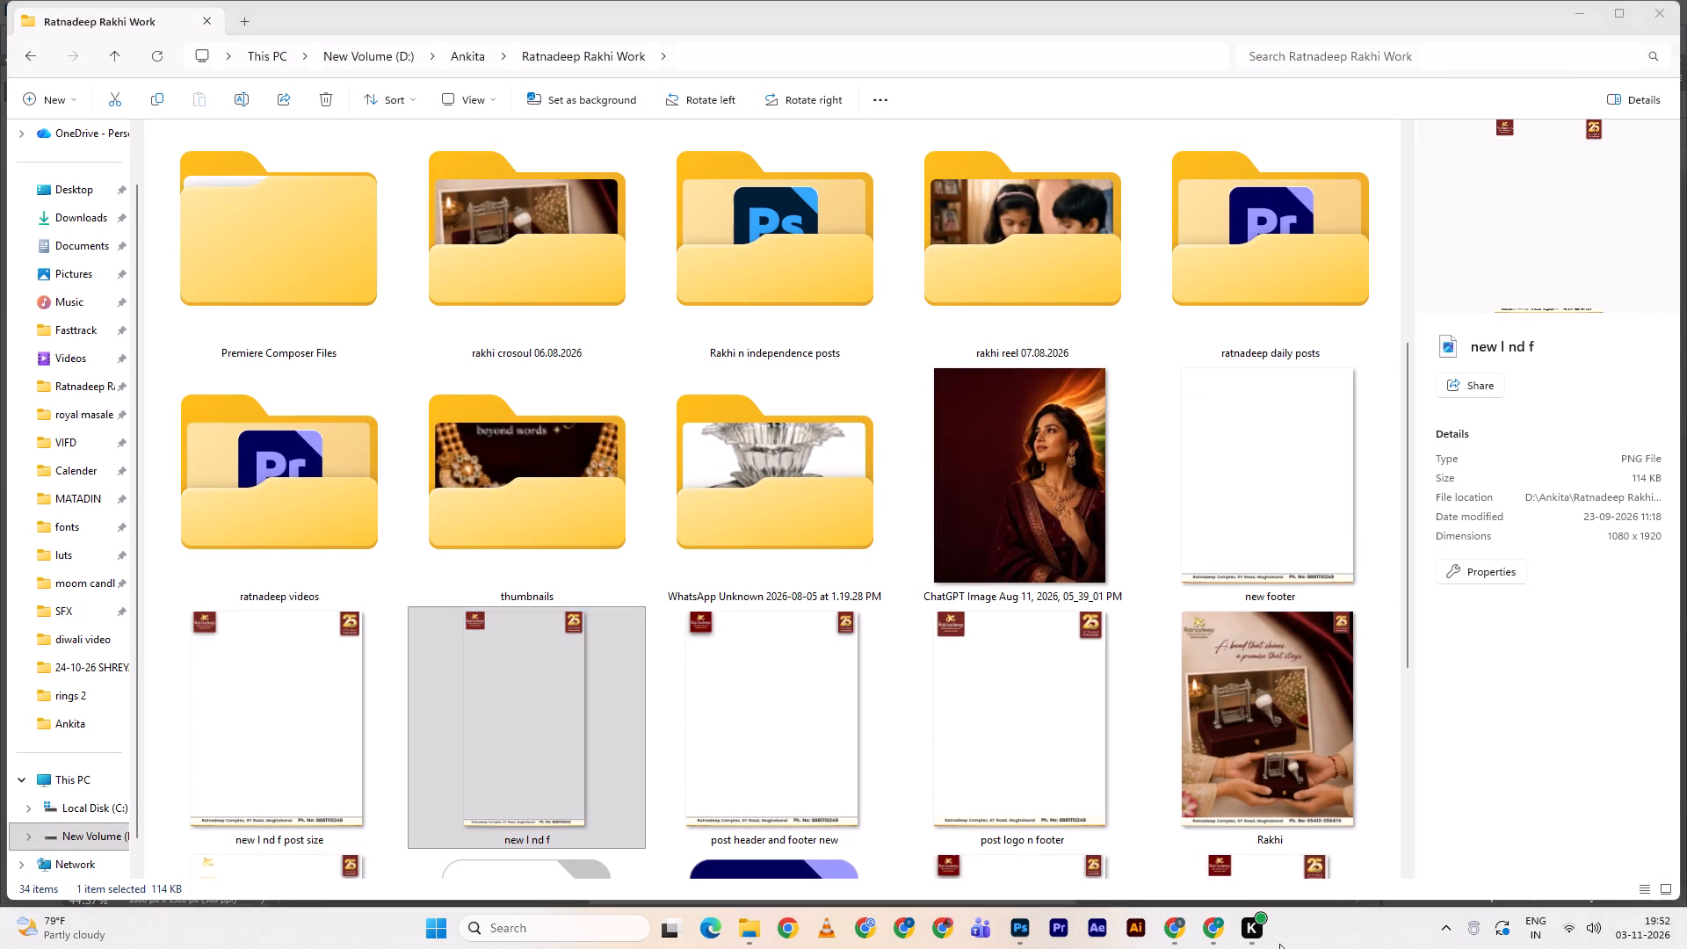